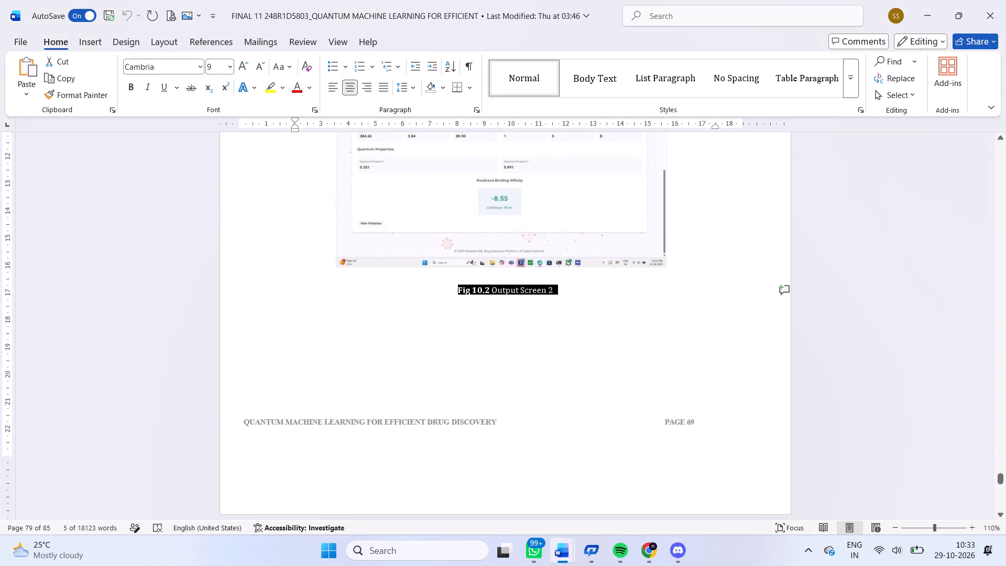
scroll(537, 422, up, 1)
ctrl+scroll(537, 422, down, 2)
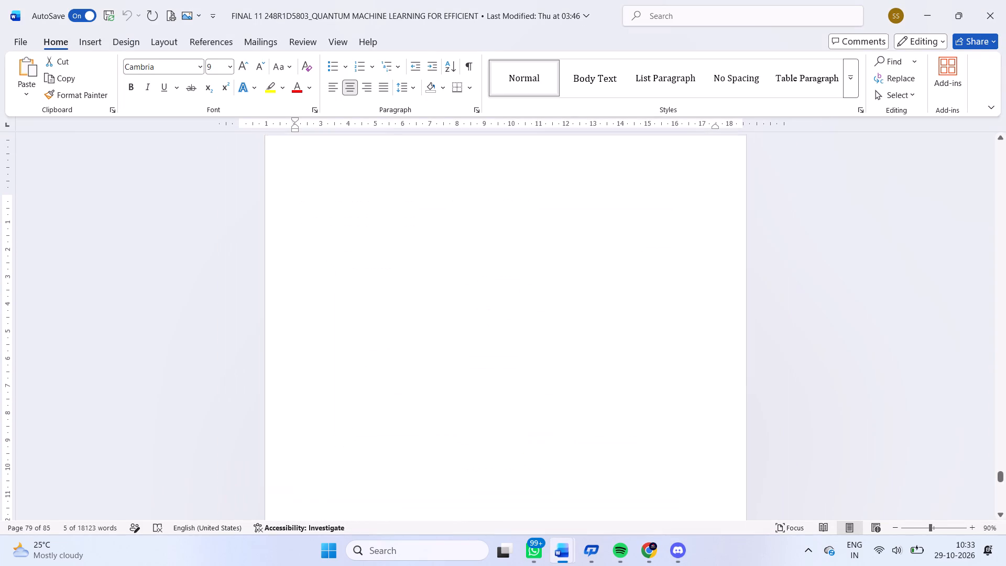
ctrl+scroll(537, 422, down, 2)
scroll(583, 429, down, 1)
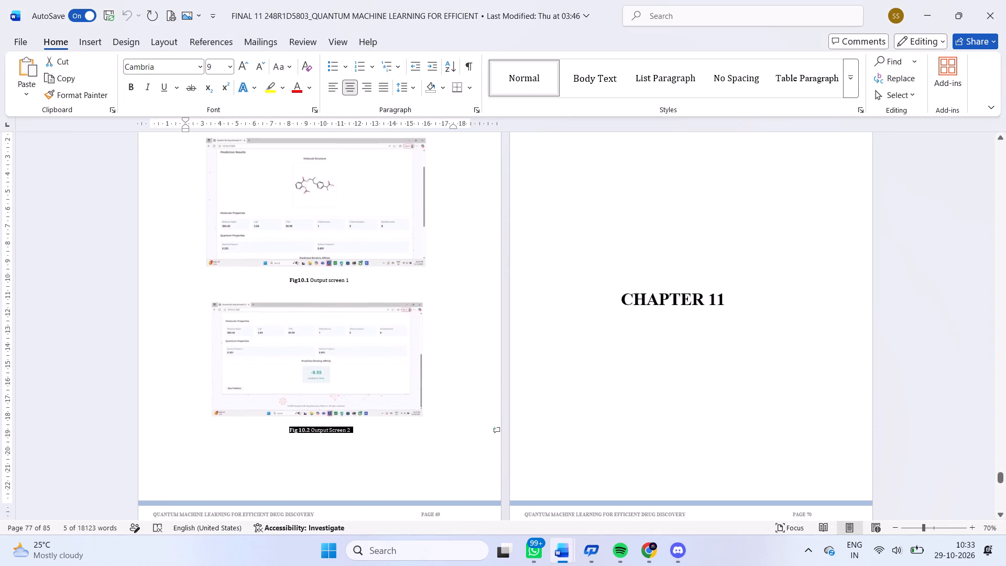
scroll(341, 440, down, 1)
click(286, 409)
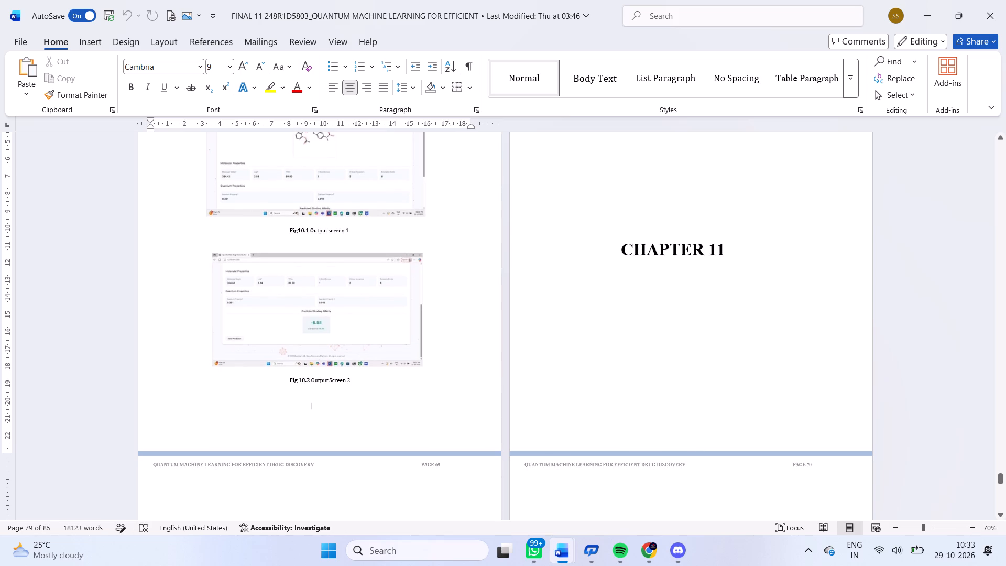
key(ctrl+v)
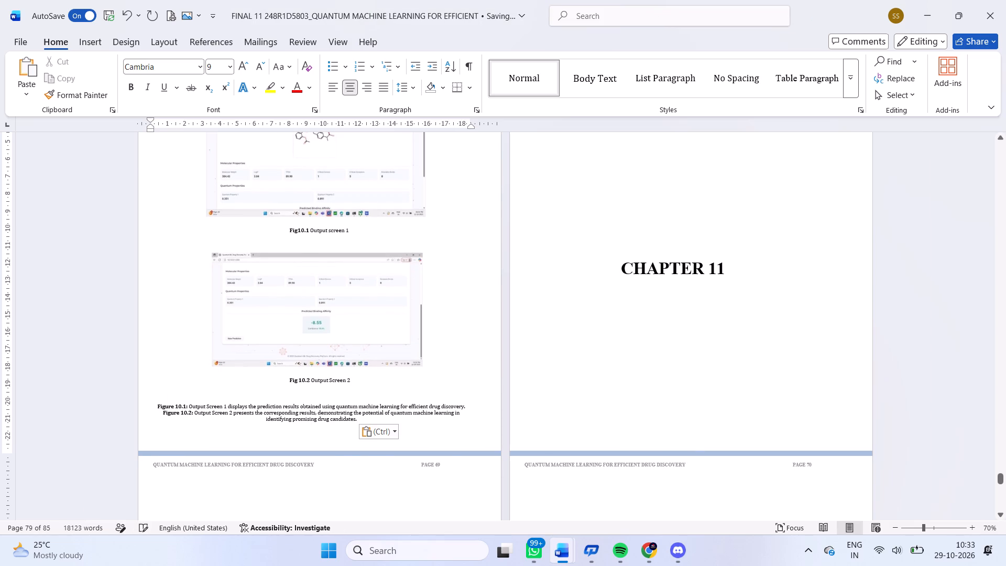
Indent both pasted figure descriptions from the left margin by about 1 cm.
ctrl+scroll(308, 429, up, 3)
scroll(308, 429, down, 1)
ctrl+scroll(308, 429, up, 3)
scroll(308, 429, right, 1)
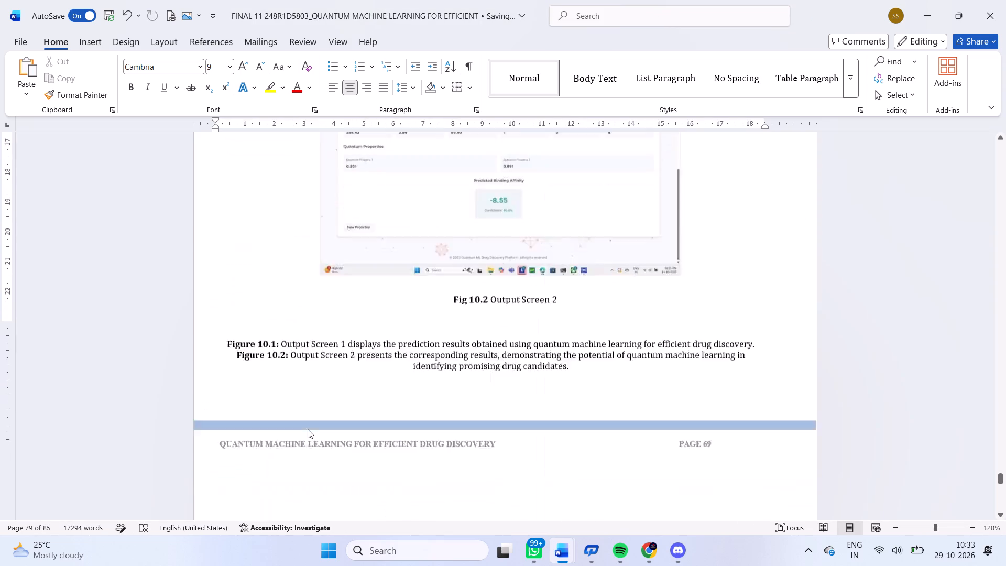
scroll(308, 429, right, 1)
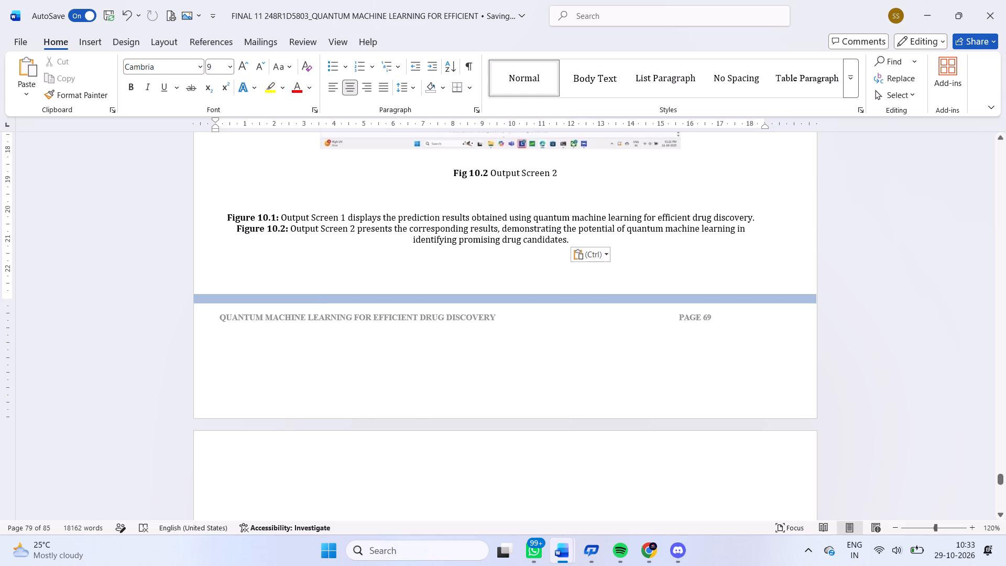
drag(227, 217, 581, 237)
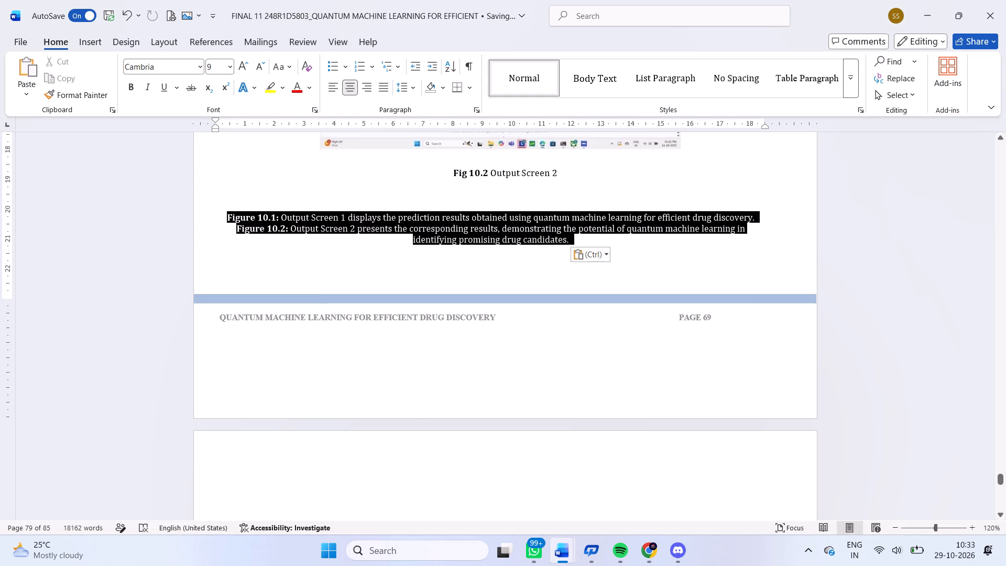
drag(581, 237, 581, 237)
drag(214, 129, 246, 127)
Increase the left indent of both figure descriptions to about 1.5 cm and try to adjust their right indent.
scroll(282, 202, down, 1)
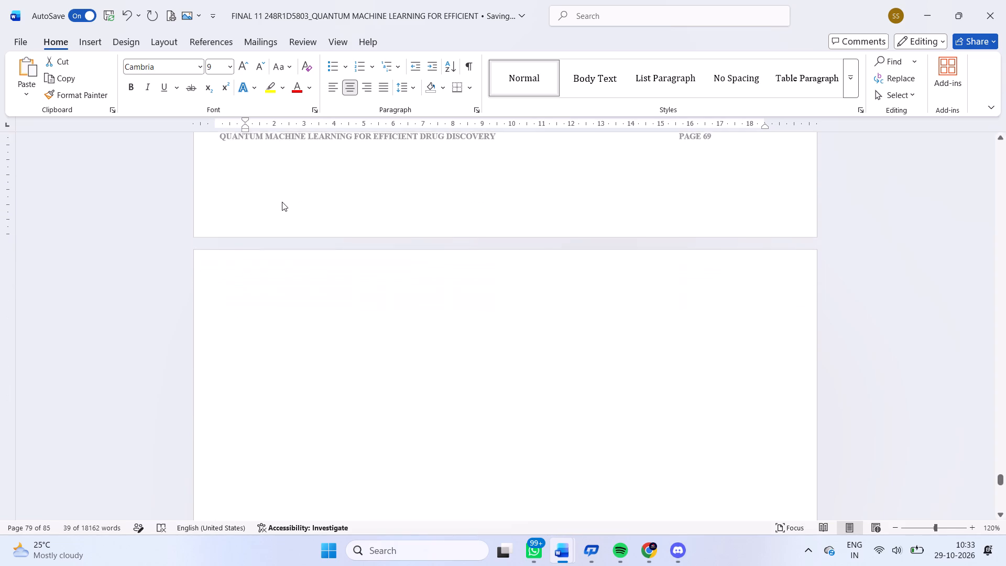
ctrl+scroll(282, 202, down, 3)
scroll(282, 202, down, 2)
ctrl+scroll(282, 202, down, 2)
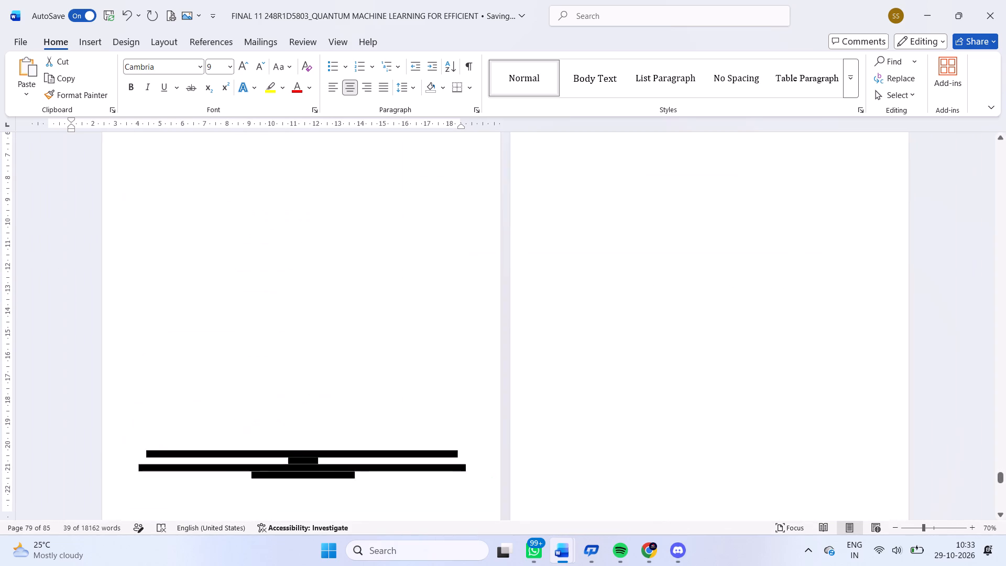
ctrl+scroll(282, 202, down, 1)
scroll(297, 282, down, 1)
scroll(297, 282, up, 1)
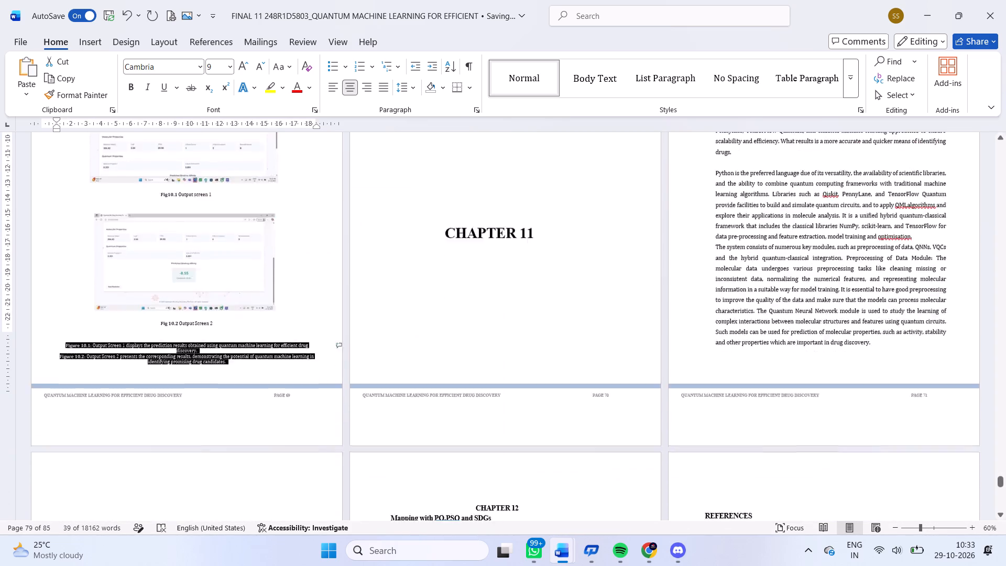
scroll(297, 282, up, 1)
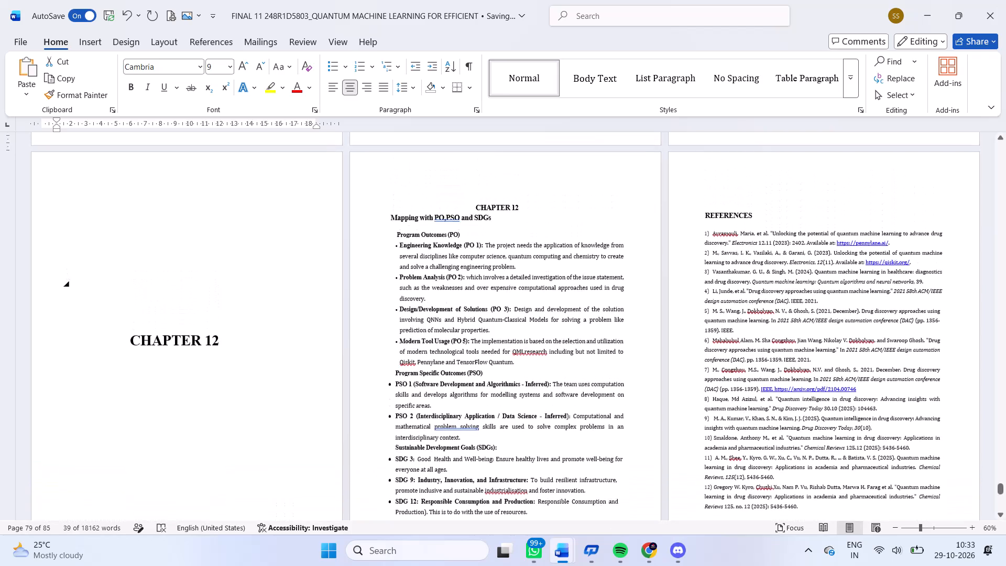
scroll(297, 282, up, 3)
ctrl+scroll(297, 282, down, 4)
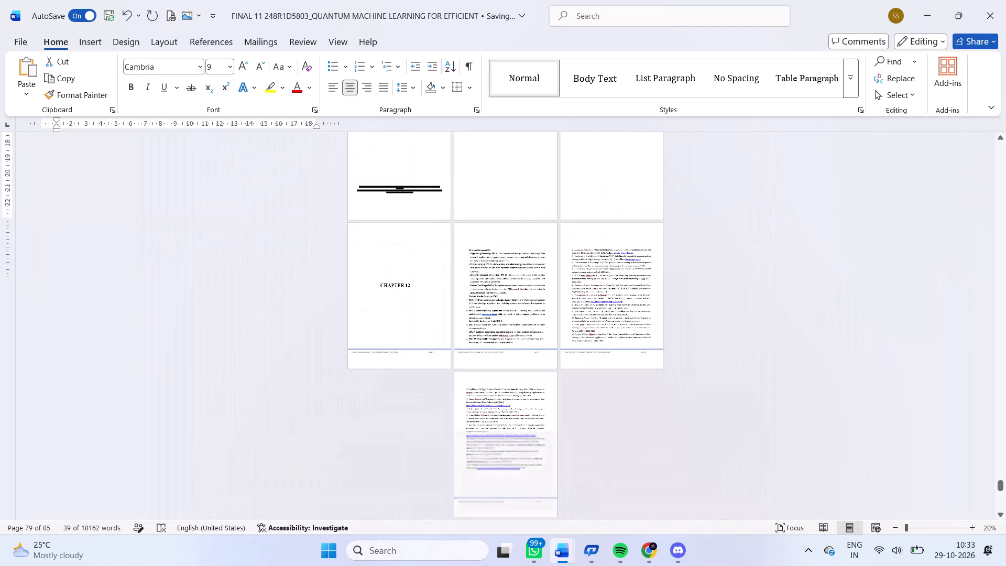
scroll(270, 226, up, 2)
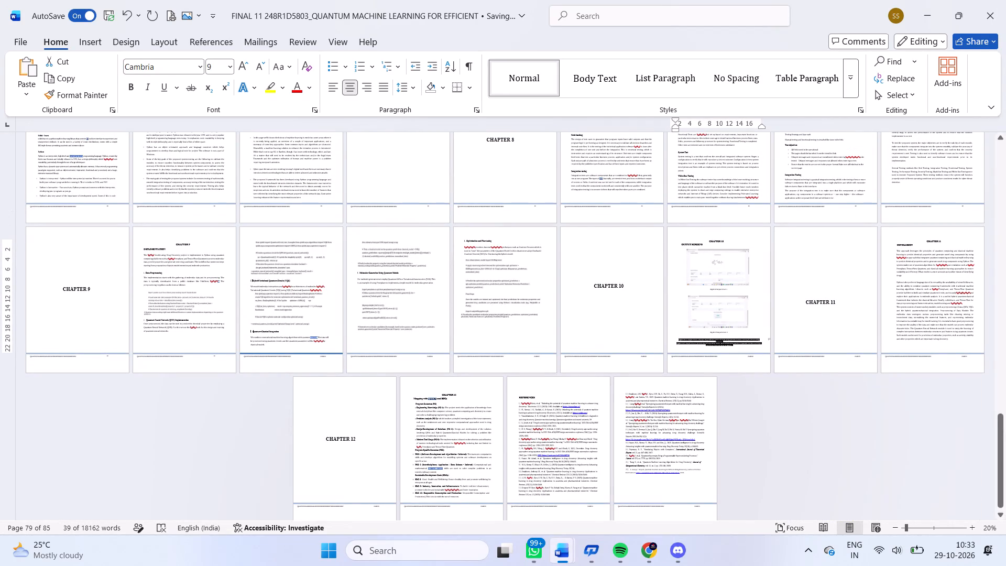
click(686, 314)
drag(677, 339, 732, 349)
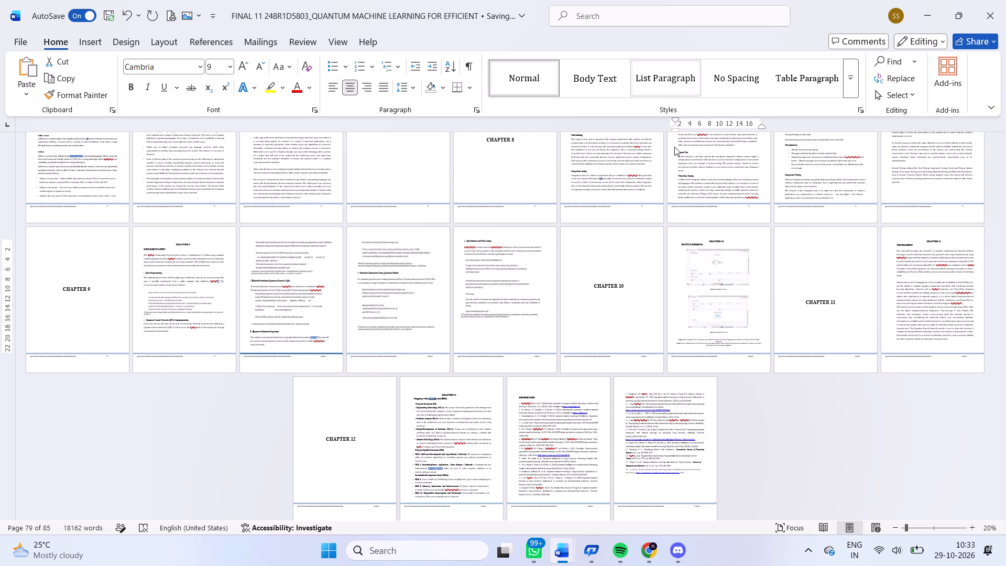
click(674, 131)
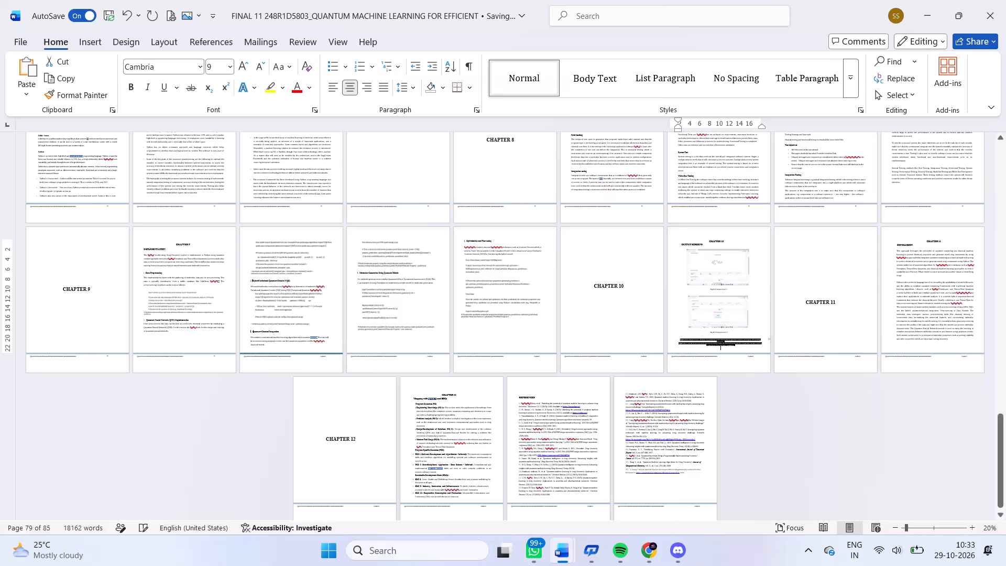
click(761, 126)
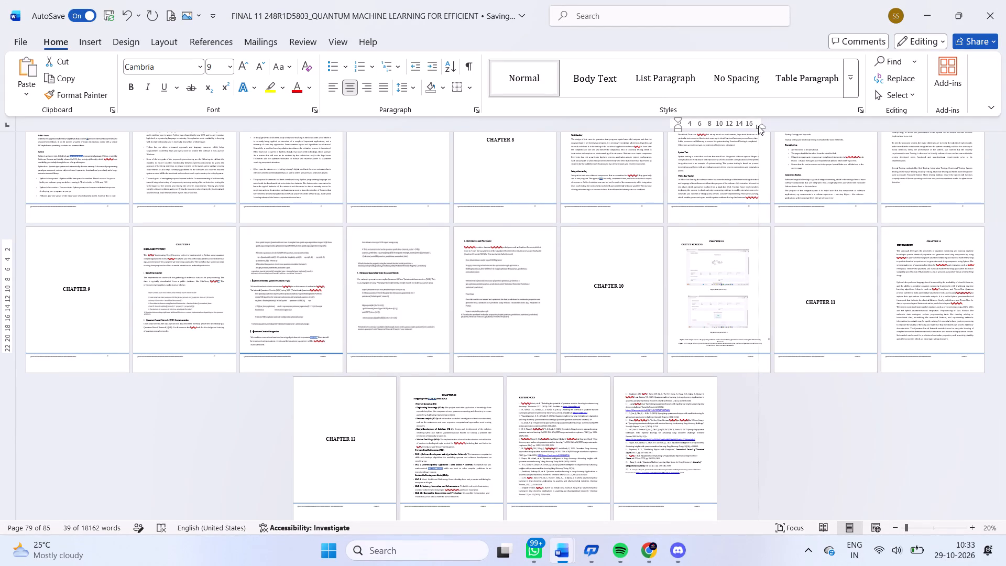
Remove the centring from the Figure 10.1 description and add two leading spaces before it.
ctrl+scroll(751, 244, up, 4)
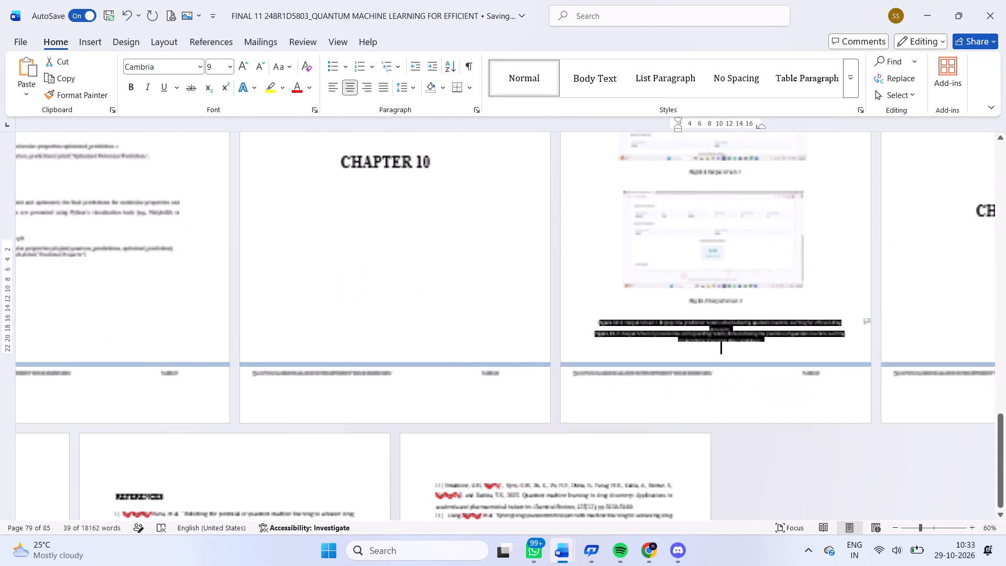
scroll(480, 310, up, 1)
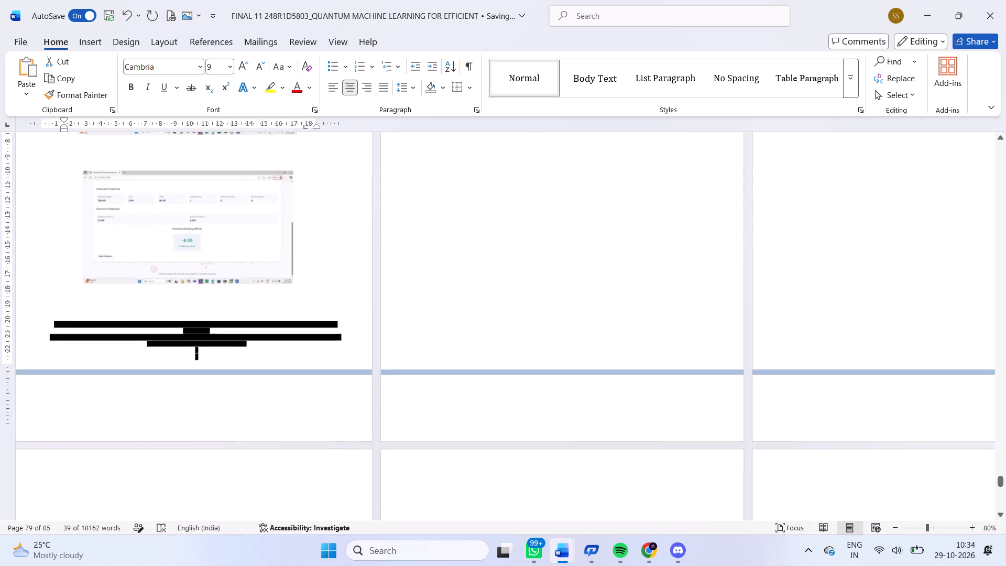
scroll(480, 310, up, 1)
click(292, 314)
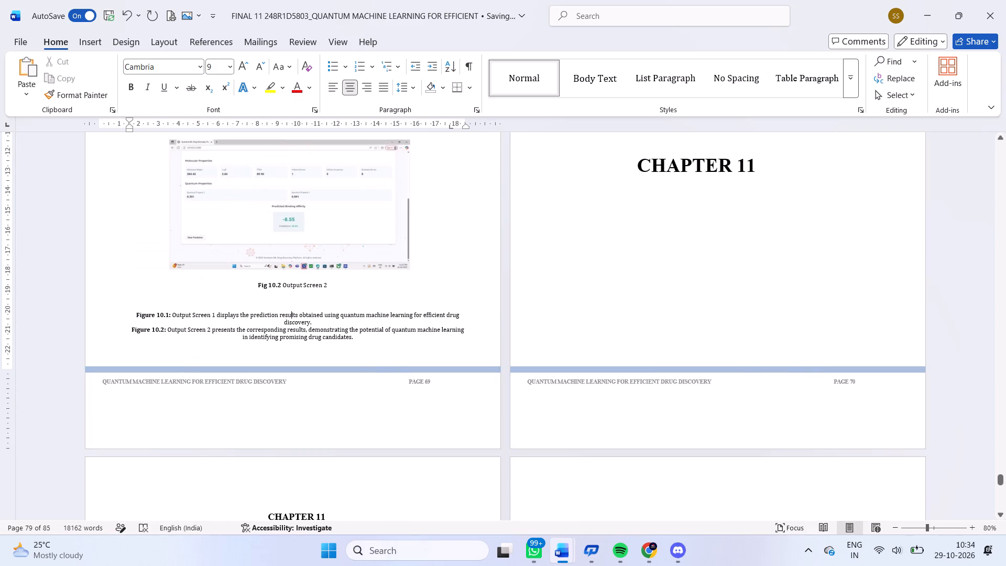
click(137, 312)
key(BackSpace)
key(space)
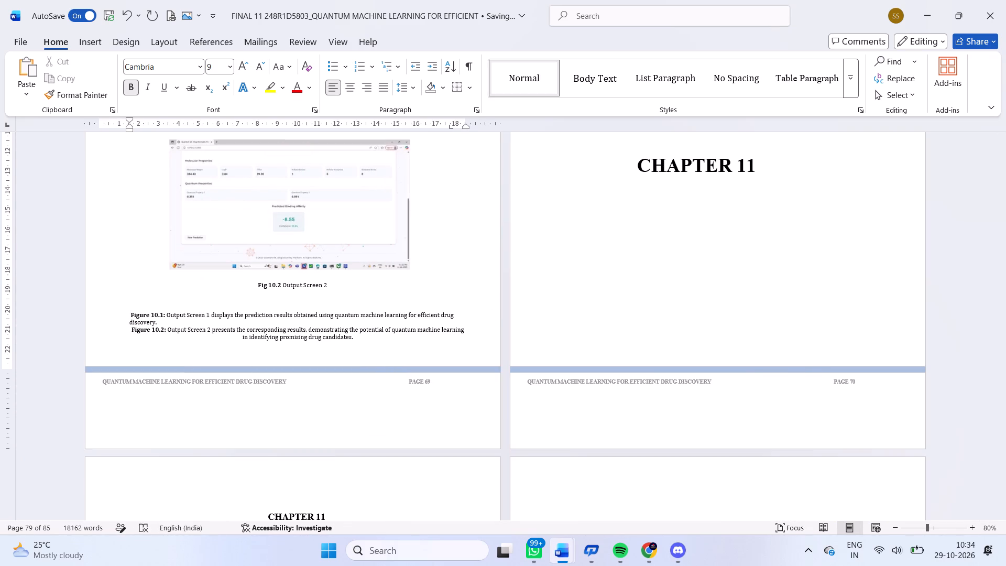
key(space)
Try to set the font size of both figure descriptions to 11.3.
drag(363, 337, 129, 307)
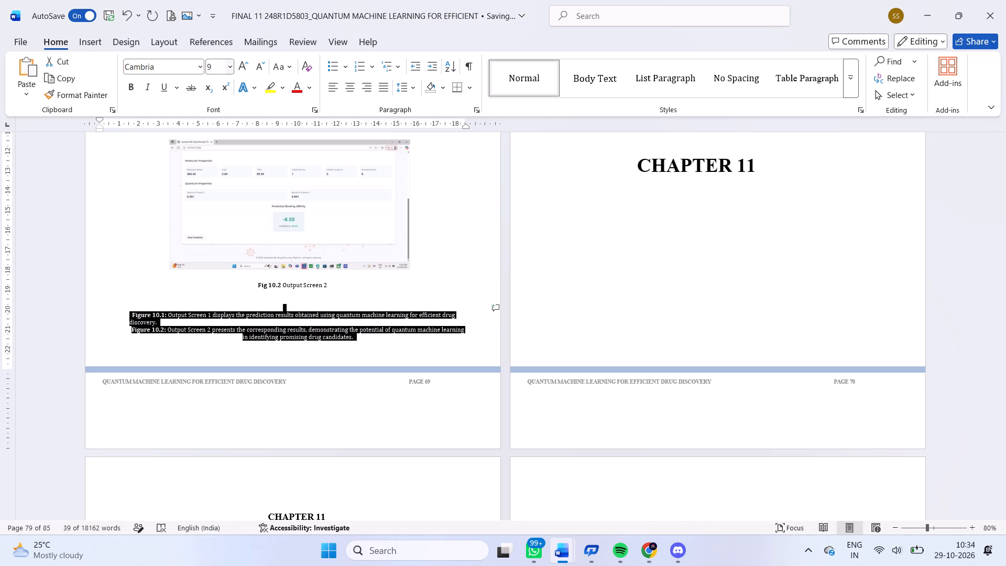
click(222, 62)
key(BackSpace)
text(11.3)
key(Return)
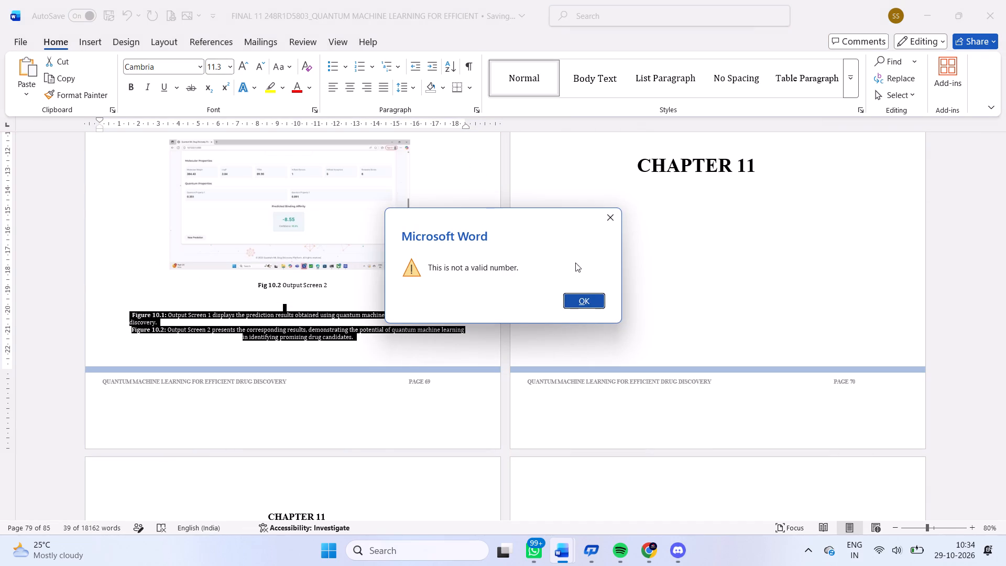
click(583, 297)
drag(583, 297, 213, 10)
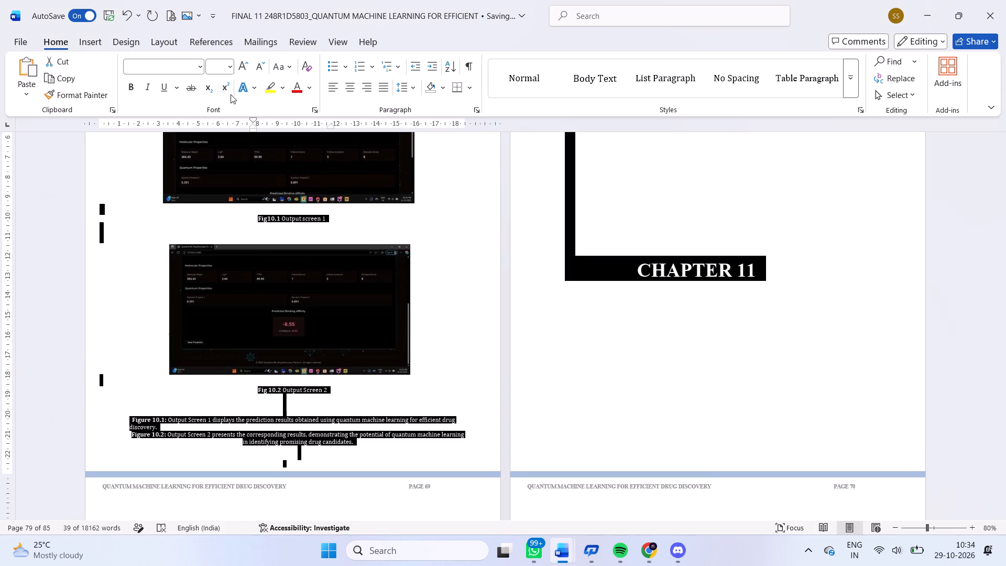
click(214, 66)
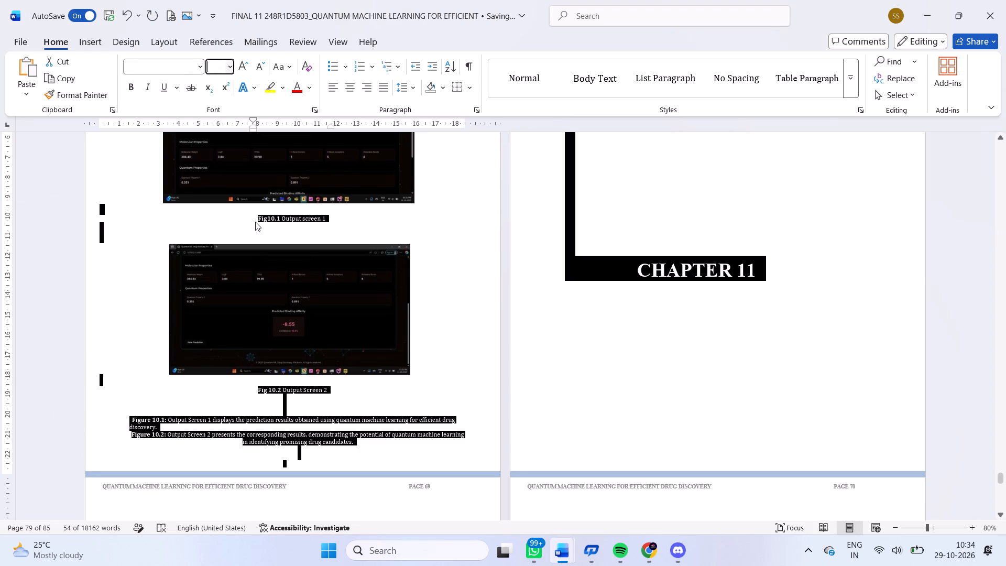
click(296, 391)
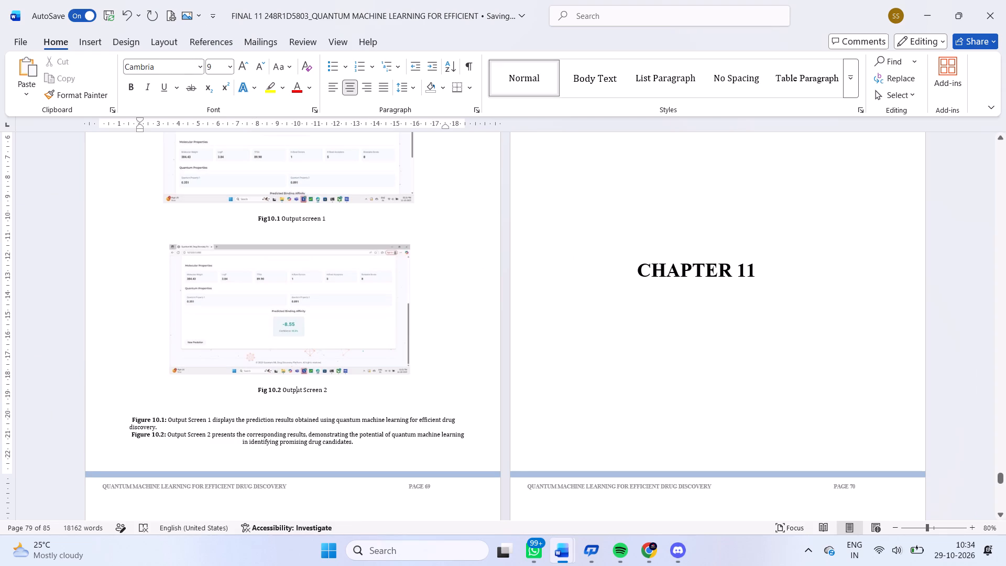
Set both figure descriptions below the Fig 10.2 caption to Cambria (Headings) at size 11.
drag(358, 442, 153, 411)
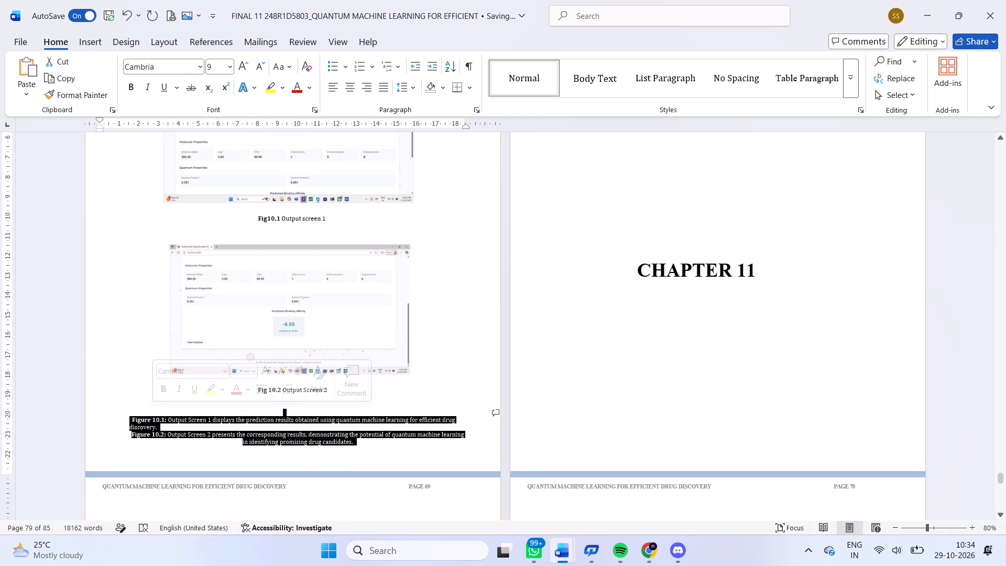
click(196, 64)
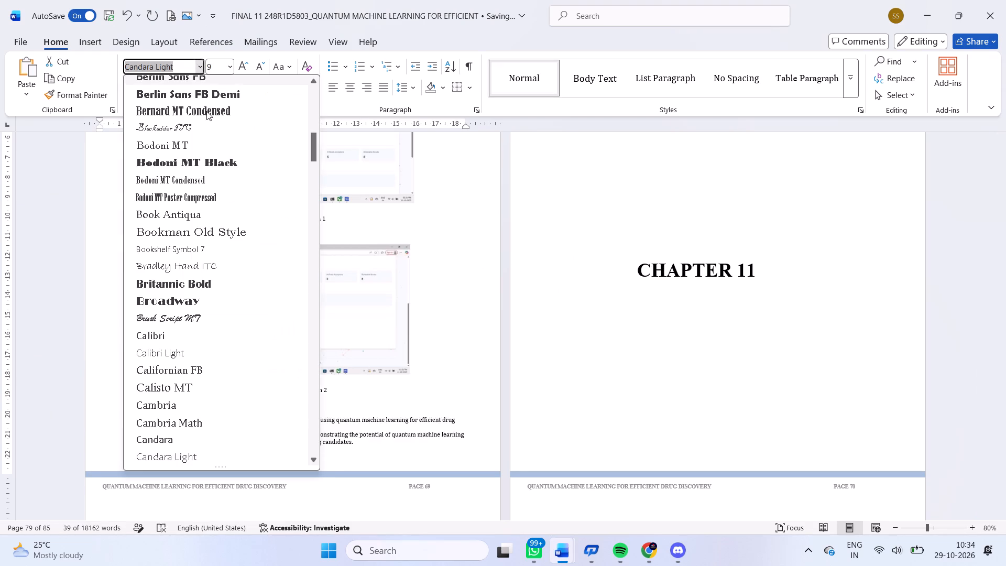
scroll(235, 195, up, 6)
click(212, 96)
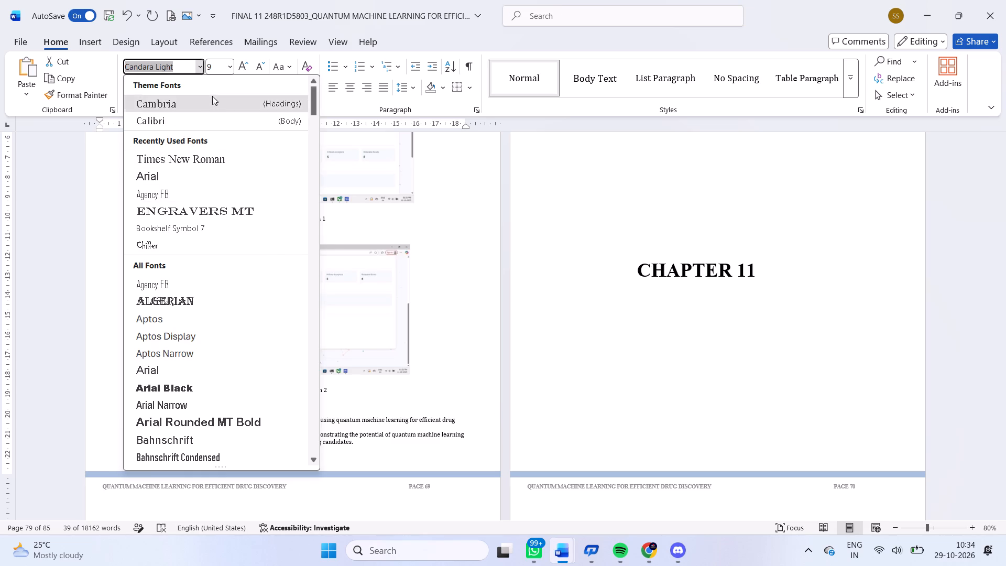
click(233, 63)
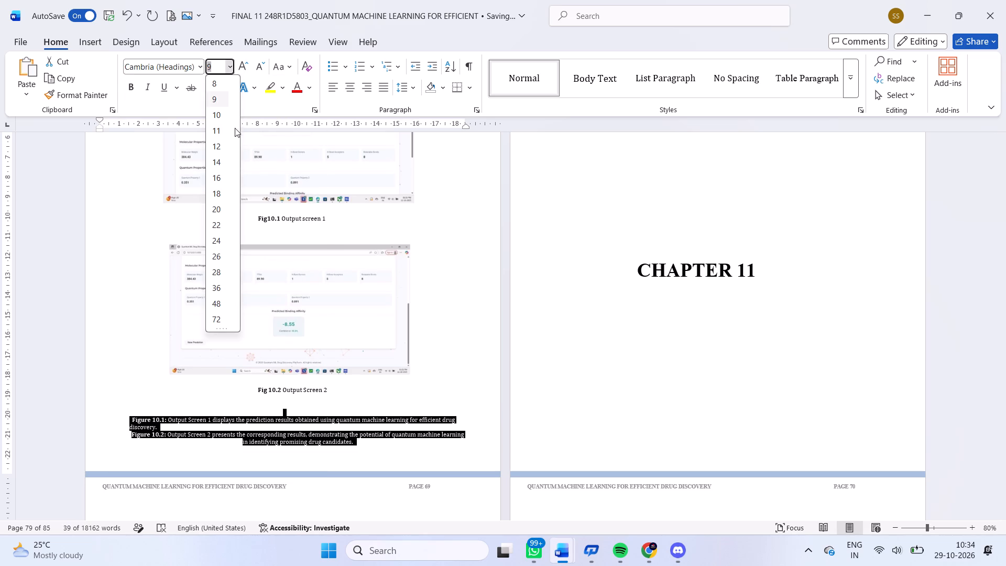
click(227, 129)
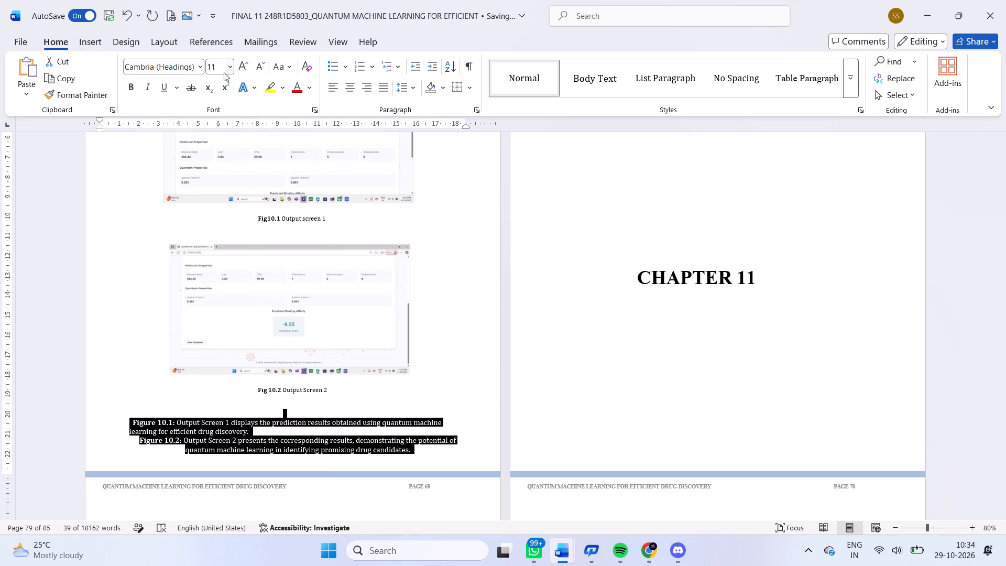
click(223, 71)
Increase the line spacing of both figure descriptions.
click(411, 92)
click(429, 146)
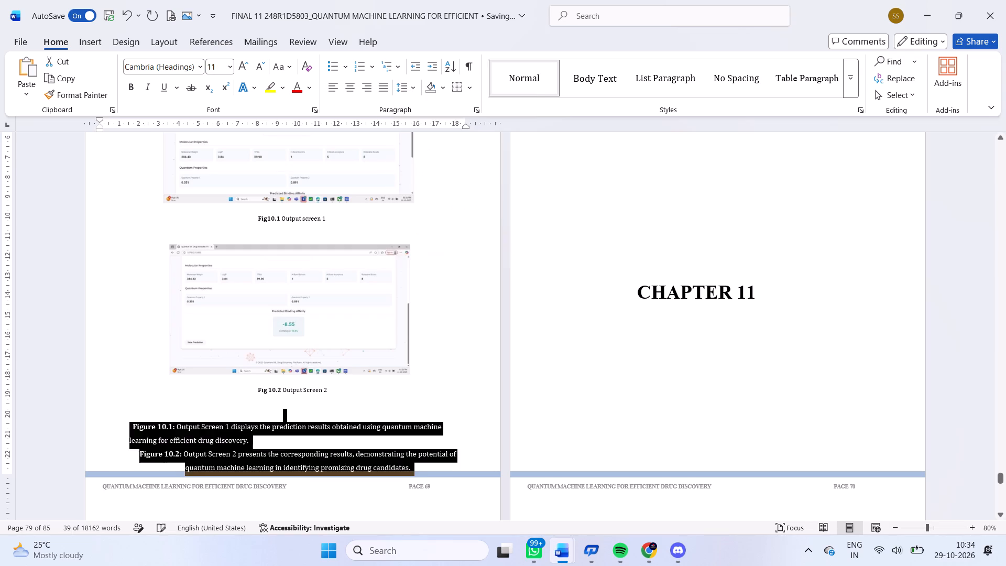
Delete the blank lines between the Fig 10.2 caption and the Figure 10.1 description.
scroll(430, 287, down, 1)
click(216, 337)
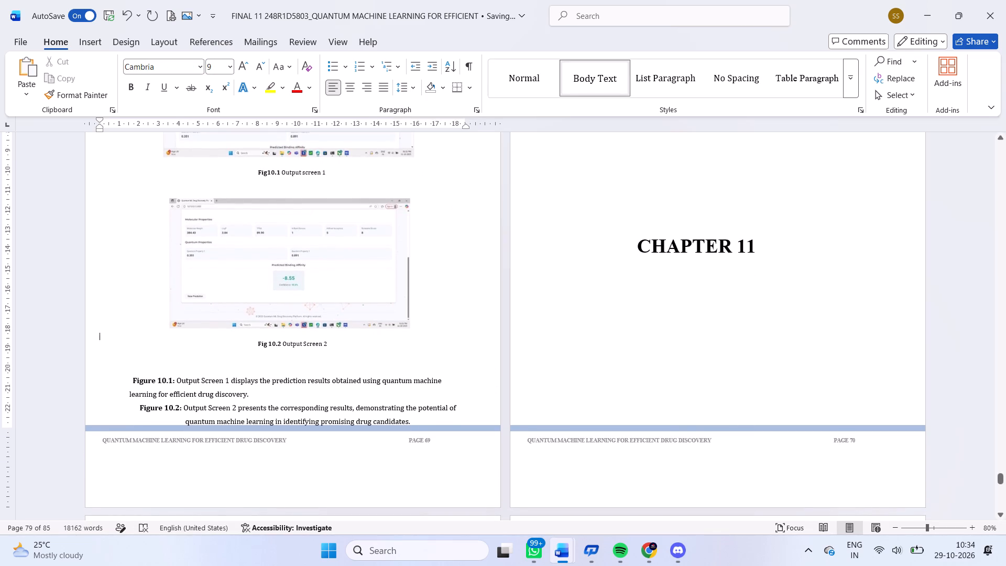
click(167, 355)
key(BackSpace)
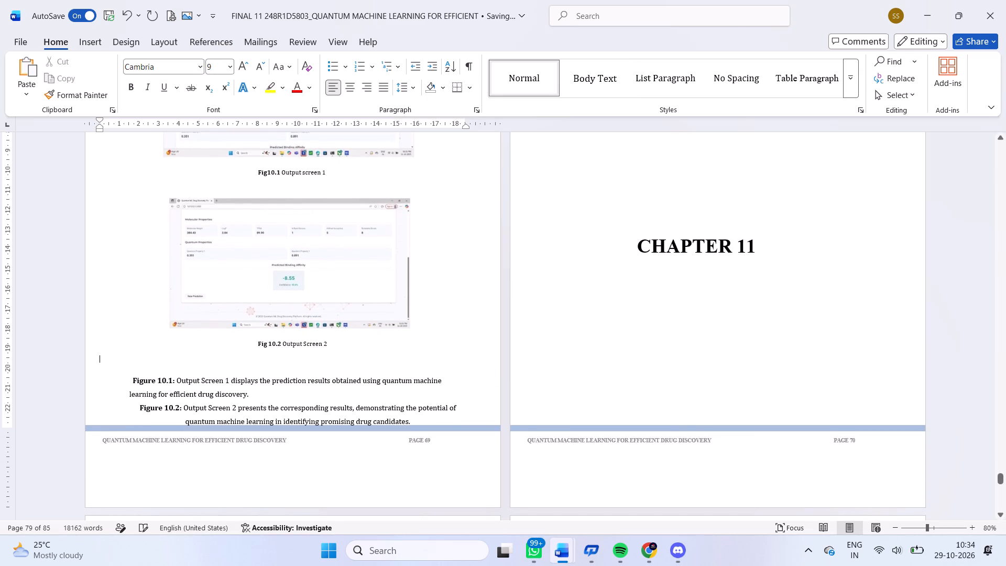
key(BackSpace)
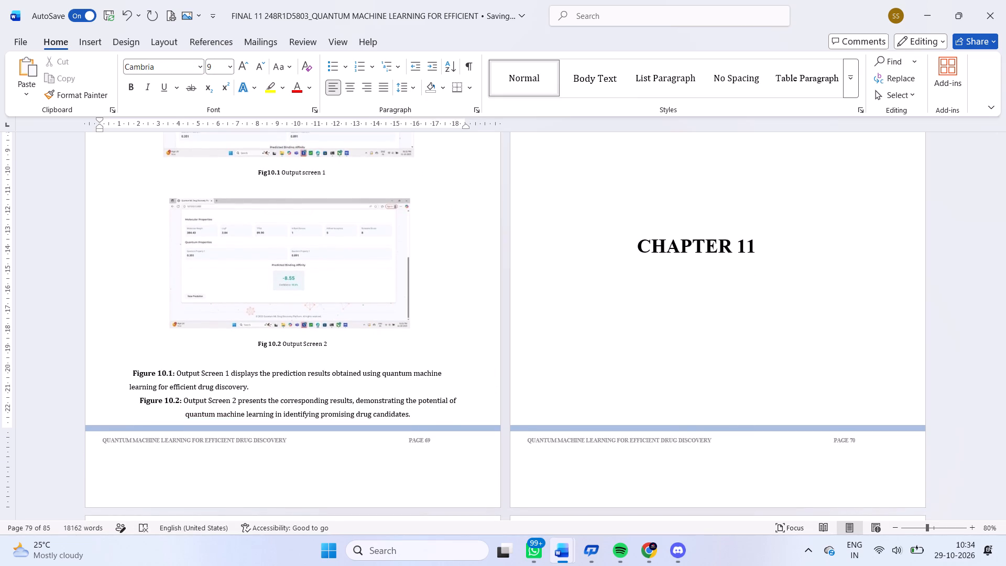
key(BackSpace)
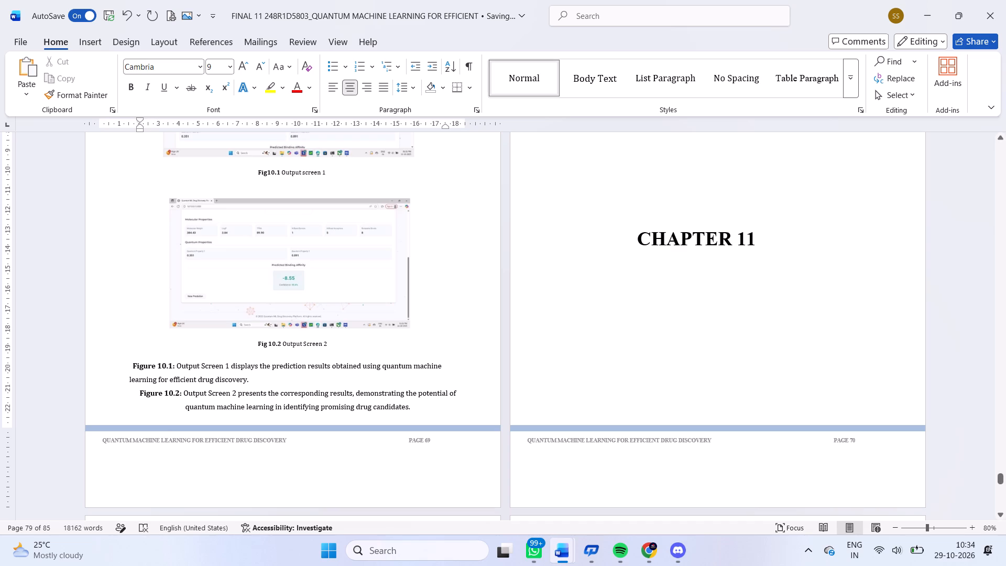
Set the Figure 10.1 description's hanging indent to about 3 cm and its first-line indent to about 2 cm.
click(133, 363)
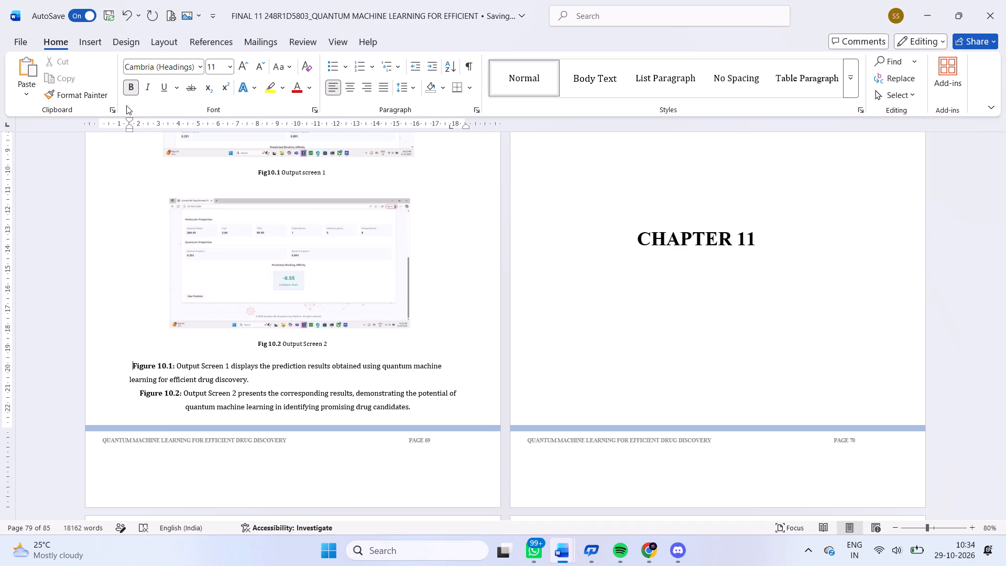
drag(131, 126, 151, 124)
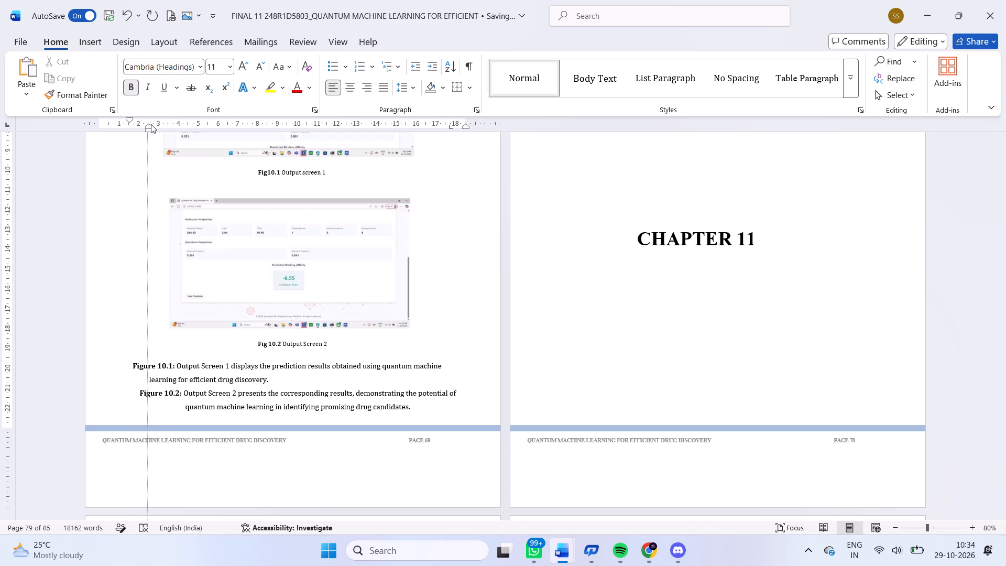
drag(151, 124, 157, 124)
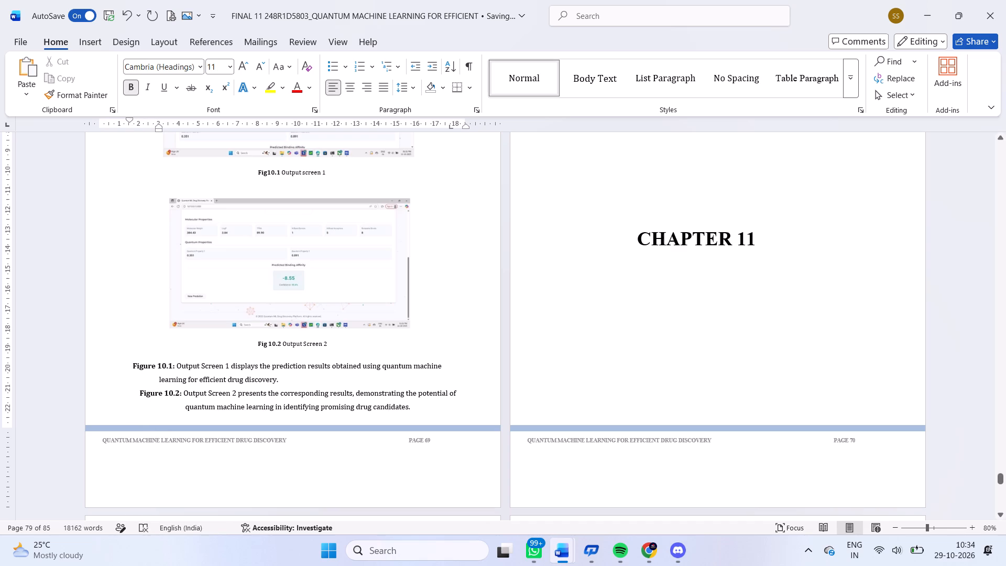
click(132, 117)
click(132, 118)
drag(130, 118, 138, 114)
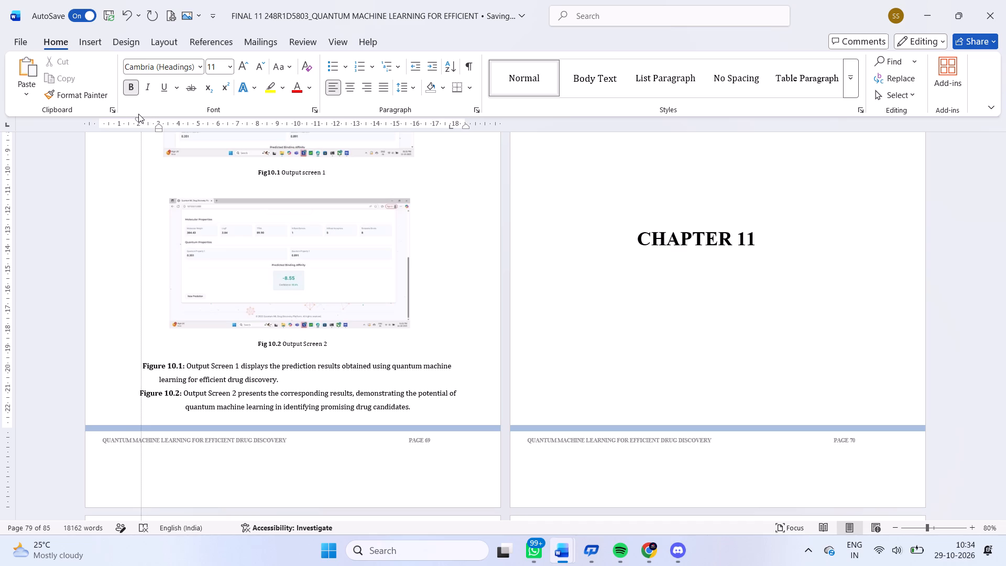
drag(138, 114, 137, 114)
Move the Figure 10.2 description's right indent inward to about the 18 cm ruler mark.
click(454, 365)
click(456, 388)
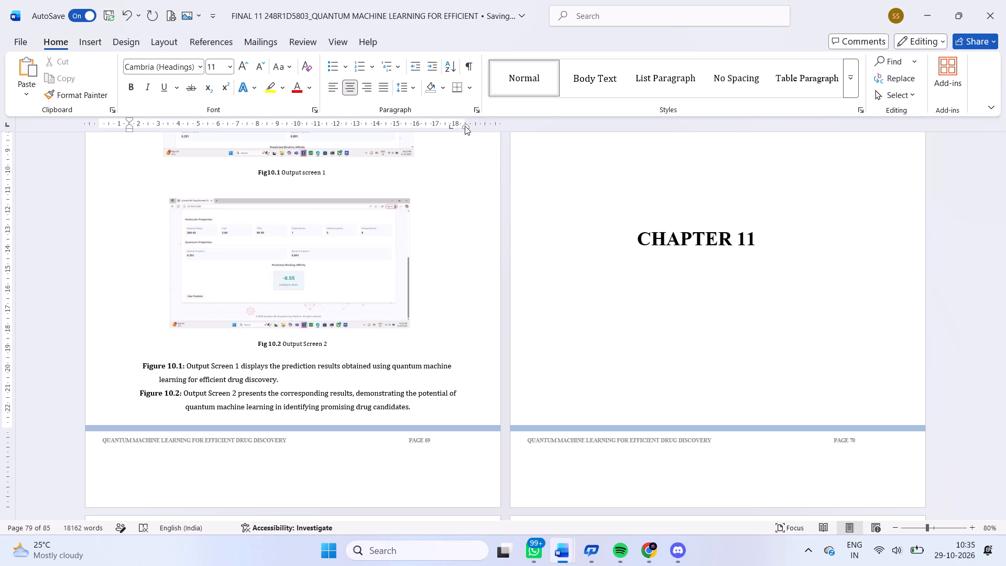
drag(465, 126, 451, 130)
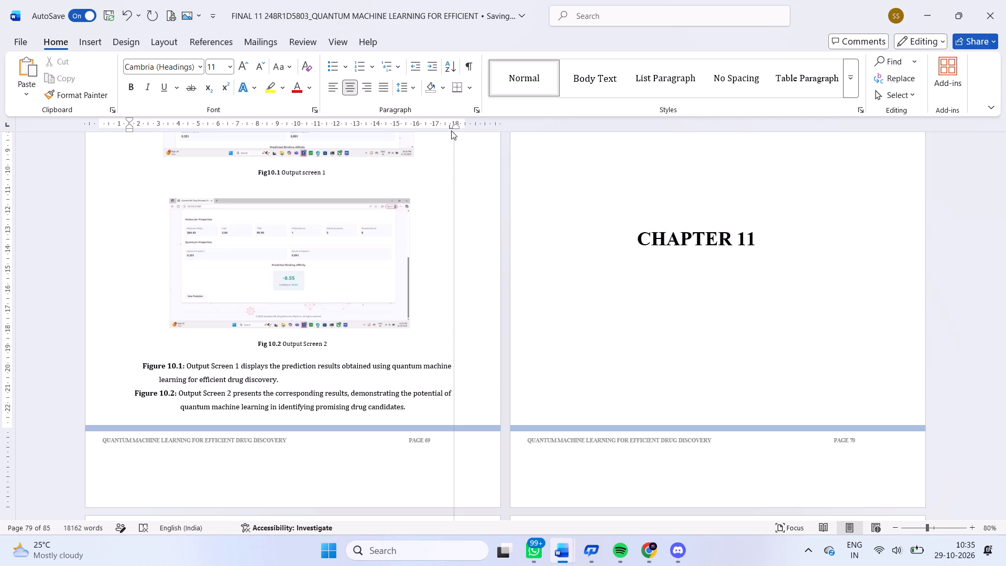
drag(451, 130, 450, 130)
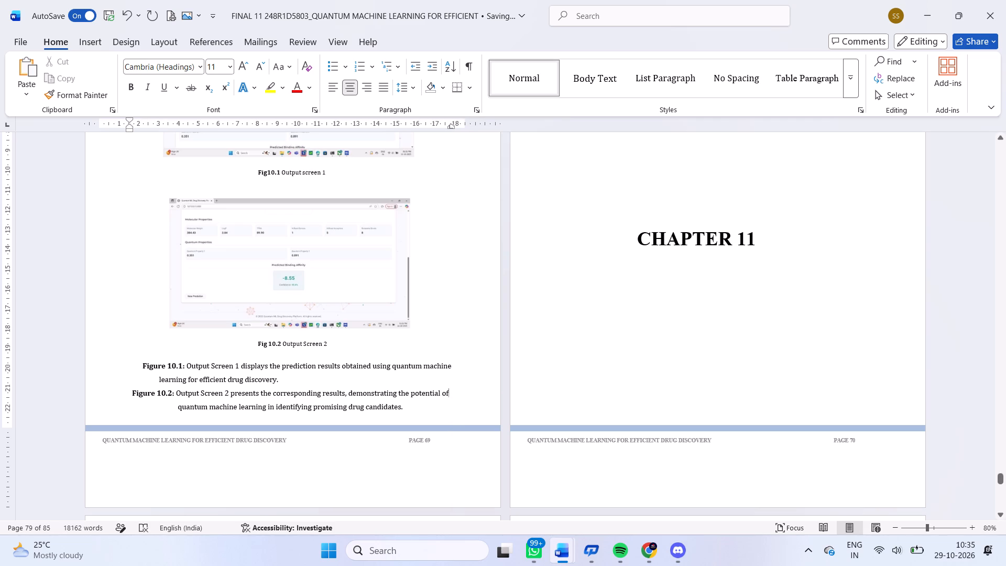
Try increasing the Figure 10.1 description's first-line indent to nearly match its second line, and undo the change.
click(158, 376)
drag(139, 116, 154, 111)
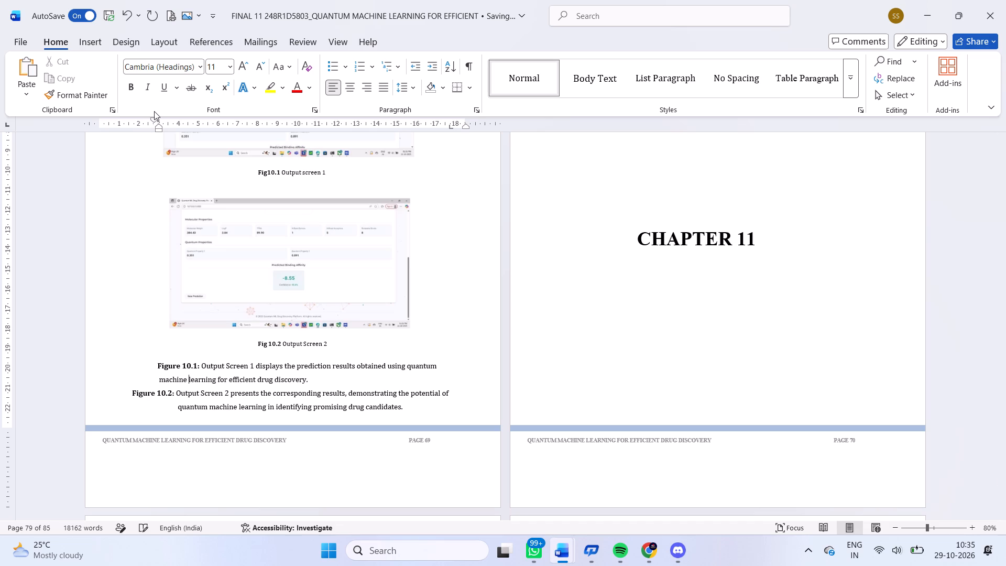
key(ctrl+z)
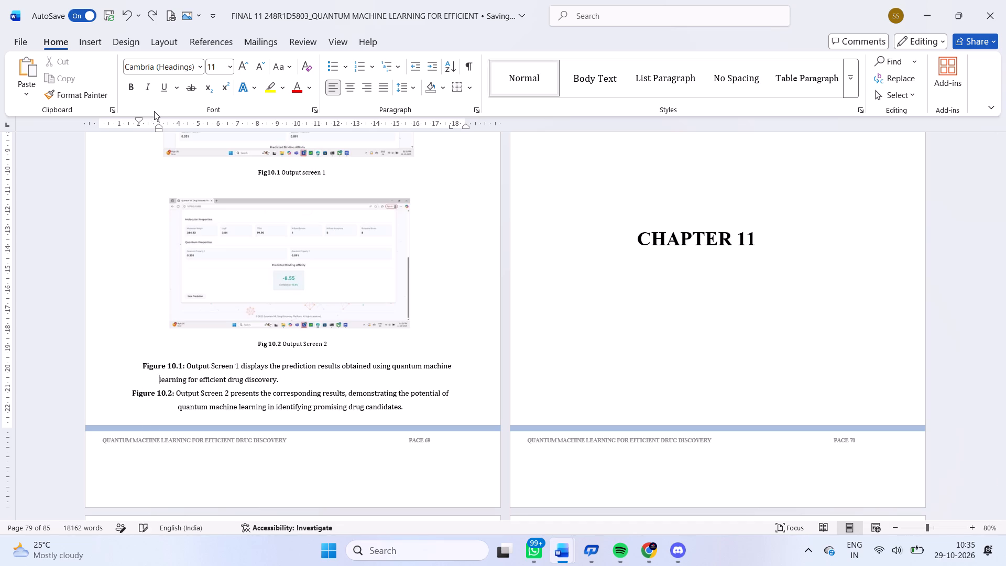
Shift the whole Figure 10.1 description slightly back toward the left margin, to a left indent of about 2.75 cm.
click(157, 128)
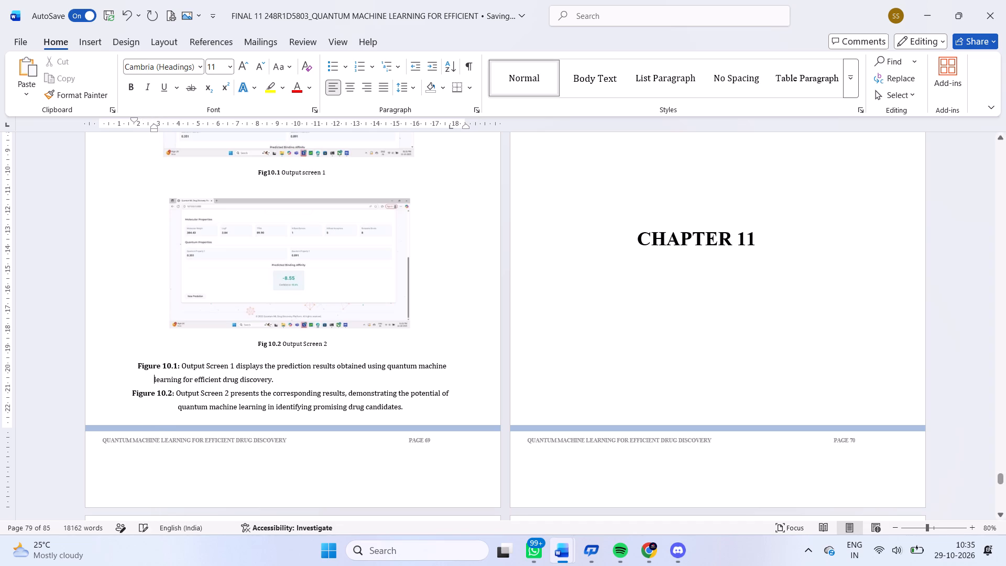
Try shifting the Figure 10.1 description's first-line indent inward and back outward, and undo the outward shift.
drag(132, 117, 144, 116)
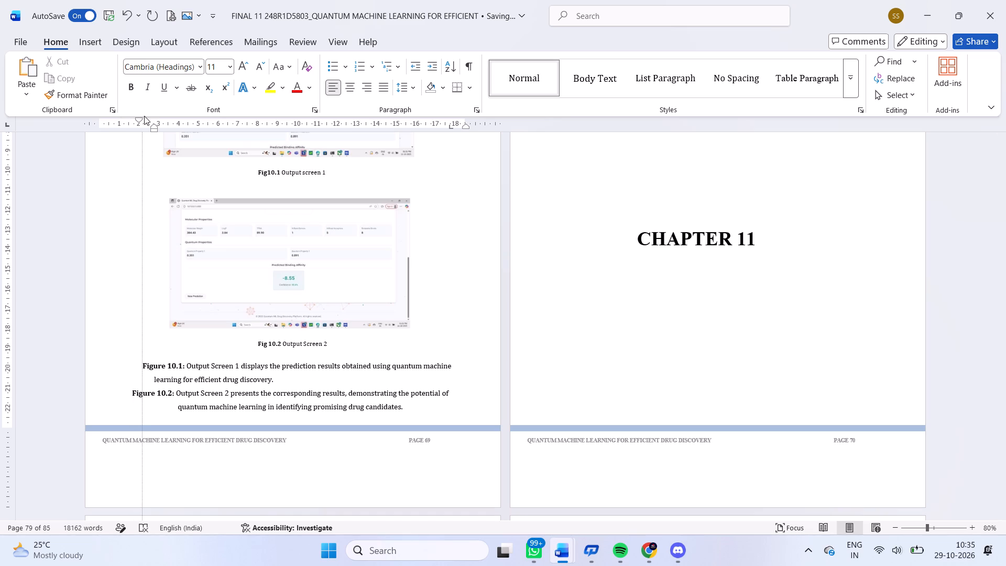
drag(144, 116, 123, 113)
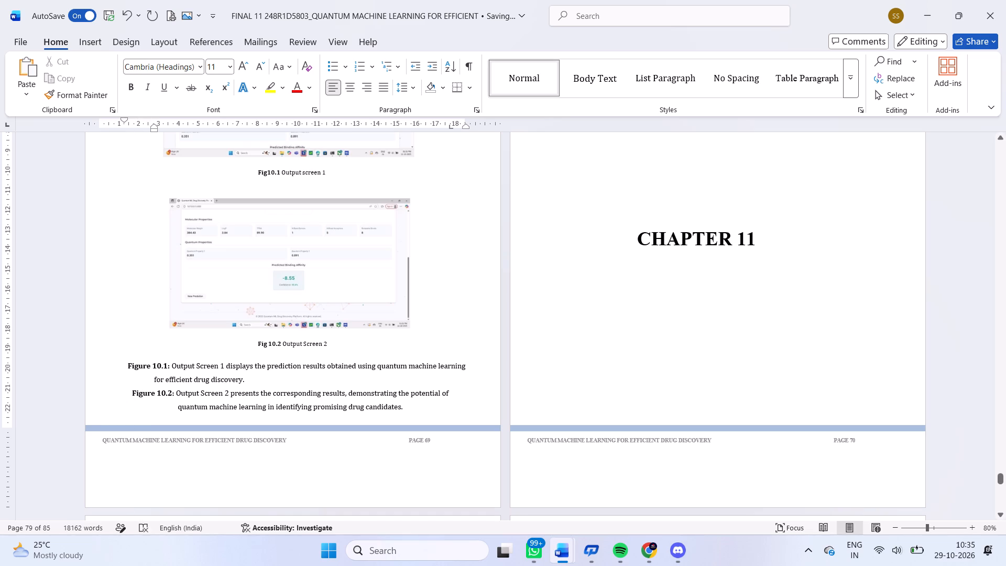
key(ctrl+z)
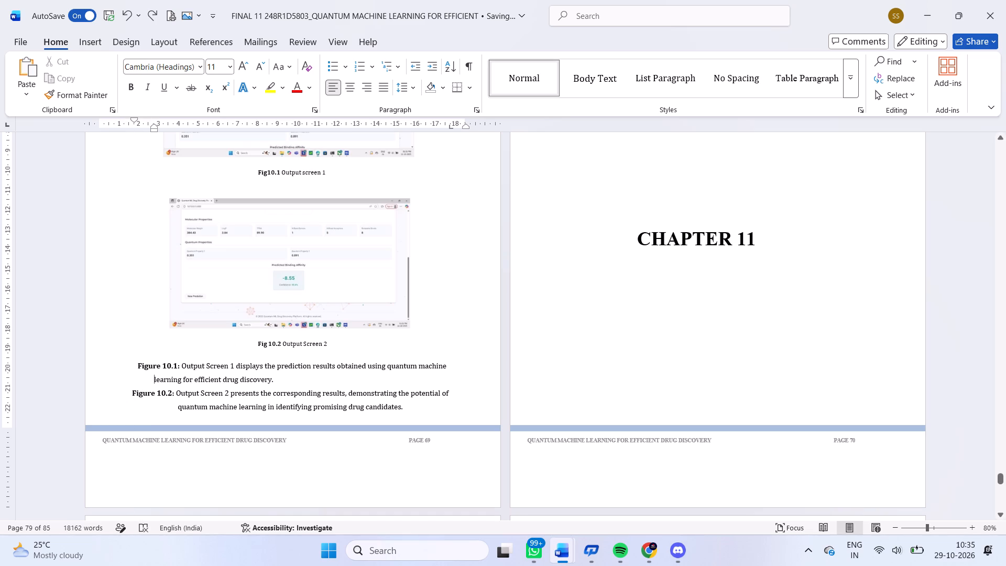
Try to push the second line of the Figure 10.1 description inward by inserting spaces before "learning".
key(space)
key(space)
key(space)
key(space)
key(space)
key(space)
Remove the indent and one blank line above the CHAPTER 11 title on its divider page.
scroll(224, 397, down, 1)
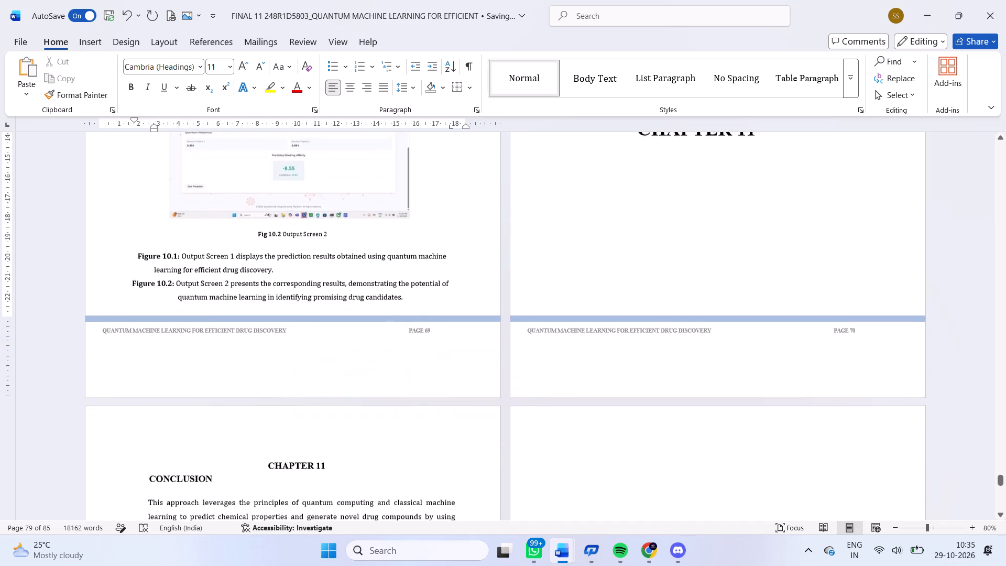
scroll(263, 395, up, 1)
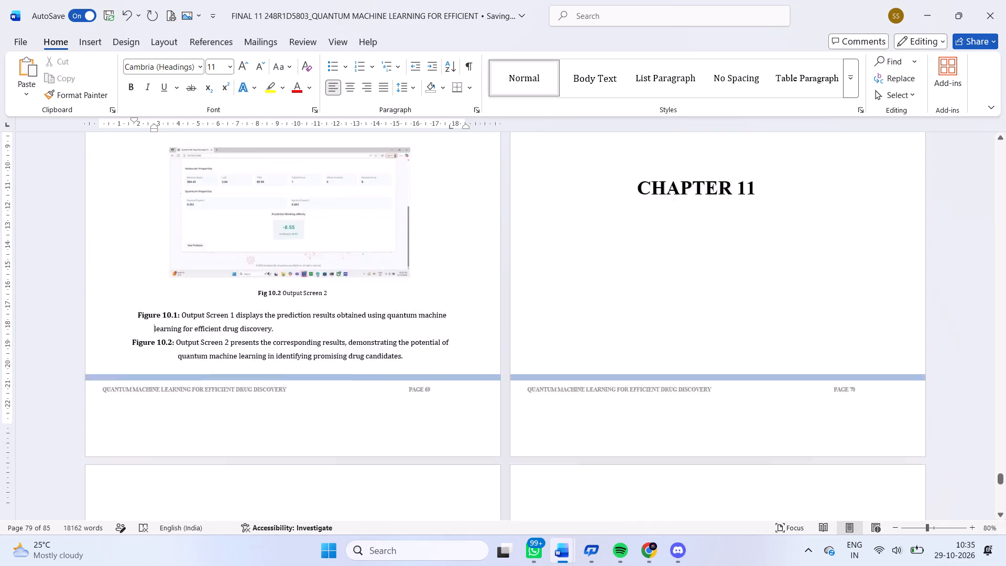
scroll(263, 395, up, 1)
click(603, 356)
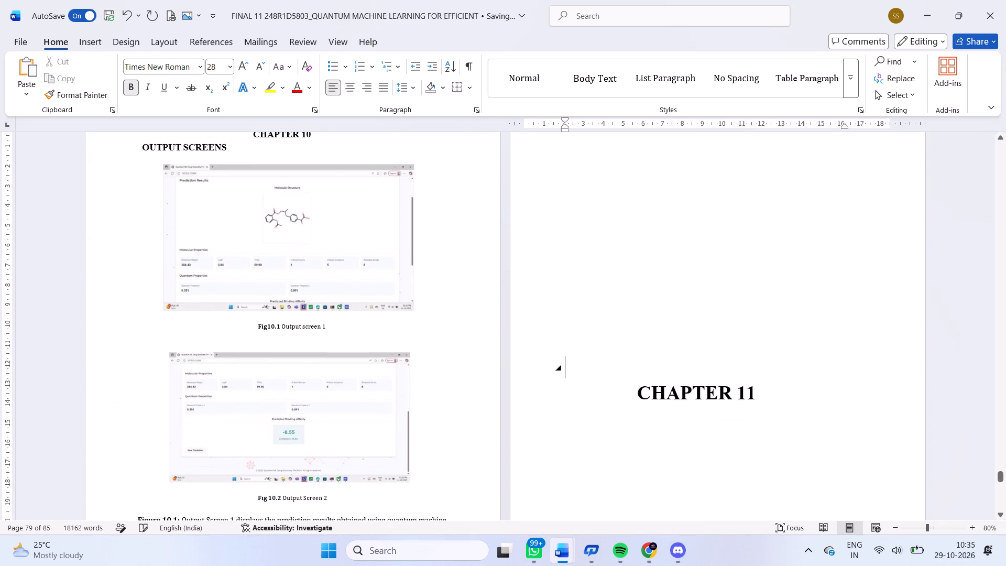
key(BackSpace)
key(BackSpace)
Move the Output Screen 2 picture slightly up the page, closer to the Fig10.1 caption.
scroll(414, 563, down, 1)
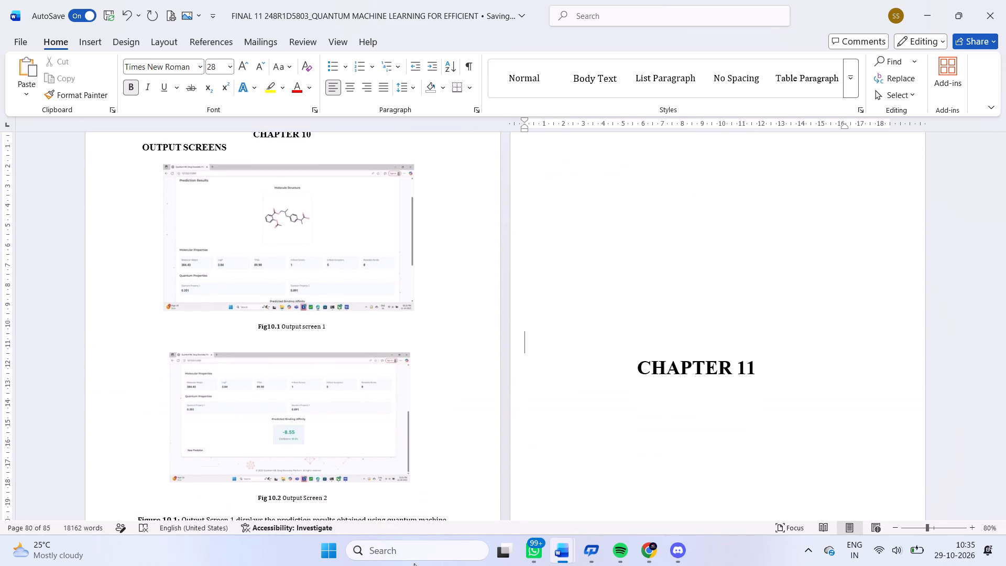
scroll(414, 563, down, 1)
scroll(371, 460, down, 2)
scroll(371, 460, up, 1)
drag(301, 413, 301, 405)
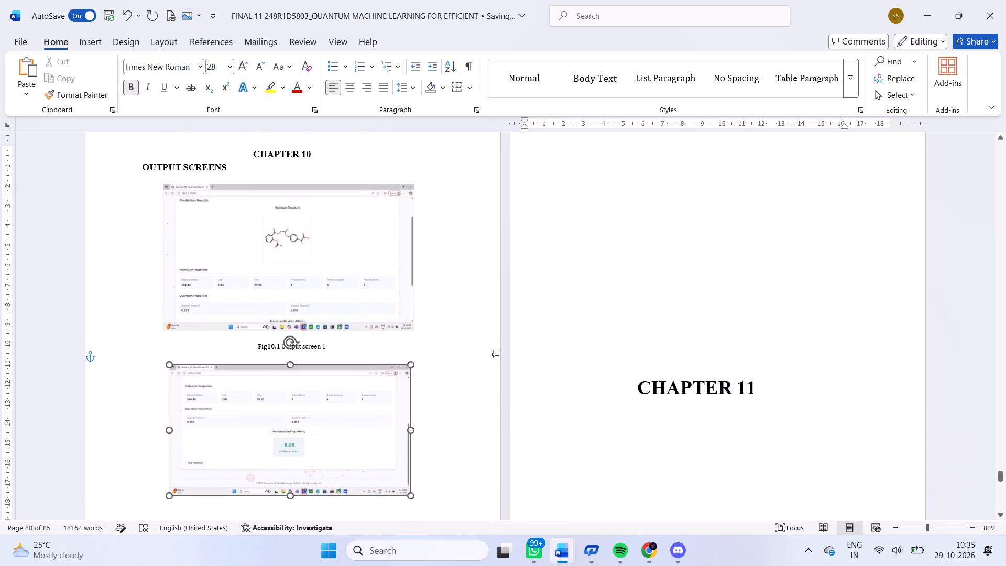
drag(301, 405, 301, 400)
Remove the blank line beside the Output Screen 2 picture to bring the Fig 10.2 caption and descriptions up closer to it.
scroll(313, 434, down, 1)
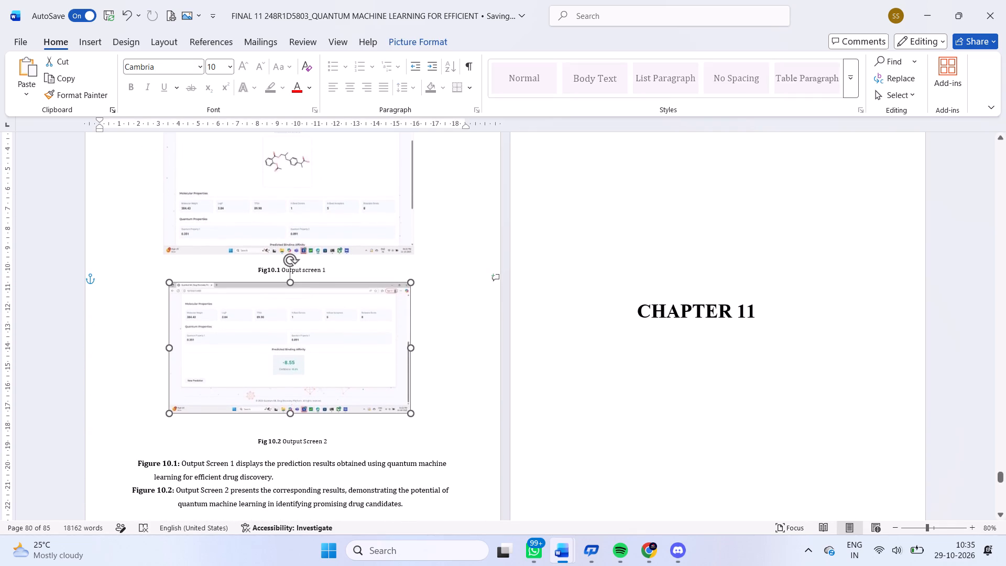
click(305, 441)
click(305, 448)
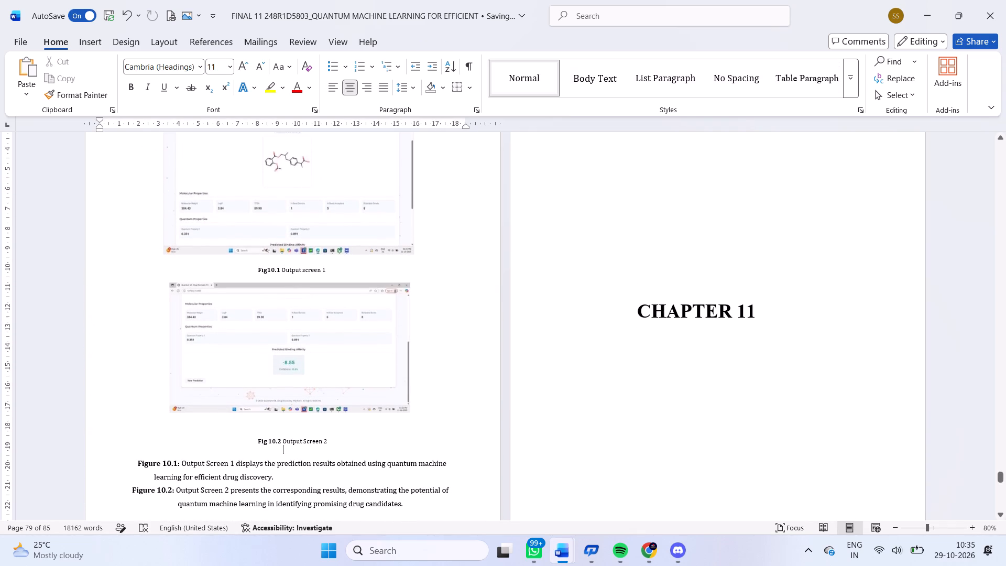
click(251, 439)
key(Up)
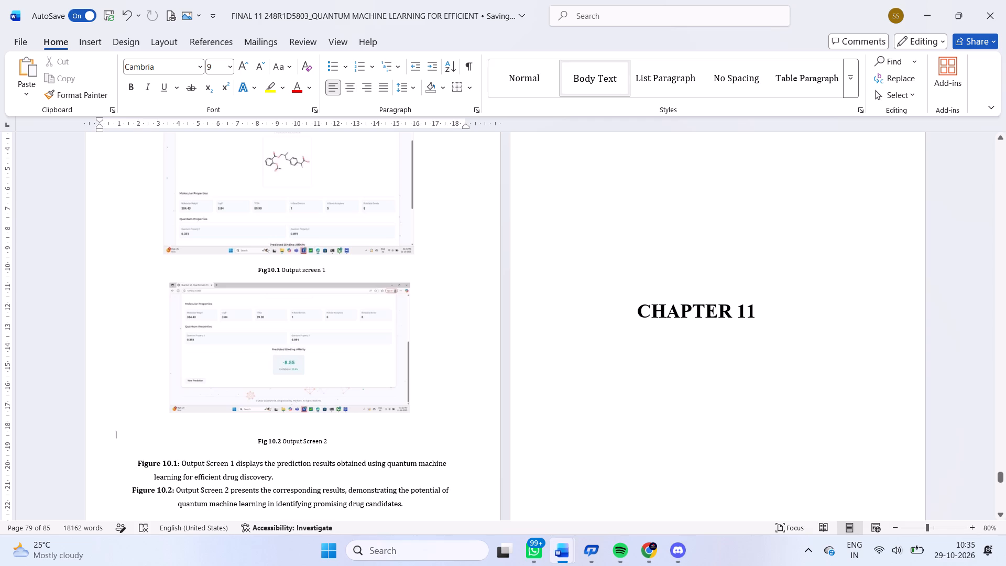
key(Up)
key(BackSpace)
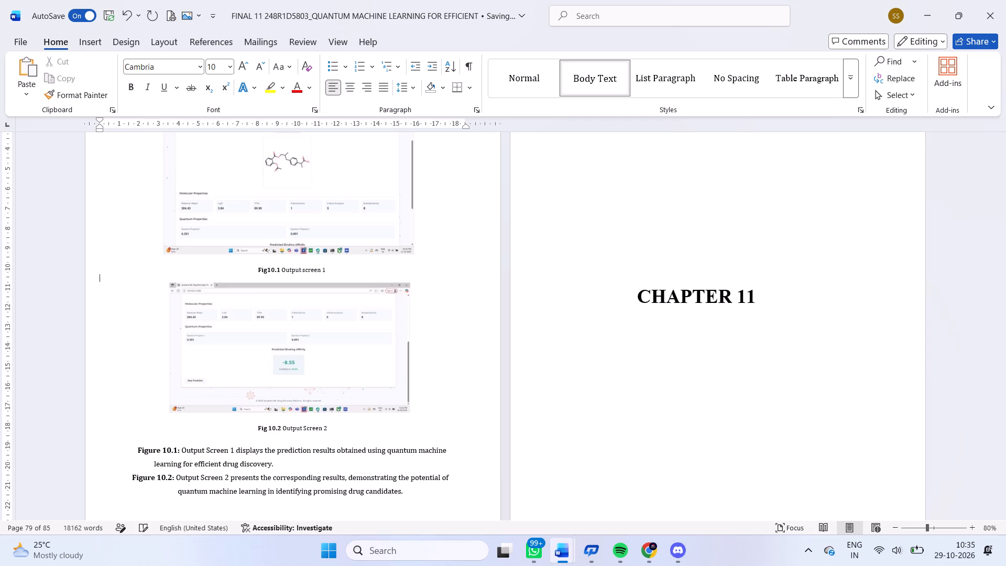
Line up the starts of the Figure 10.2 and Figure 10.1 descriptions with leading spaces, using four before "Figure 10.2:".
scroll(429, 512, down, 1)
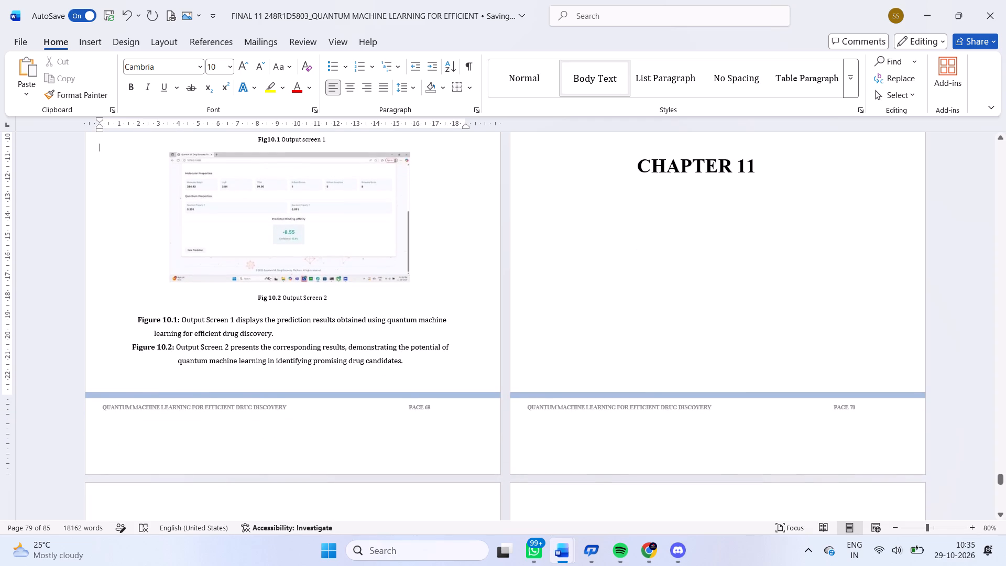
click(130, 344)
key(space)
key(space)
key(space)
key(space)
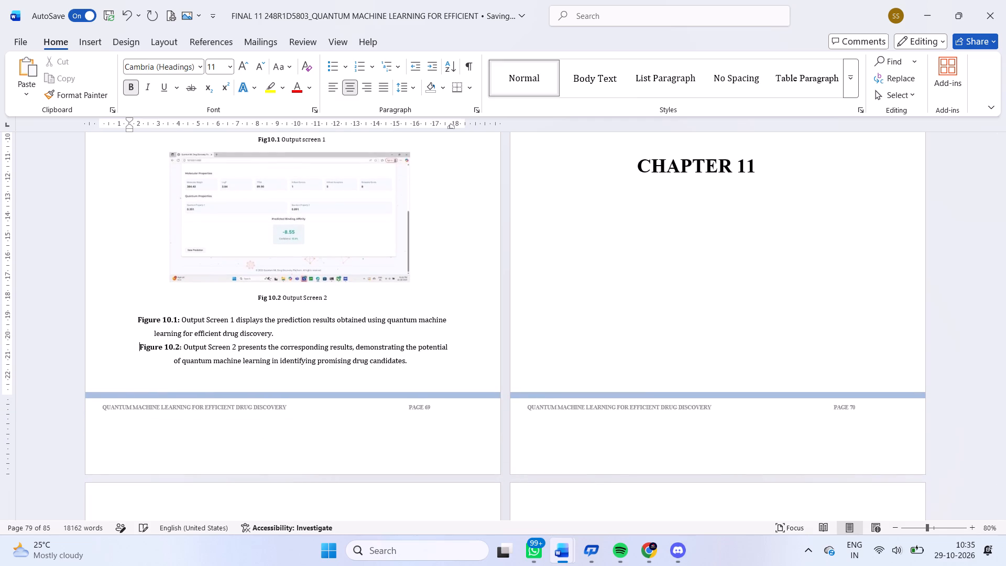
click(136, 319)
key(space)
key(BackSpace)
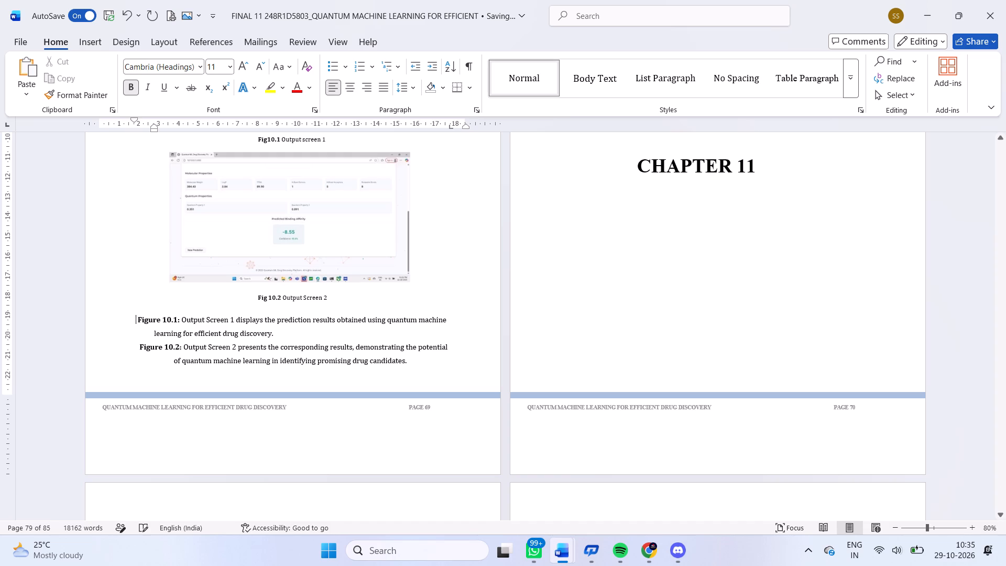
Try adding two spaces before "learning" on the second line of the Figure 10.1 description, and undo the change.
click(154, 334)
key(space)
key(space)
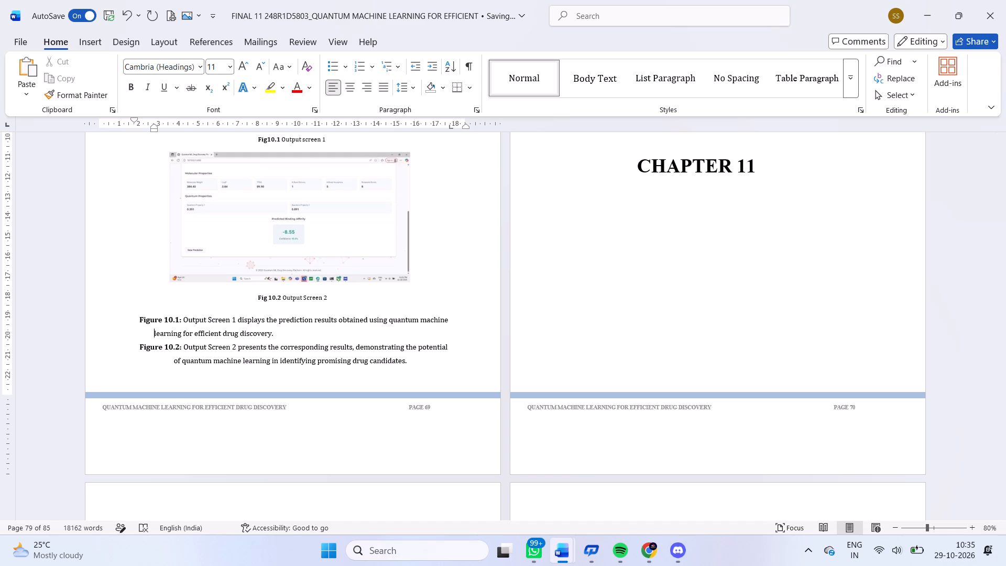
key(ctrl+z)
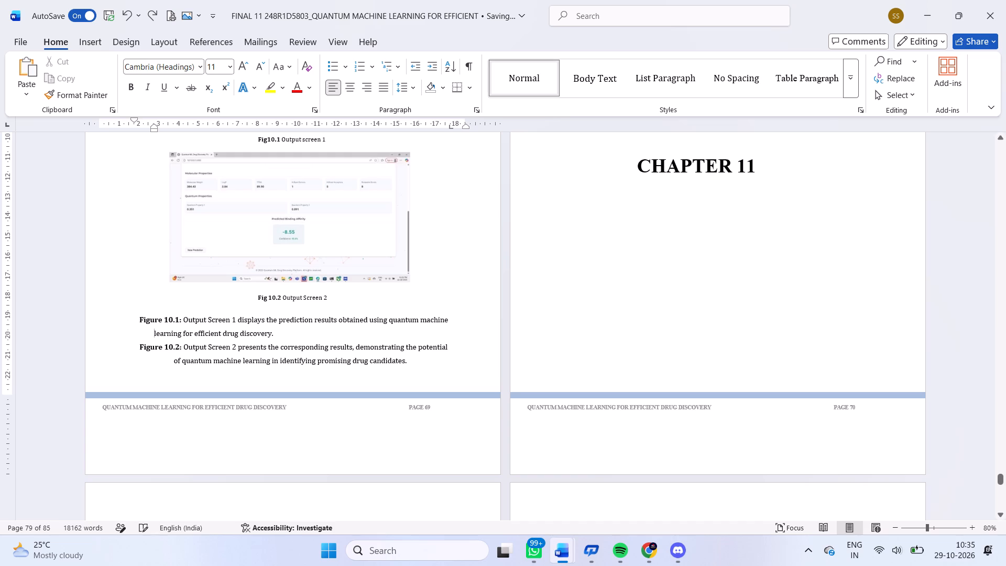
Set the Figure 10.1 description's left indent to about 2.5 cm, with its first line at about 1.75 cm.
click(150, 335)
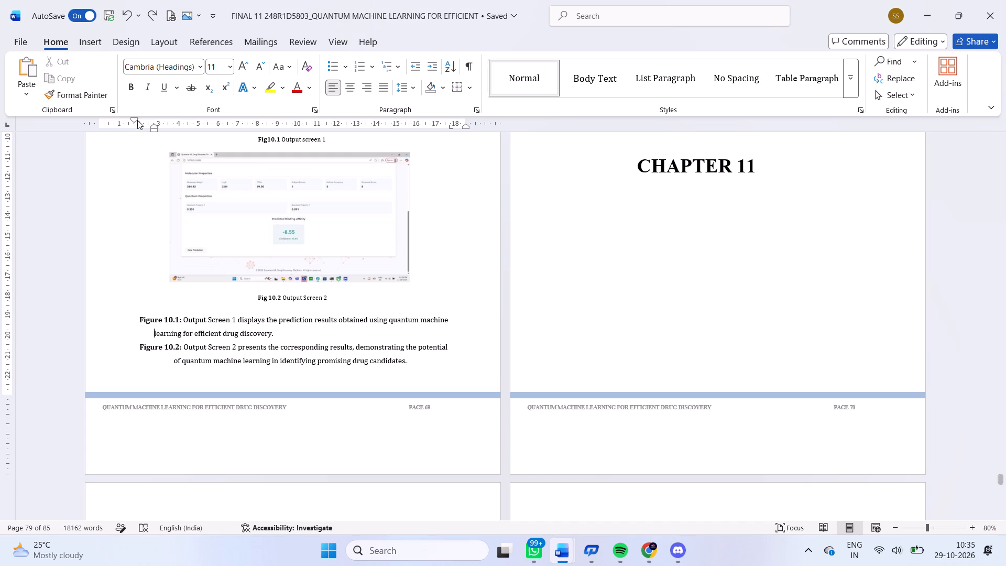
click(136, 118)
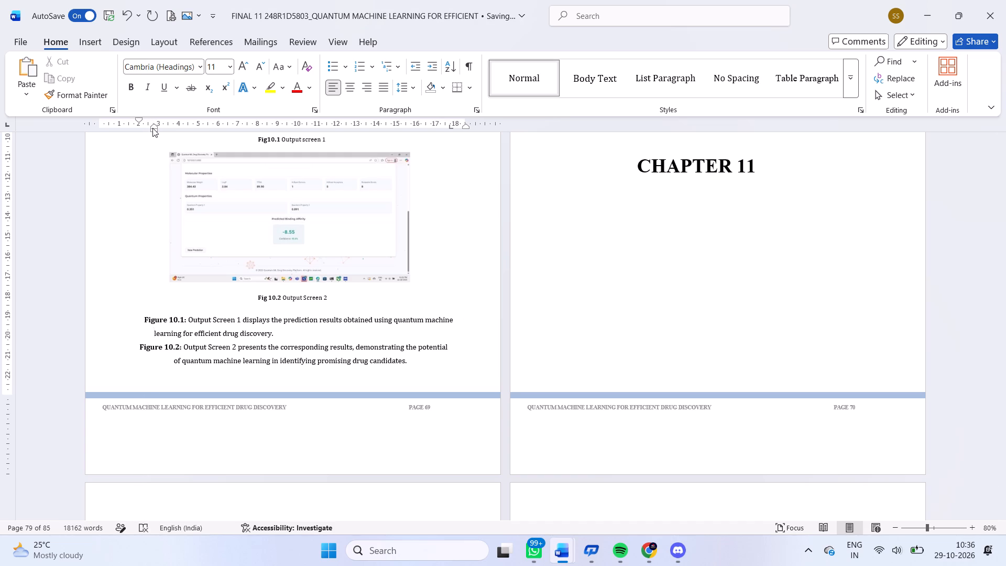
click(152, 128)
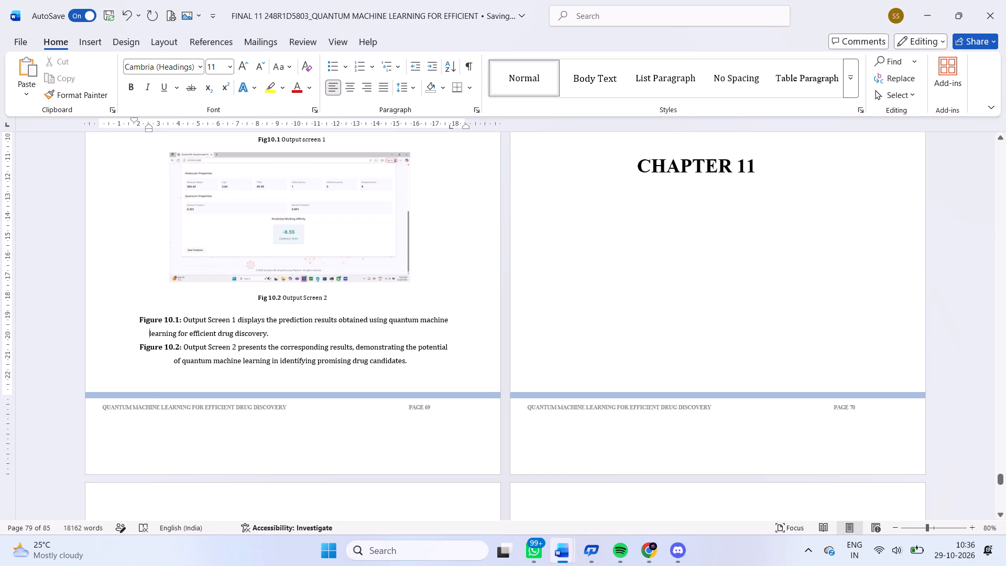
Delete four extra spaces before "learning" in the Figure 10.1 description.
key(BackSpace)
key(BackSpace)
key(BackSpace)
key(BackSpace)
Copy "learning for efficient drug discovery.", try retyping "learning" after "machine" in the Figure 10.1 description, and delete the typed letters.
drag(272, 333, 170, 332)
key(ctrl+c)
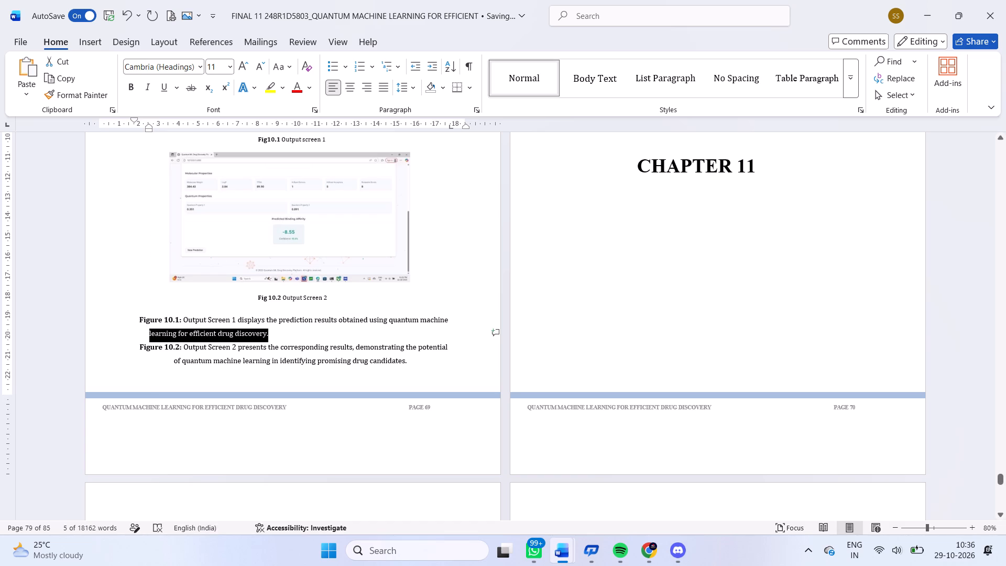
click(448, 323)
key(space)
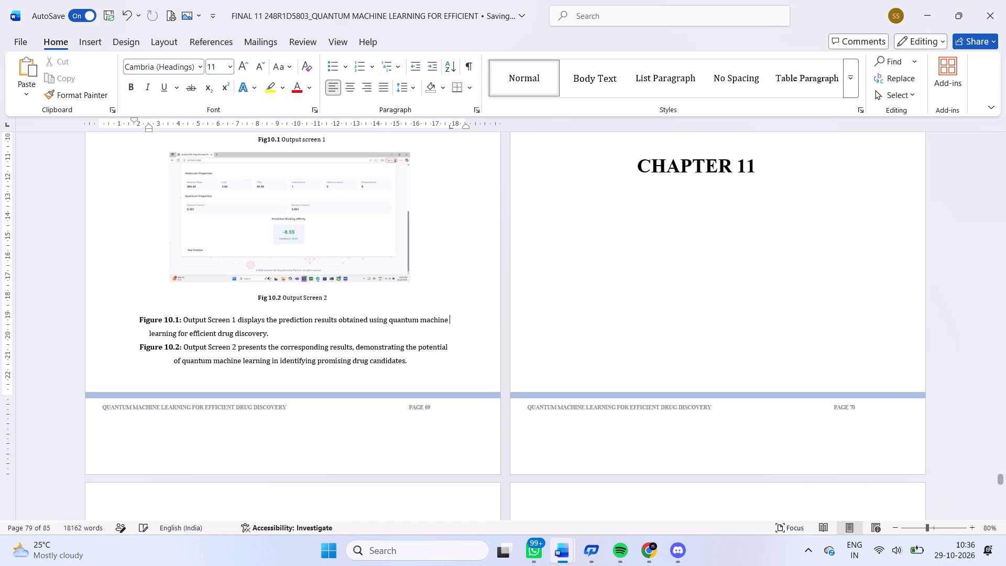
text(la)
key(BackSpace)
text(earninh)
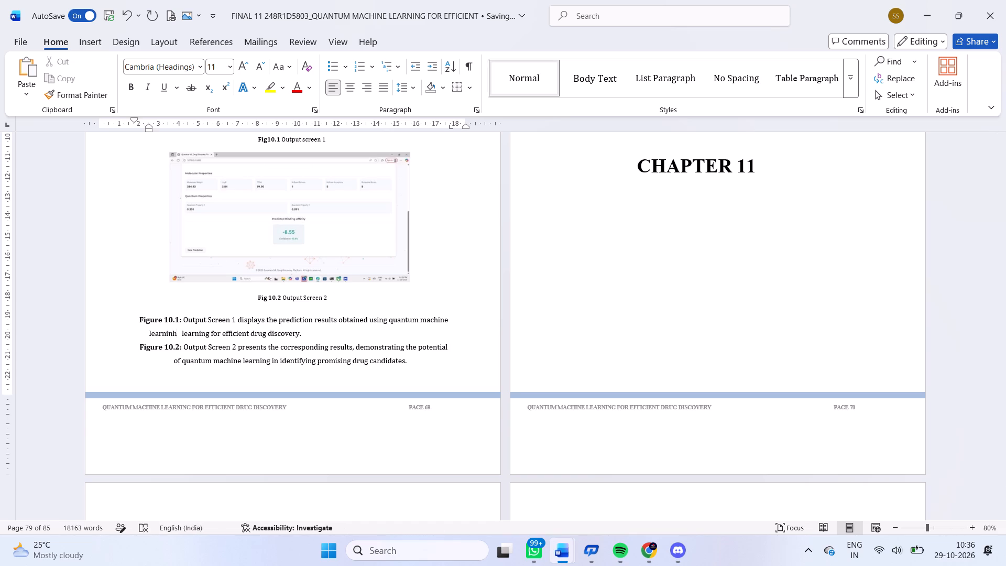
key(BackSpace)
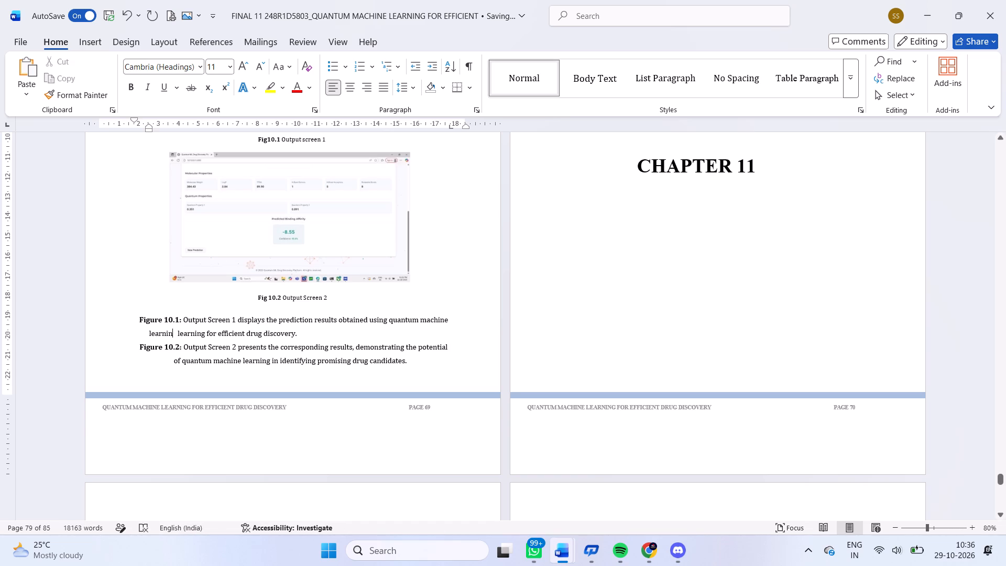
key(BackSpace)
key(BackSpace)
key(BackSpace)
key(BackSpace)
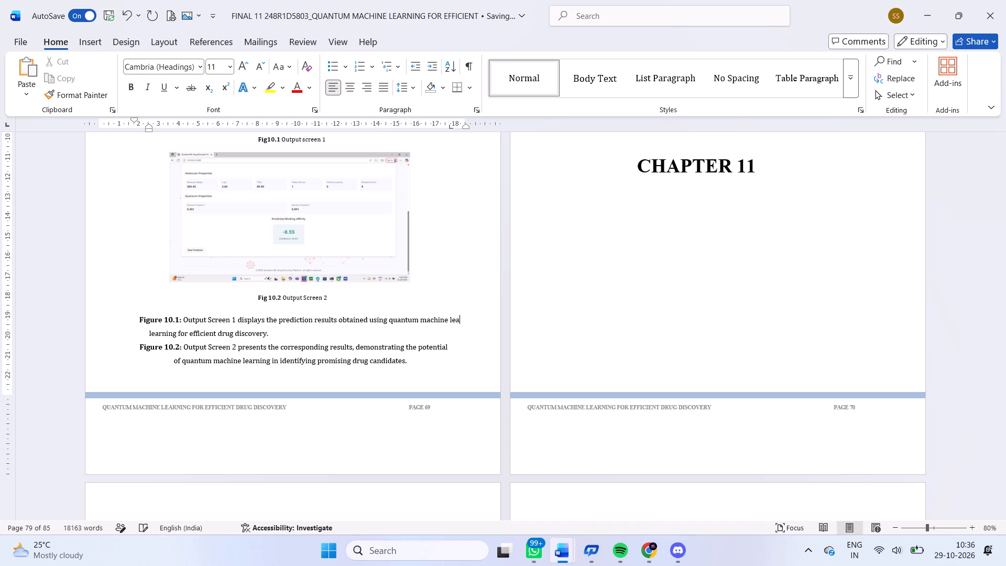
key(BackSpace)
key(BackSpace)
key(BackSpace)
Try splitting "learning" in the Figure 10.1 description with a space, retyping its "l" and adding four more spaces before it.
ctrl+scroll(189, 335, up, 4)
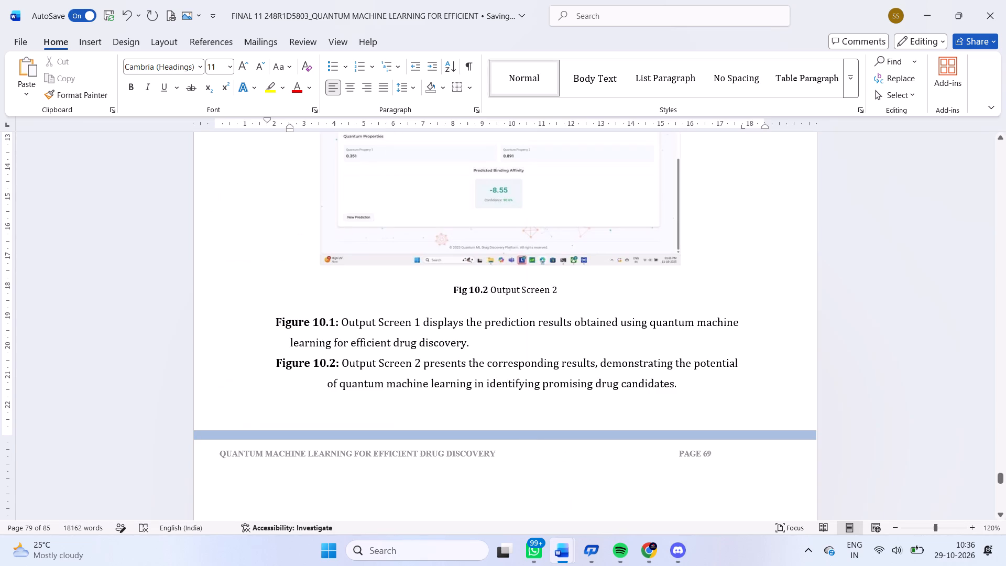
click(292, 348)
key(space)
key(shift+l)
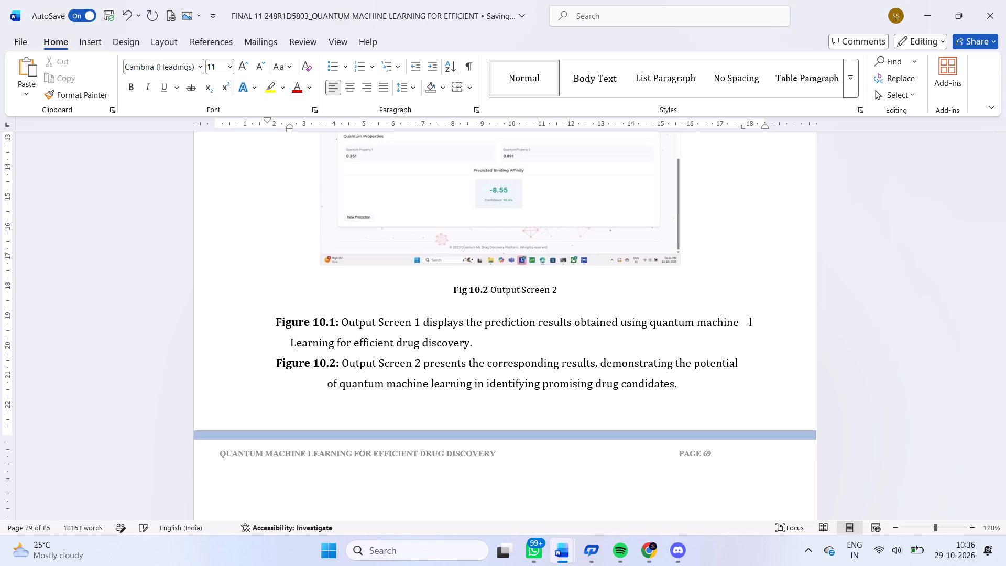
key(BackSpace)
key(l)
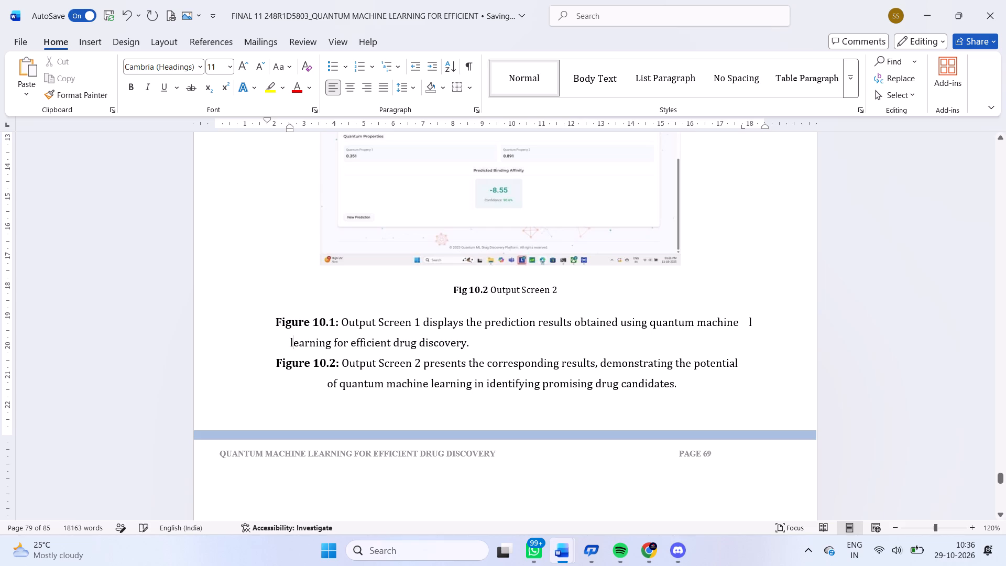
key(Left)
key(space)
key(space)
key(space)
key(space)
Set the Figure 10.1 description's left indent to about 3.25 cm and its right indent to about the 17.75 cm ruler mark.
drag(288, 130, 312, 123)
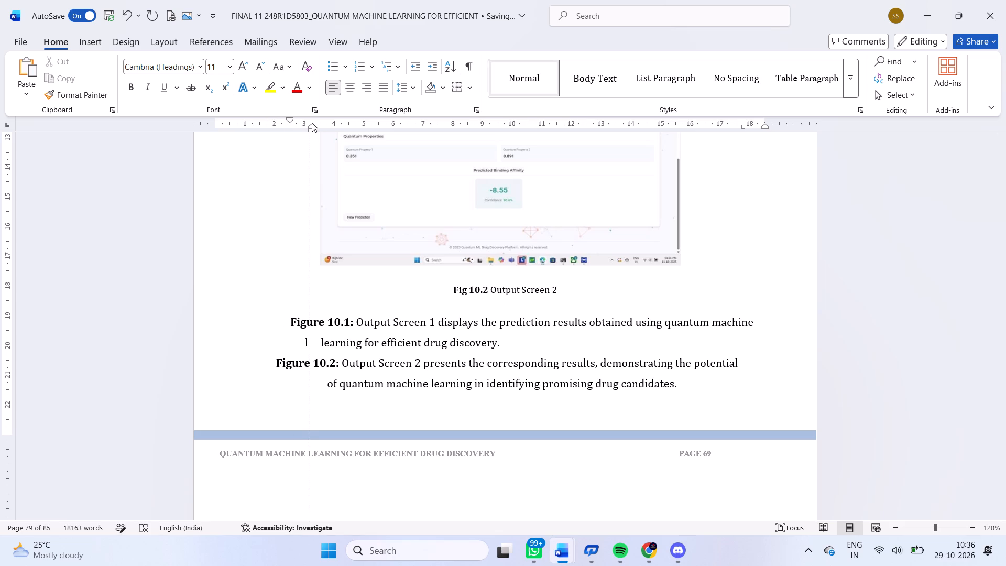
drag(312, 123, 309, 123)
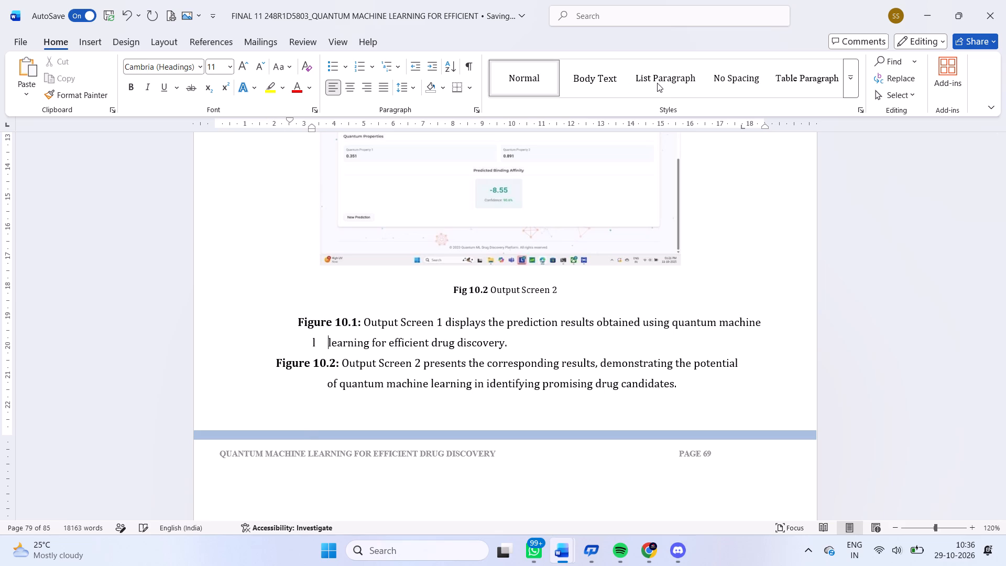
click(762, 320)
drag(767, 128, 740, 130)
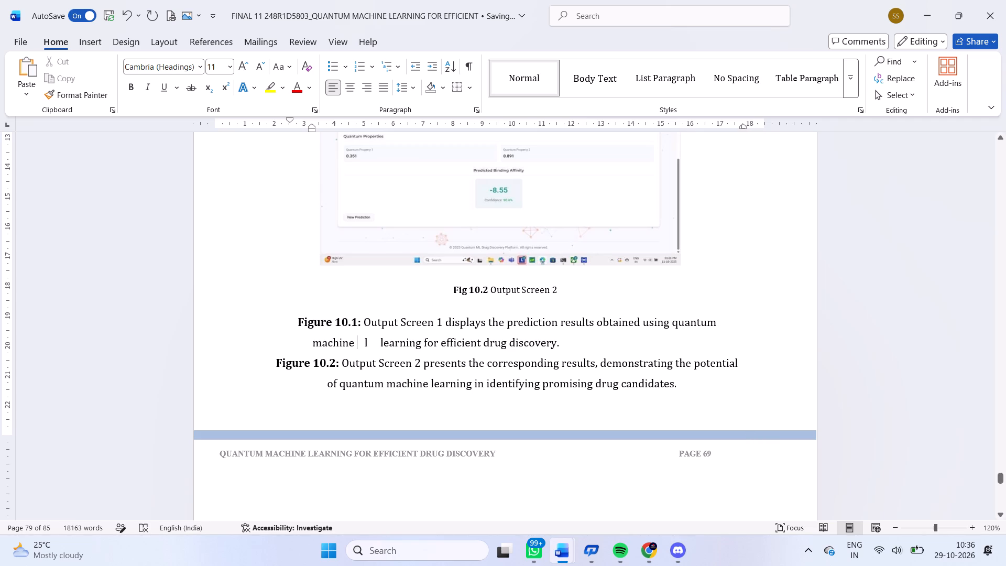
Delete the stray "l" and the extra spaces between "machine" and "learning" in the Figure 10.1 description.
click(385, 344)
key(Left)
key(BackSpace)
key(BackSpace)
key(BackSpace)
key(BackSpace)
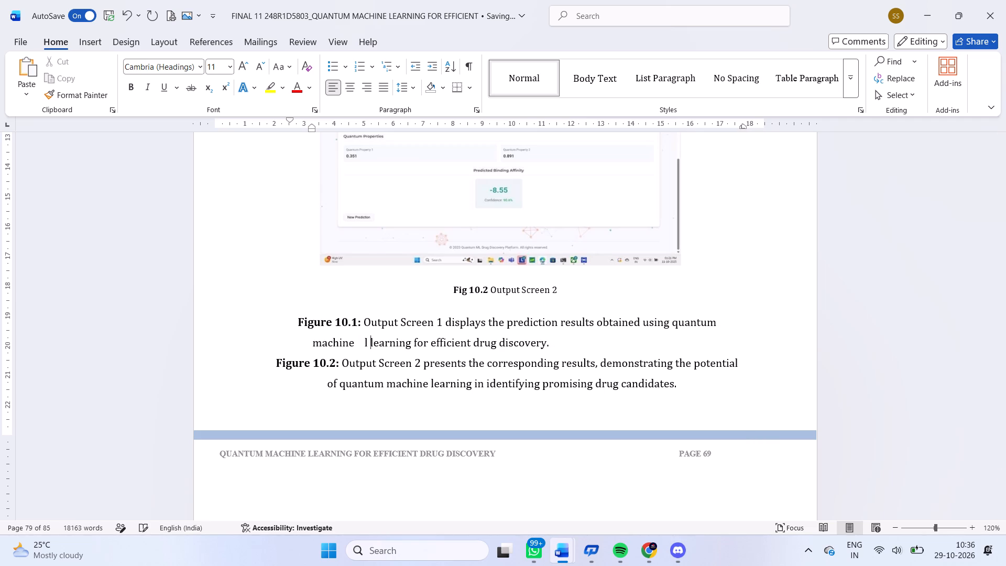
key(BackSpace)
key(BackSpace)
key(BackSpace)
key(BackSpace)
key(BackSpace)
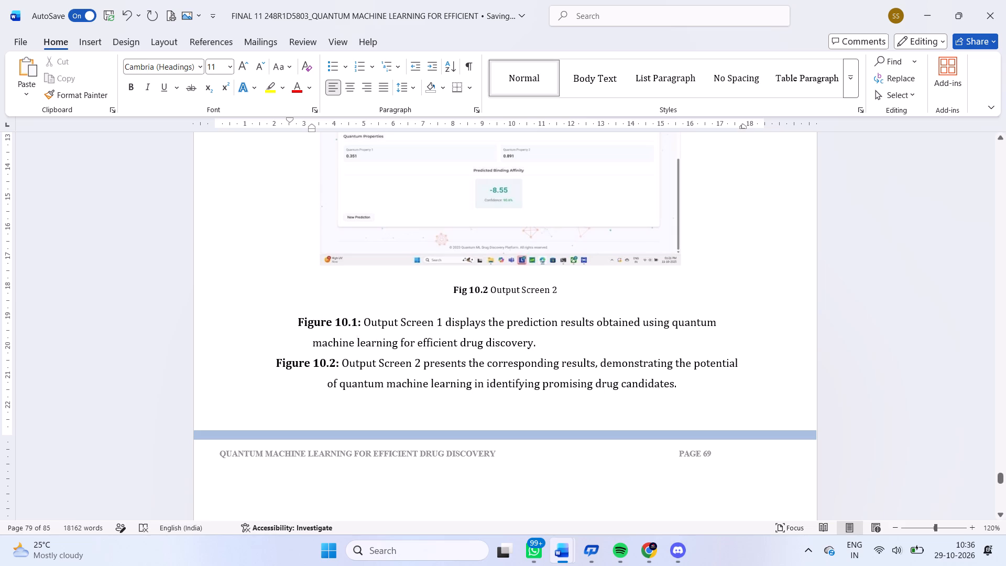
Insert four spaces before "machine" on the second line of the Figure 10.1 description.
click(309, 335)
key(space)
key(space)
key(space)
key(space)
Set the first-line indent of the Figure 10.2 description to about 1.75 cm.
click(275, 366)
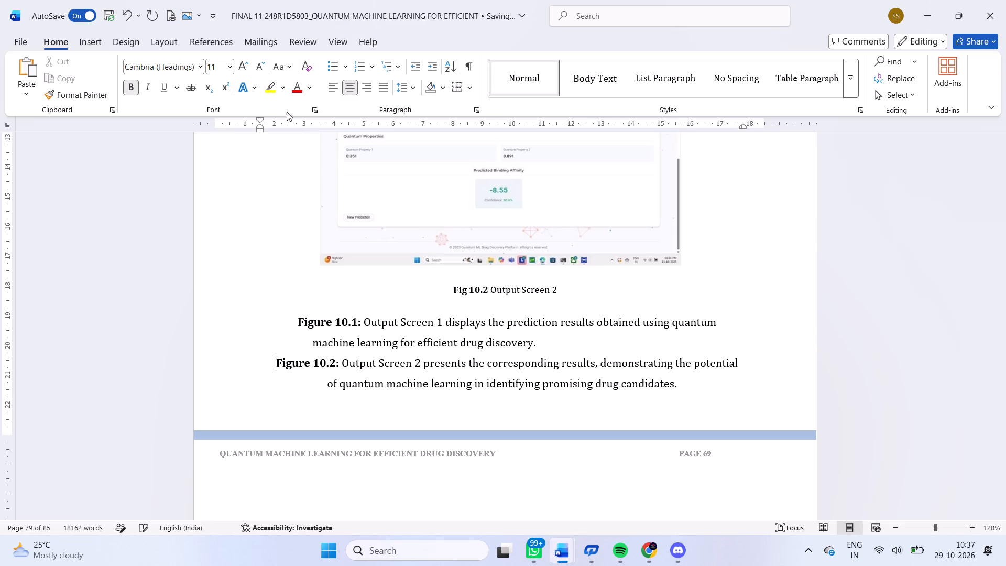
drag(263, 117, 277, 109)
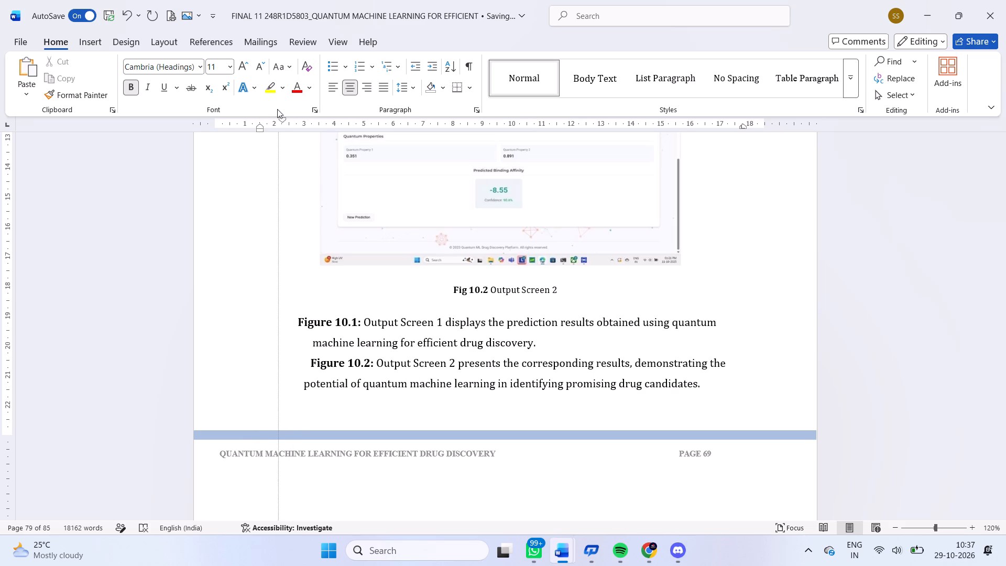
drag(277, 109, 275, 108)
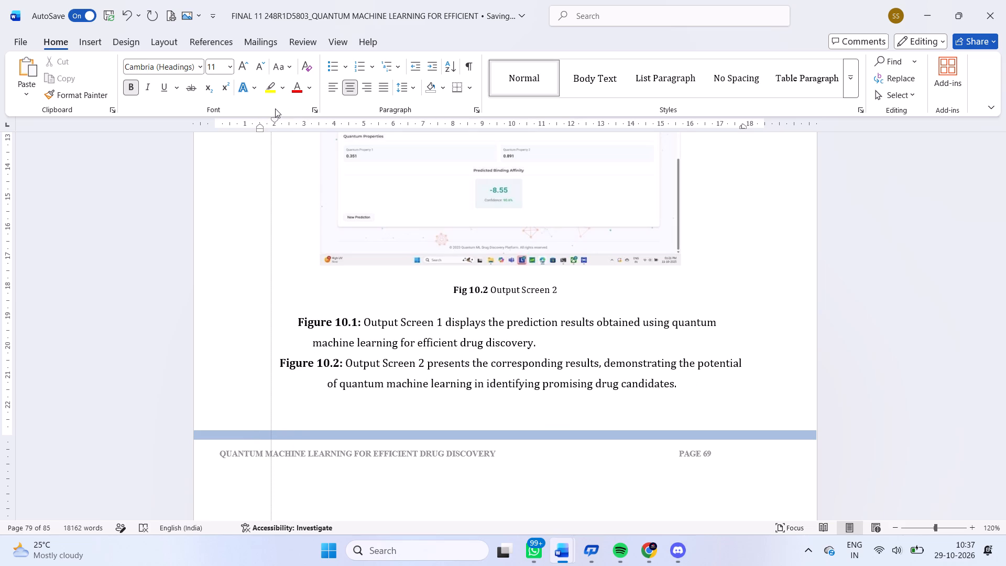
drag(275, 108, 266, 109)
Set the Figure 10.1 description's first-line indent to about 1.75 cm and add a space before its "Figure 10.1:" label.
click(299, 313)
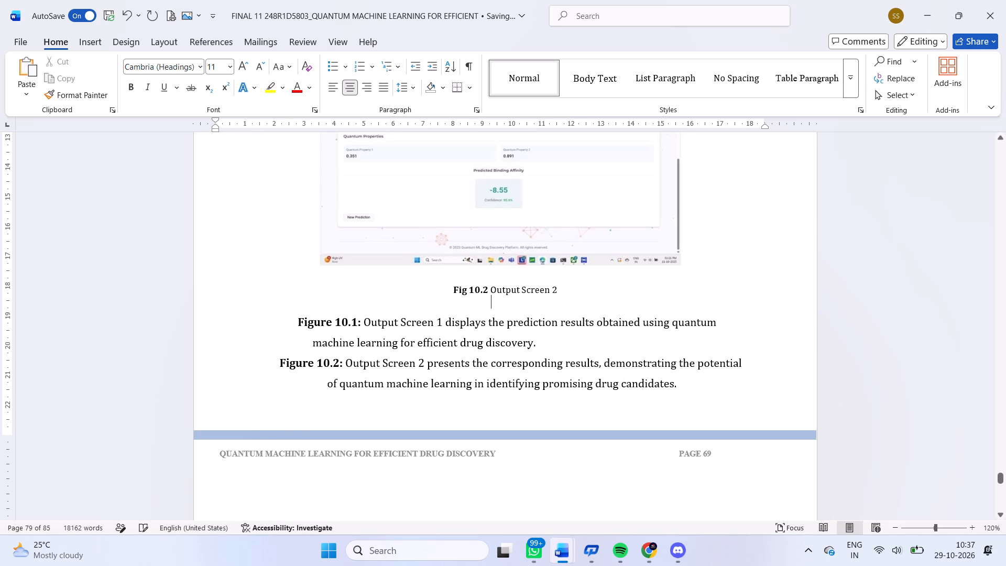
click(296, 324)
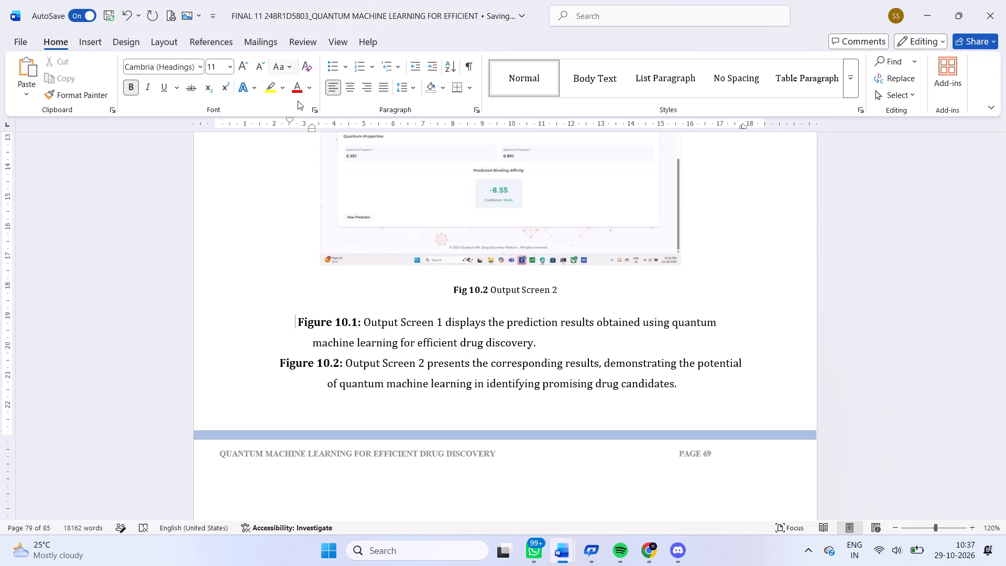
drag(290, 118, 276, 116)
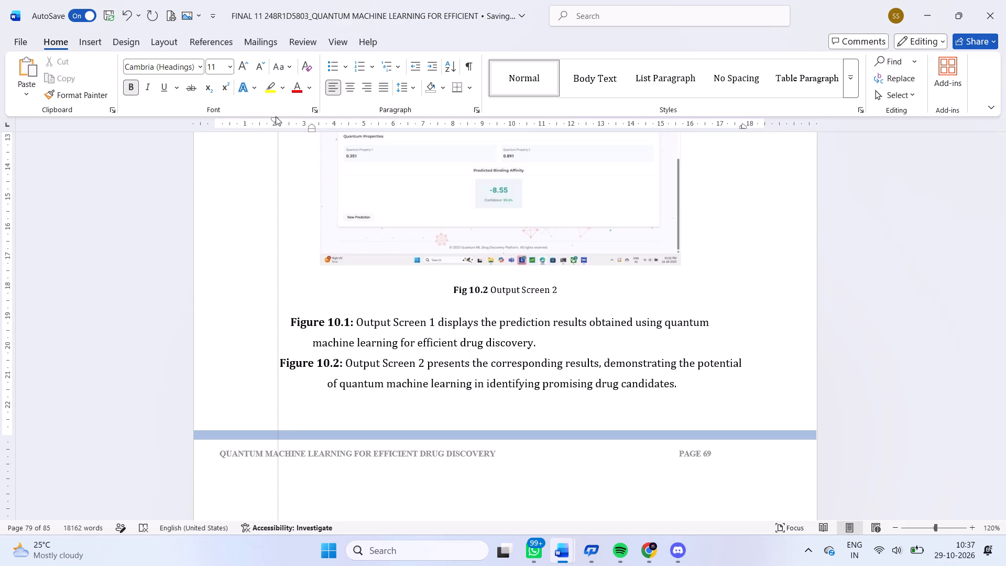
drag(276, 116, 272, 116)
drag(272, 116, 270, 114)
key(space)
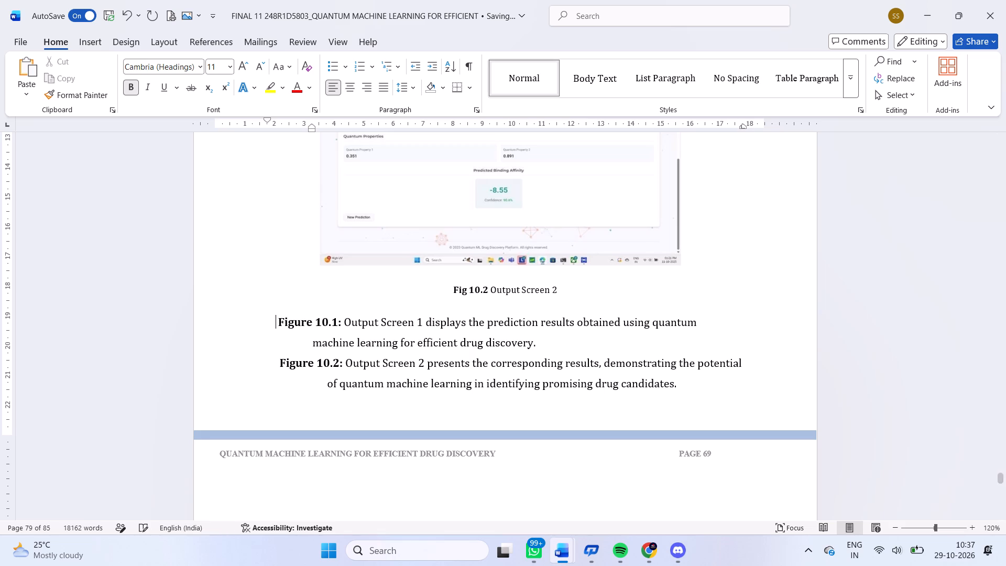
Insert four more spaces before "machine" in the Figure 10.1 description and remove two of them.
click(316, 345)
key(space)
key(space)
key(space)
key(space)
key(BackSpace)
key(BackSpace)
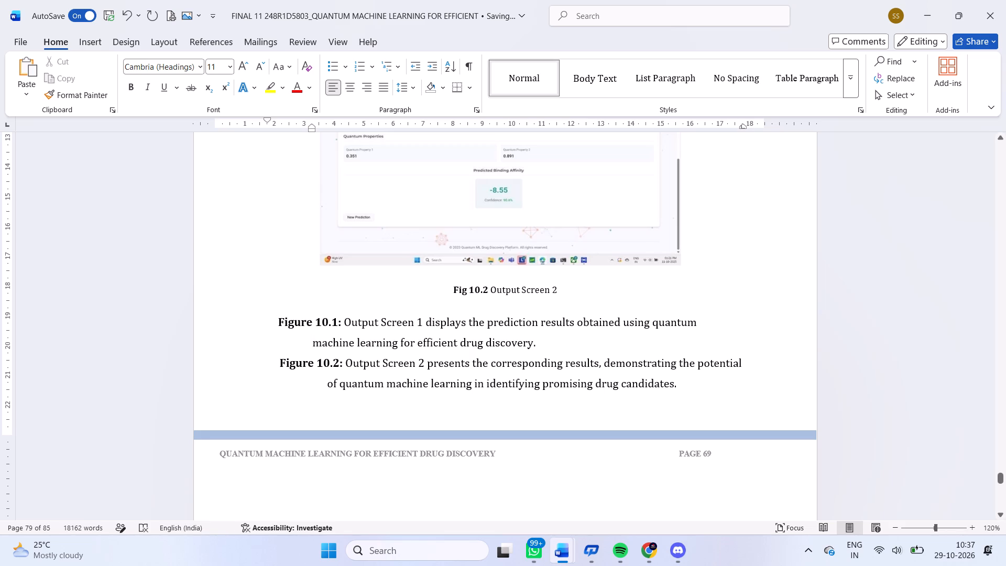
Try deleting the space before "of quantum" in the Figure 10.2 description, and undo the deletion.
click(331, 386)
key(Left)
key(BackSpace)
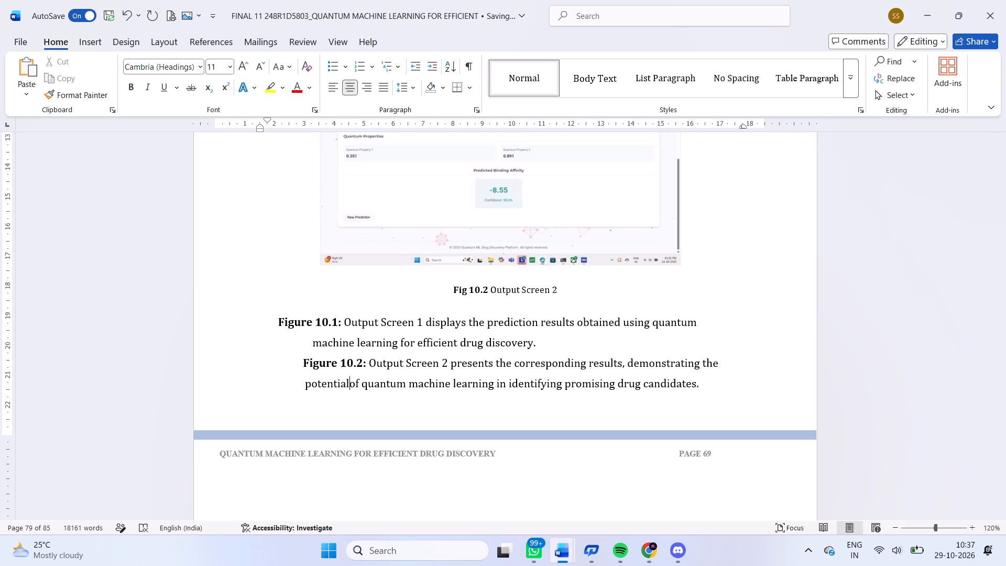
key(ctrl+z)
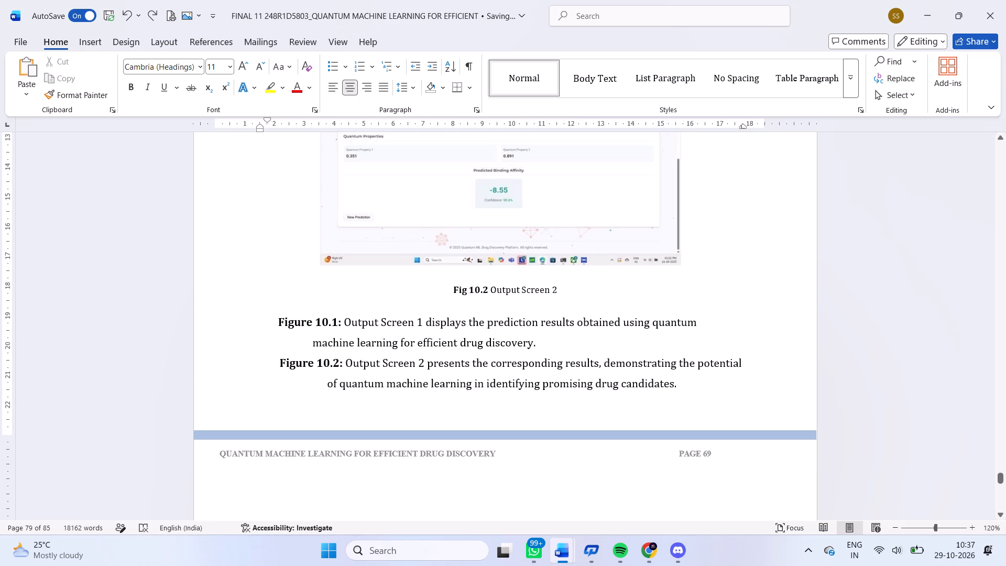
Justify the Figure 10.1 and Figure 10.2 descriptions.
drag(547, 345, 281, 321)
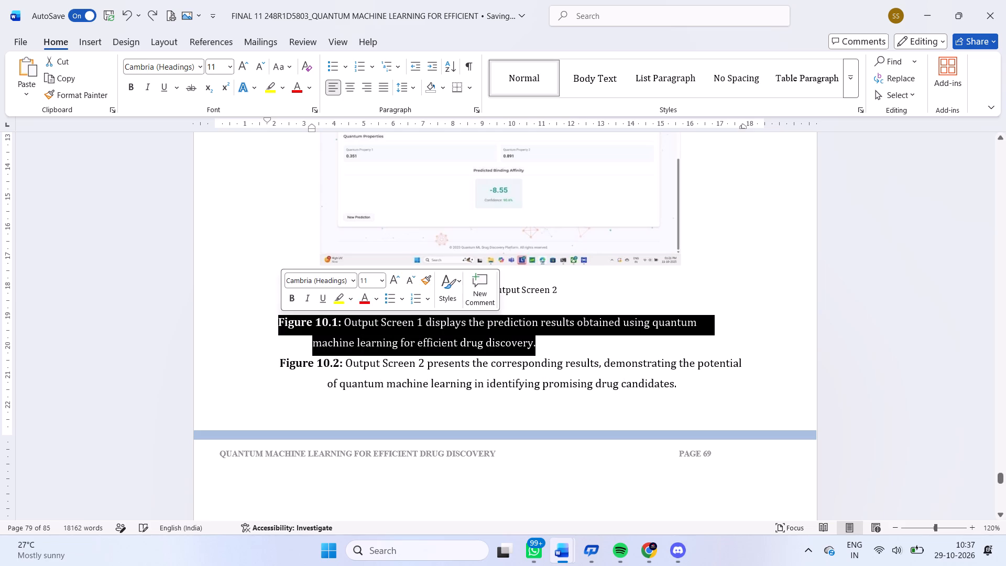
click(384, 91)
click(384, 91)
click(384, 91)
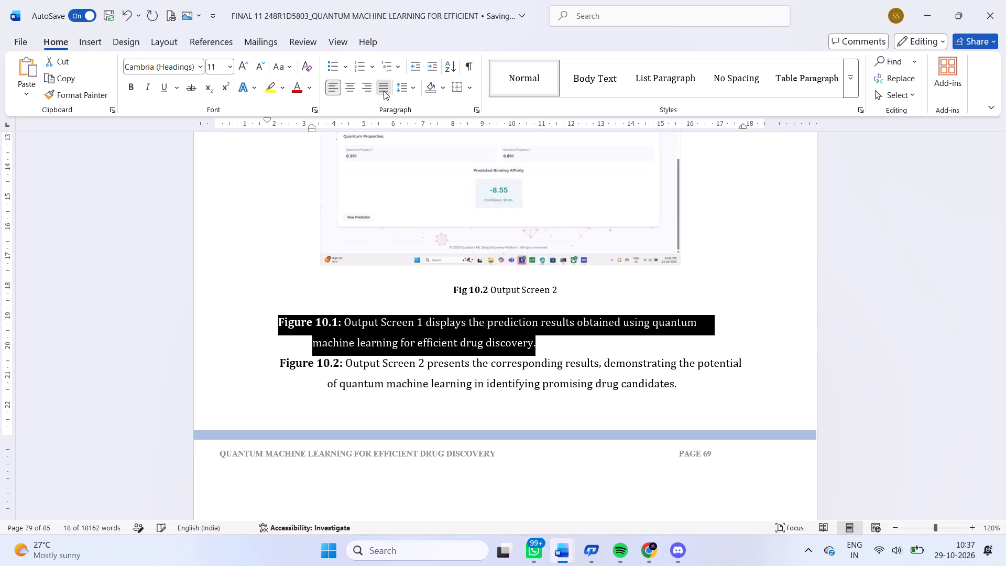
click(675, 392)
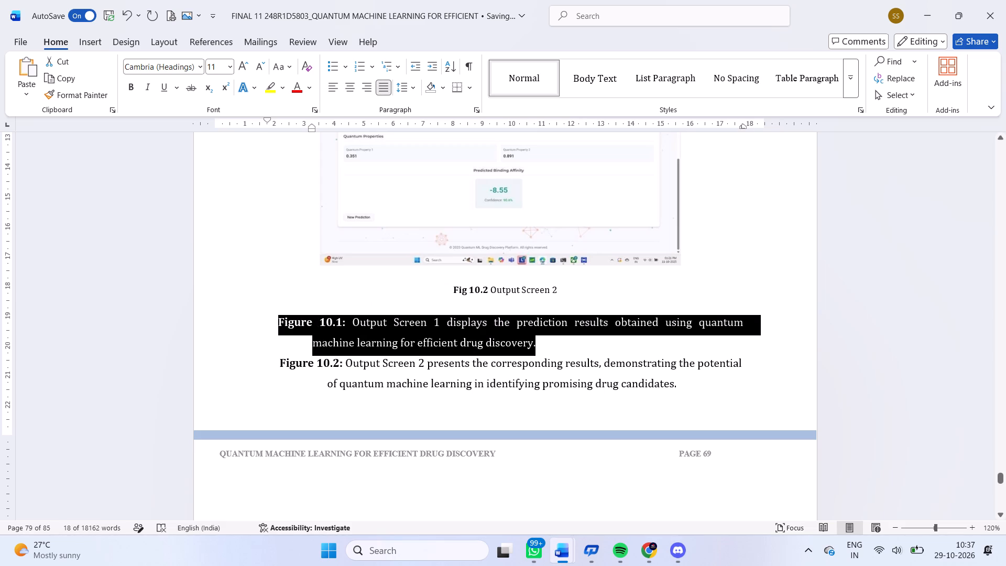
drag(675, 392, 267, 373)
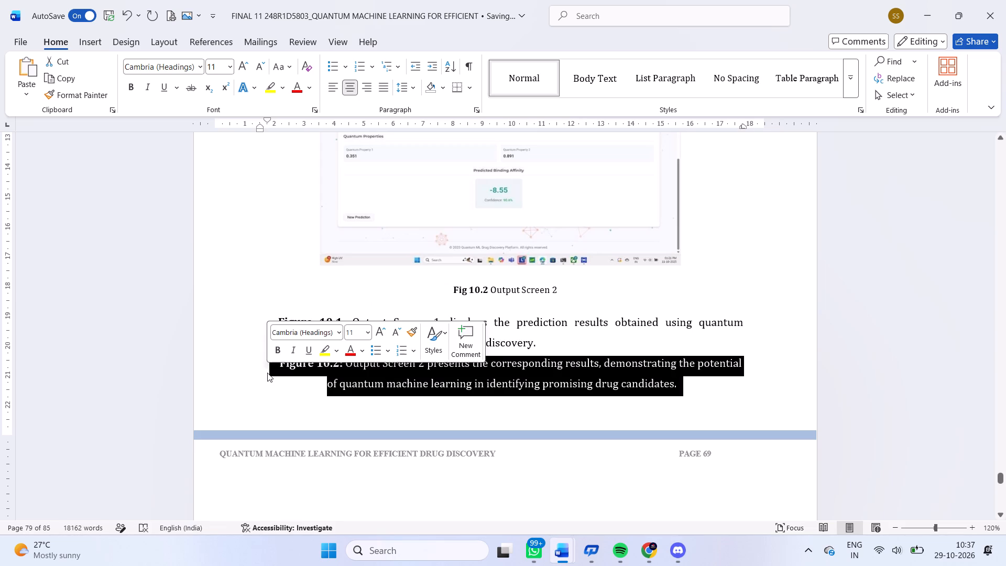
click(381, 87)
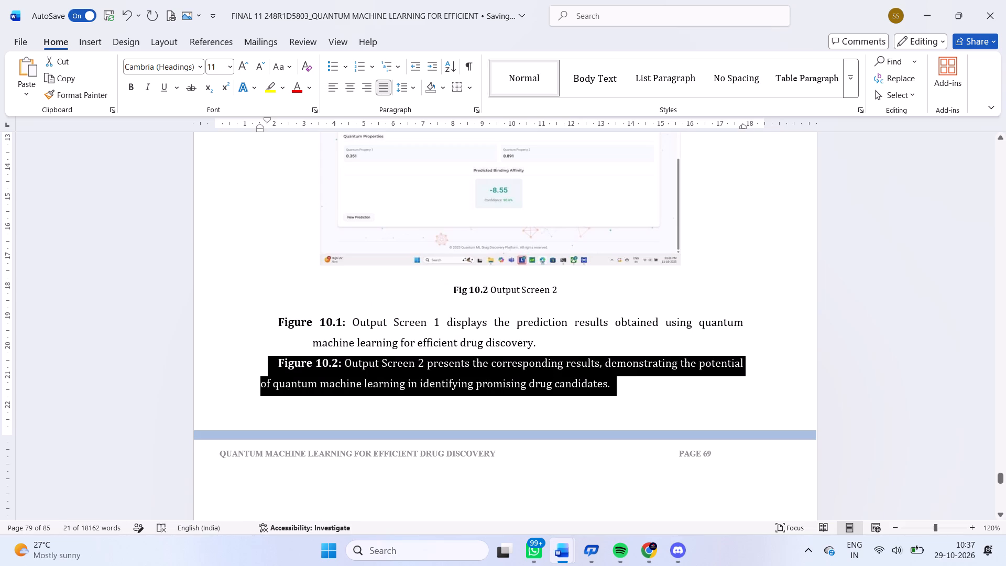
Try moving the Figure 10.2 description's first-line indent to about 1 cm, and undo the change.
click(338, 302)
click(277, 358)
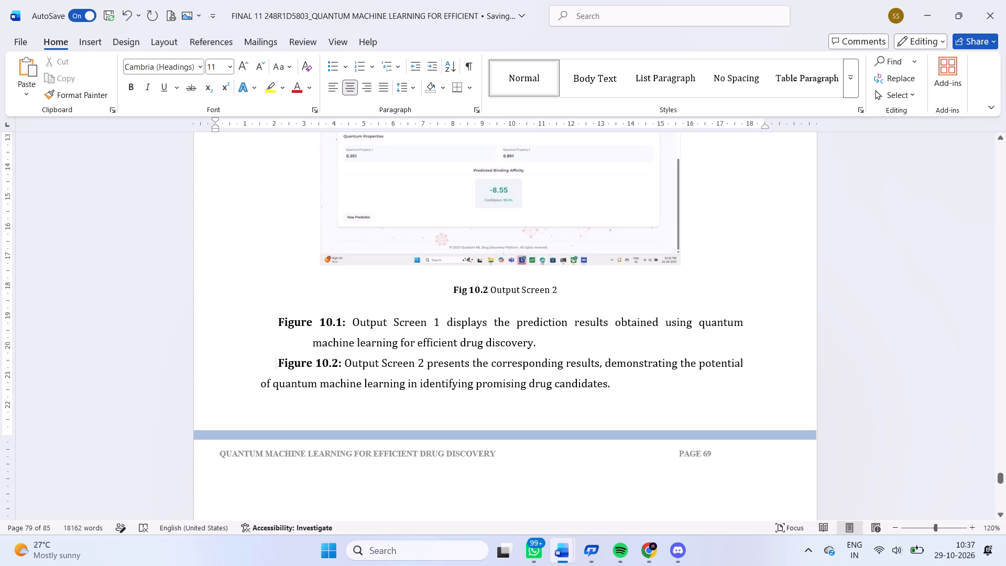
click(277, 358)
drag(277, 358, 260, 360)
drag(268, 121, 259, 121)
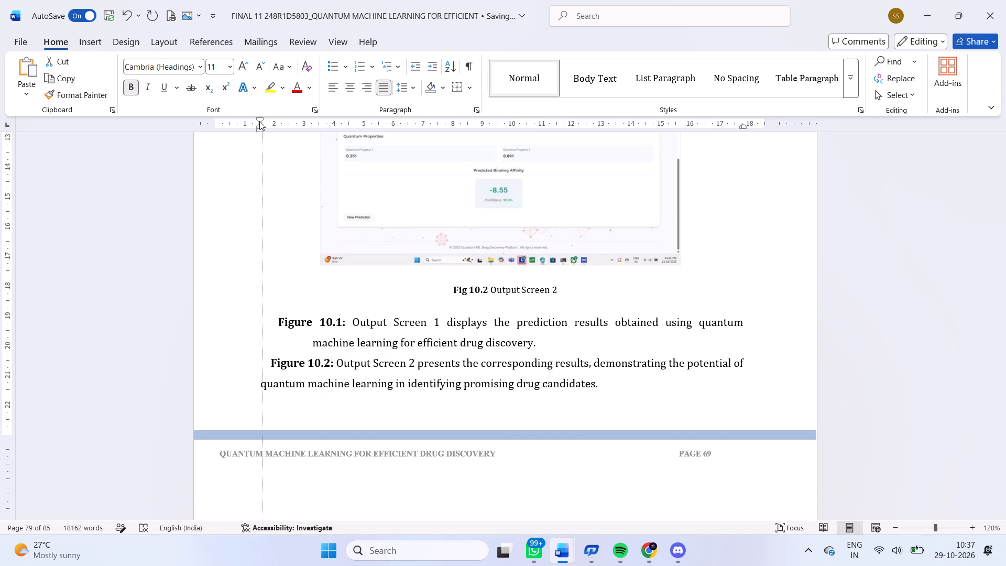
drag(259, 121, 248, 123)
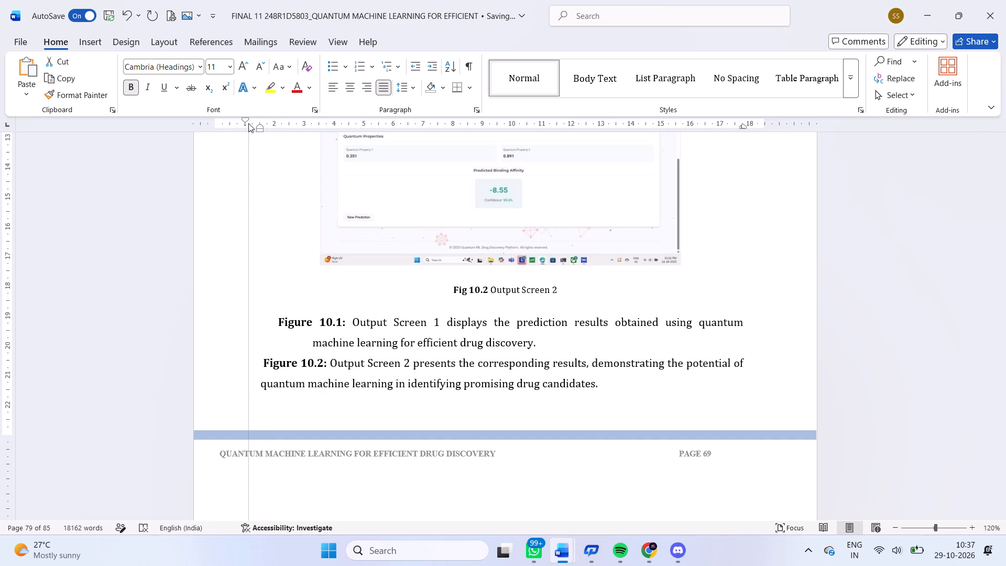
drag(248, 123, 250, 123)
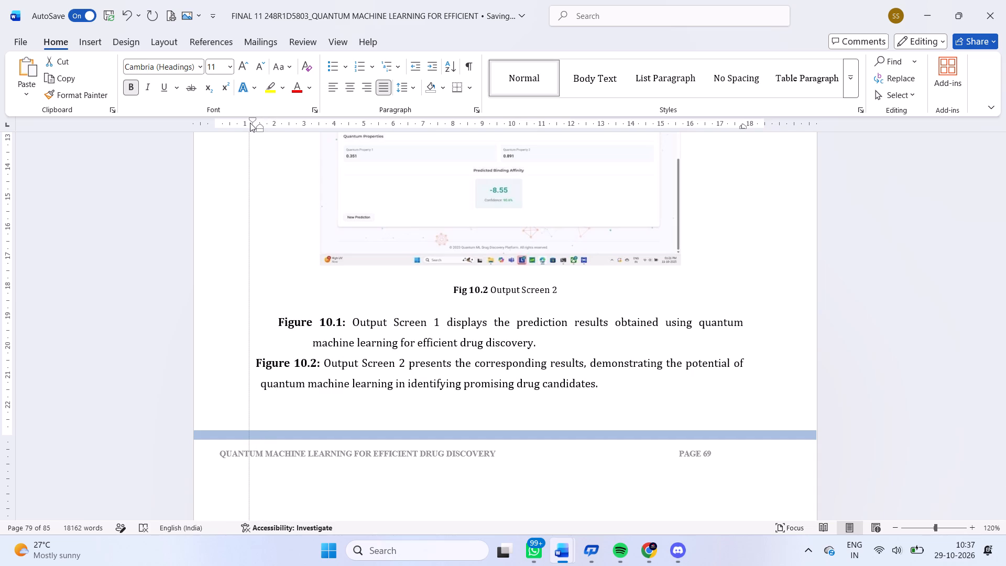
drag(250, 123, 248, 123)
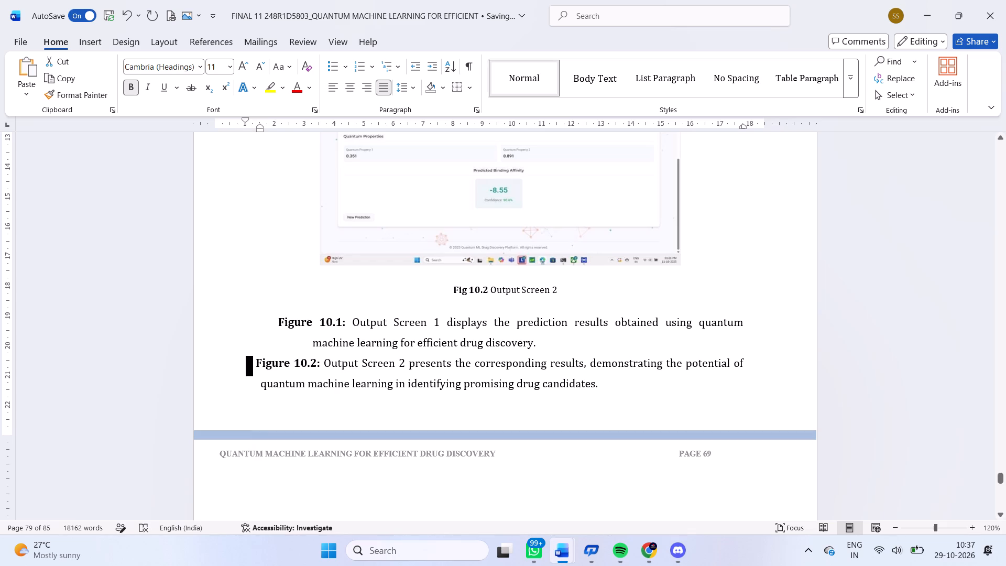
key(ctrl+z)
Set the Figure 10.2 description's first-line indent to about 1.25 cm.
click(283, 333)
click(283, 333)
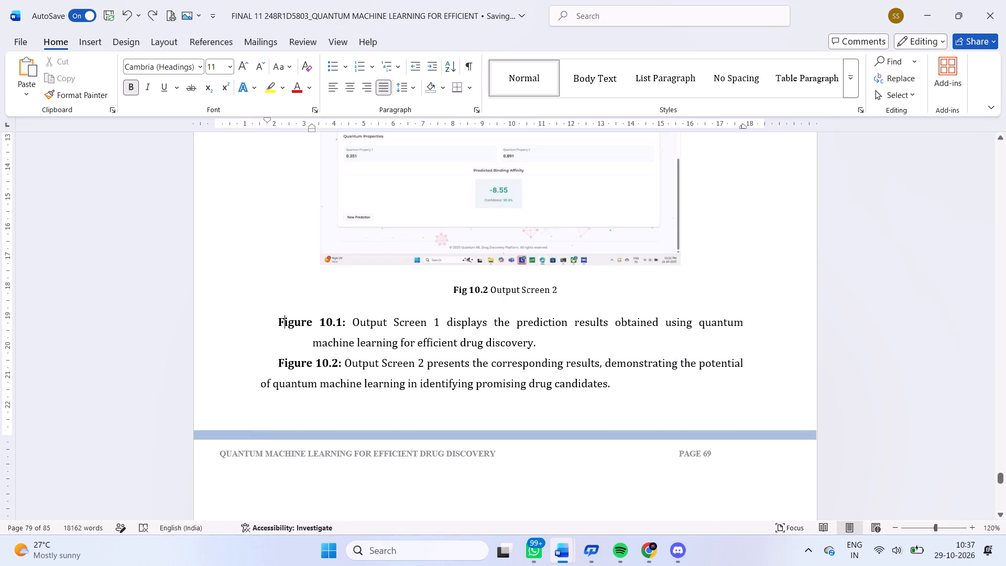
click(278, 368)
drag(263, 121, 253, 121)
drag(253, 121, 252, 121)
drag(266, 117, 259, 117)
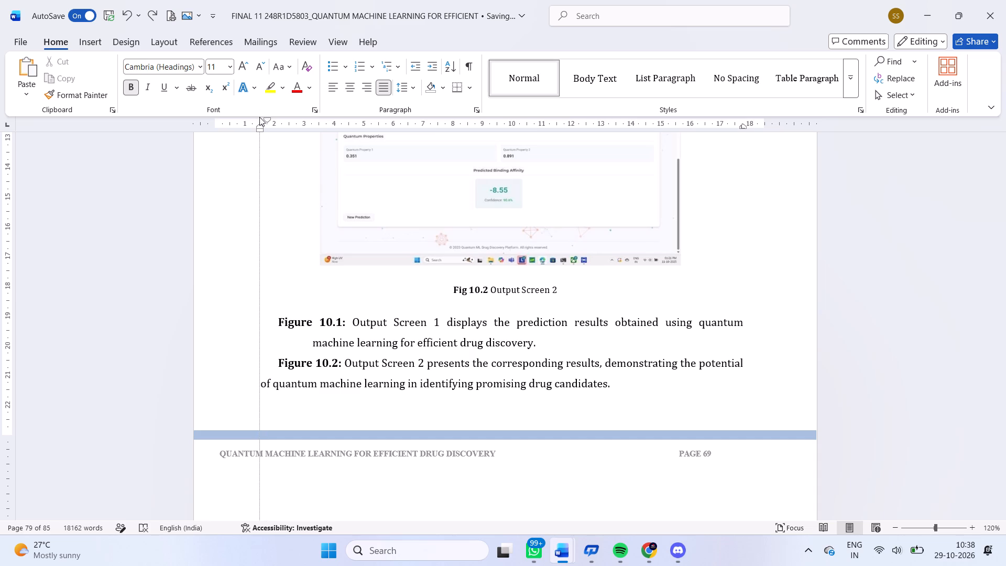
drag(259, 117, 254, 117)
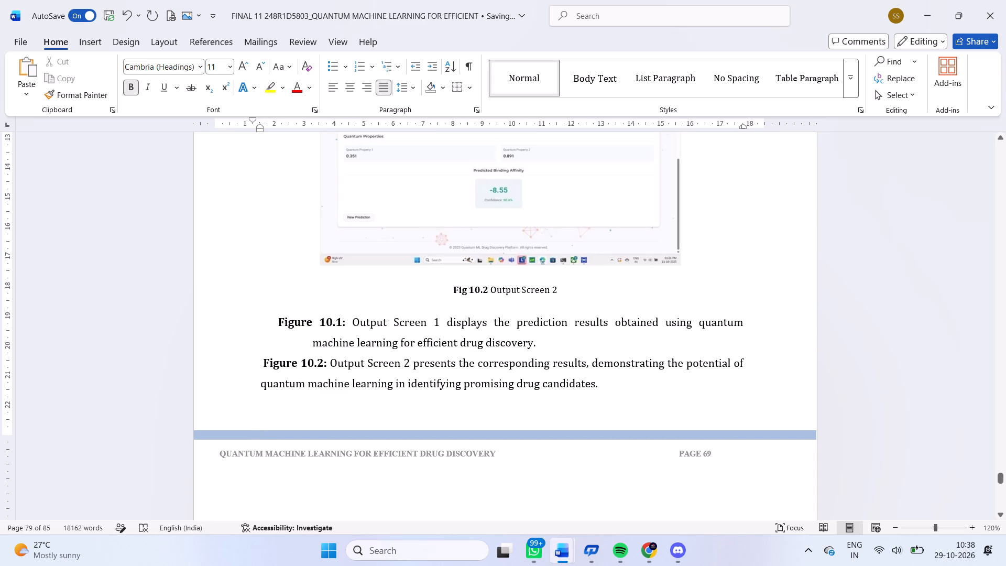
Set the Figure 10.1 description's hanging indent to about 1.5 cm and its first-line indent to about 1.25 cm.
click(278, 313)
click(279, 320)
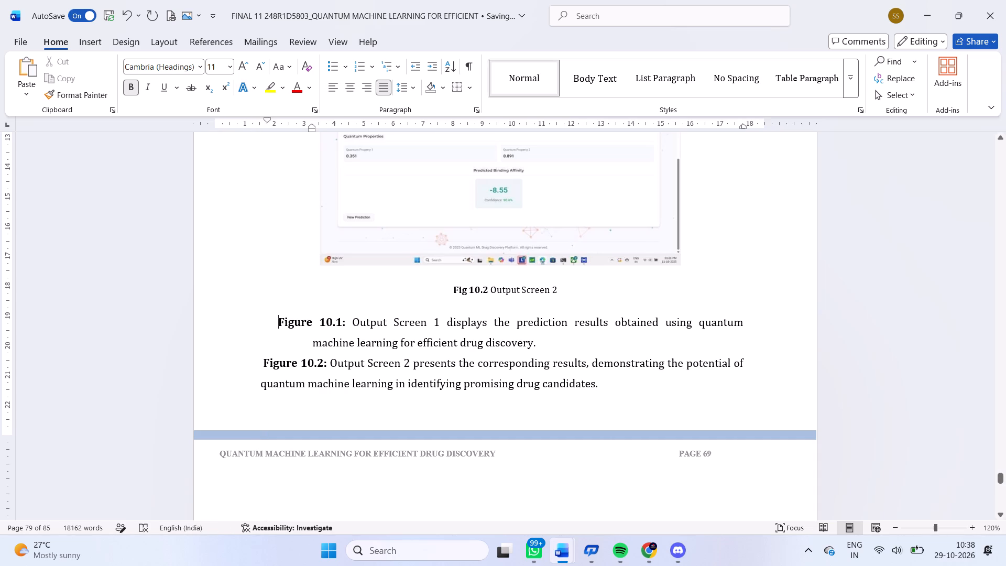
drag(313, 126, 294, 127)
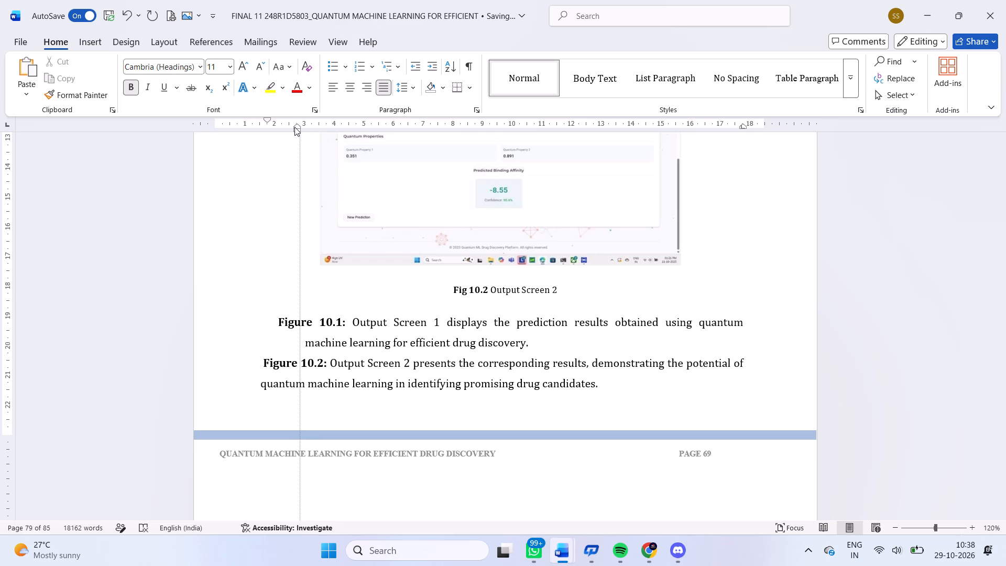
drag(294, 127, 261, 129)
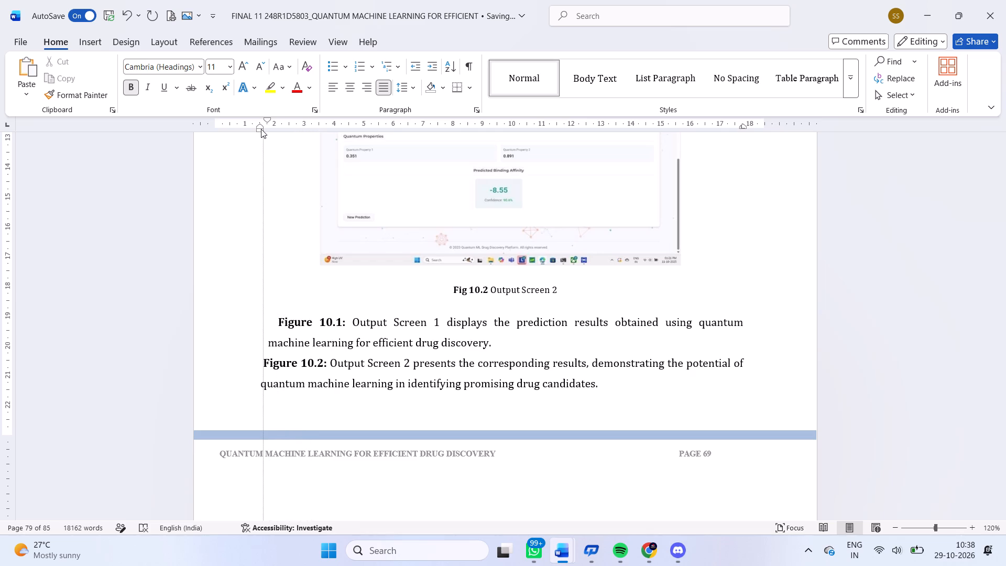
drag(261, 129, 260, 129)
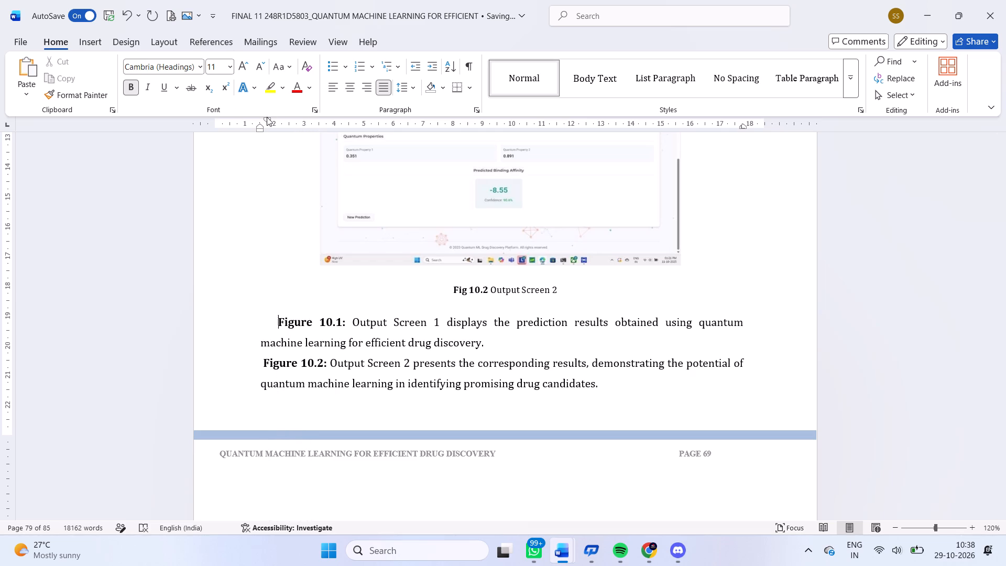
drag(267, 118, 251, 117)
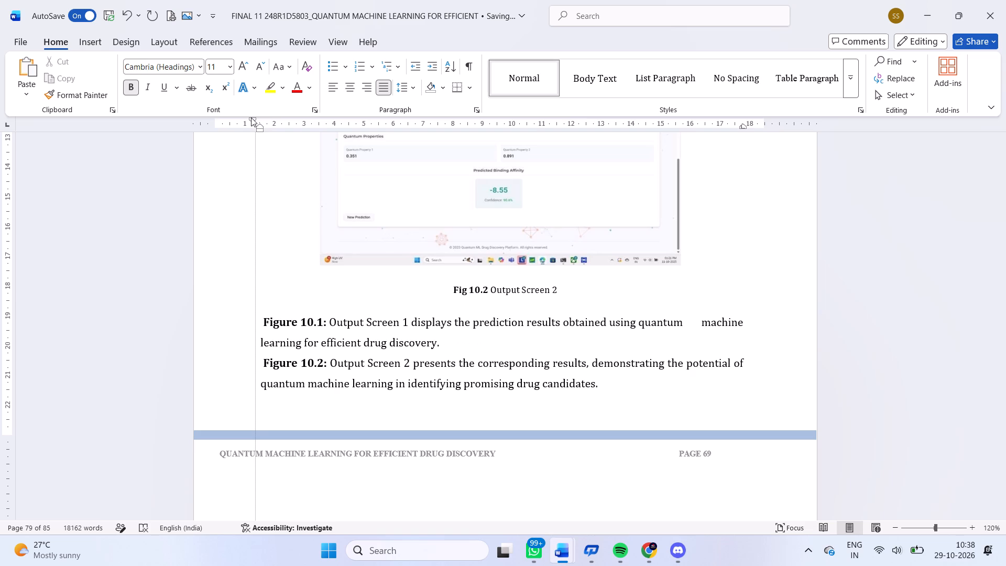
drag(251, 117, 246, 117)
drag(246, 117, 253, 115)
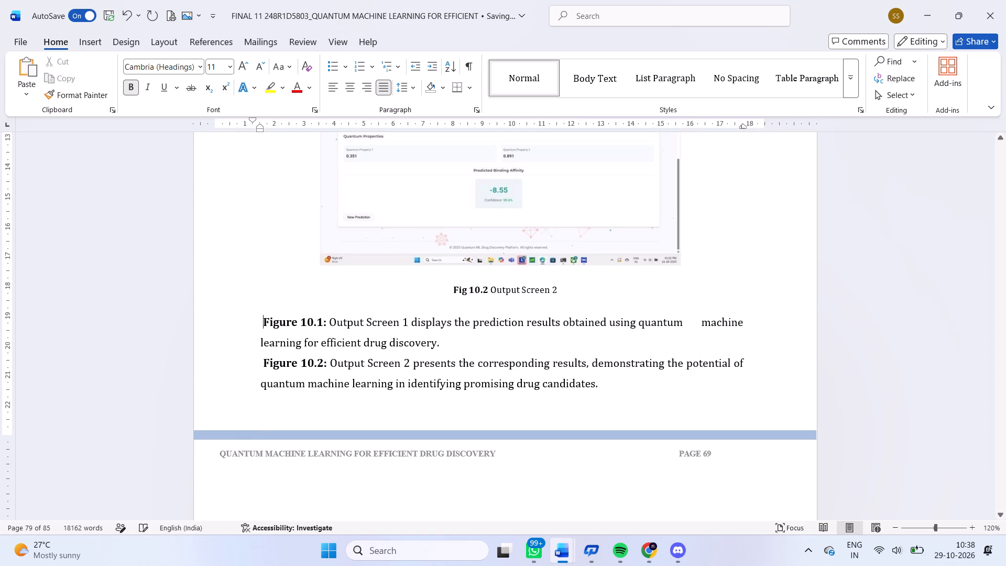
Delete the extra spaces between "quantum" and "machine" in the Figure 10.1 description.
click(698, 327)
key(BackSpace)
key(BackSpace)
key(BackSpace)
key(BackSpace)
key(BackSpace)
key(BackSpace)
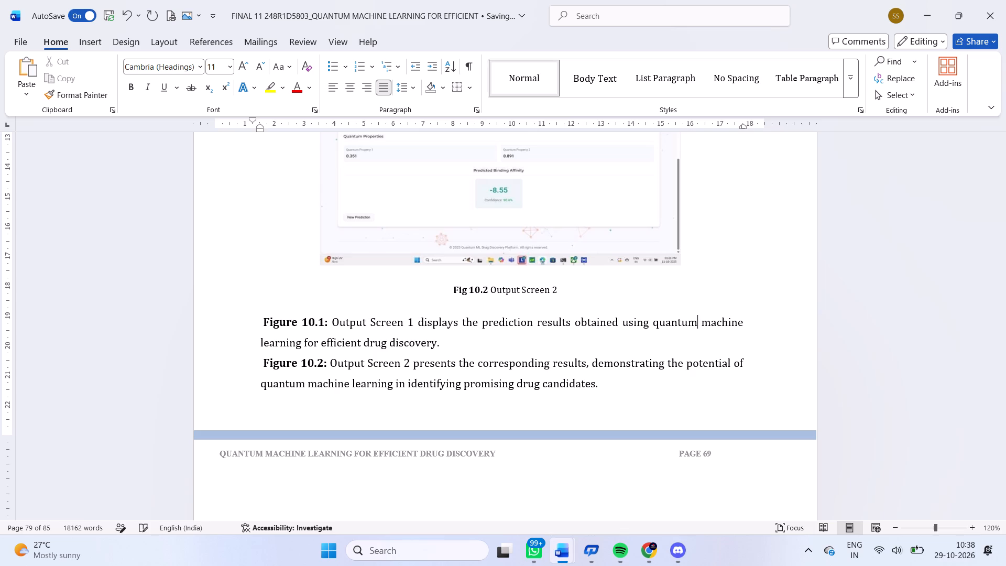
Review the layout of the pages following Chapter 10, from the Chapter 11 title page and conclusion through Chapter 12 to the references.
scroll(724, 397, down, 1)
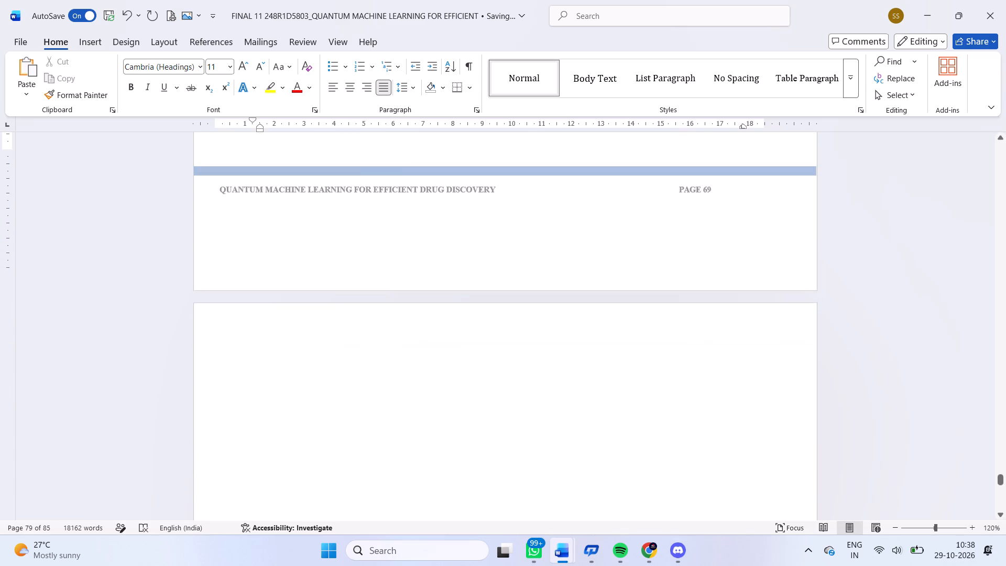
scroll(724, 397, down, 2)
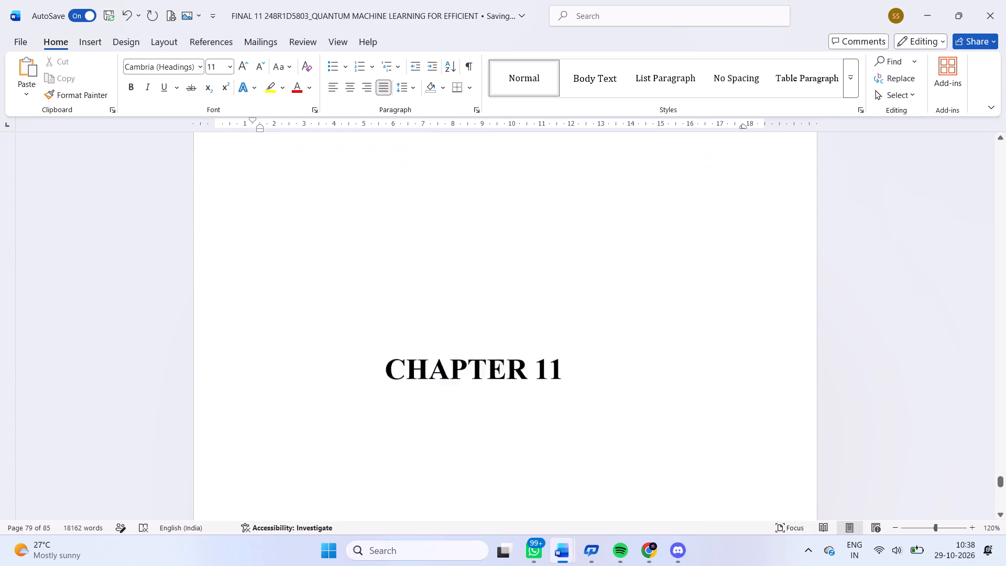
scroll(724, 397, down, 4)
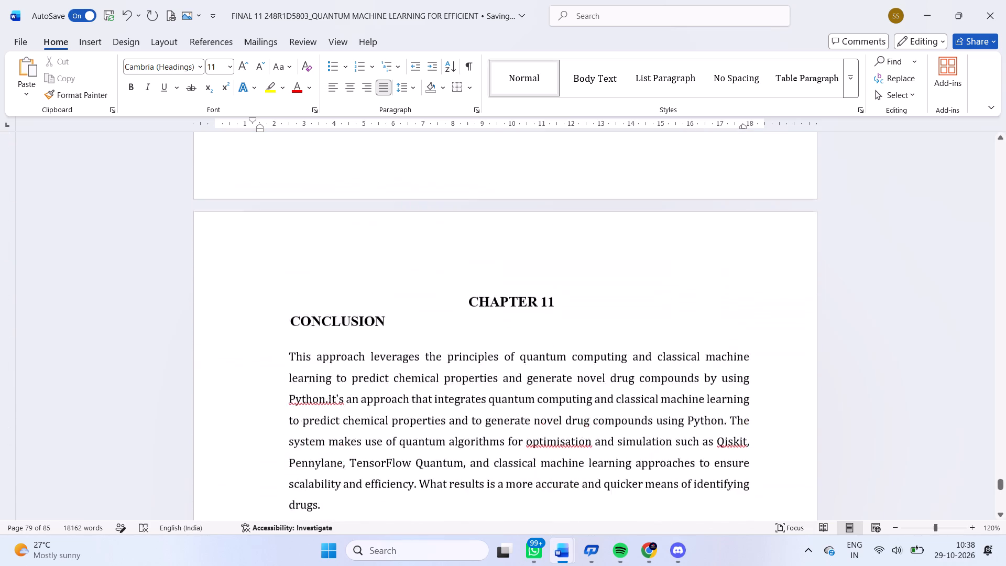
scroll(724, 397, down, 5)
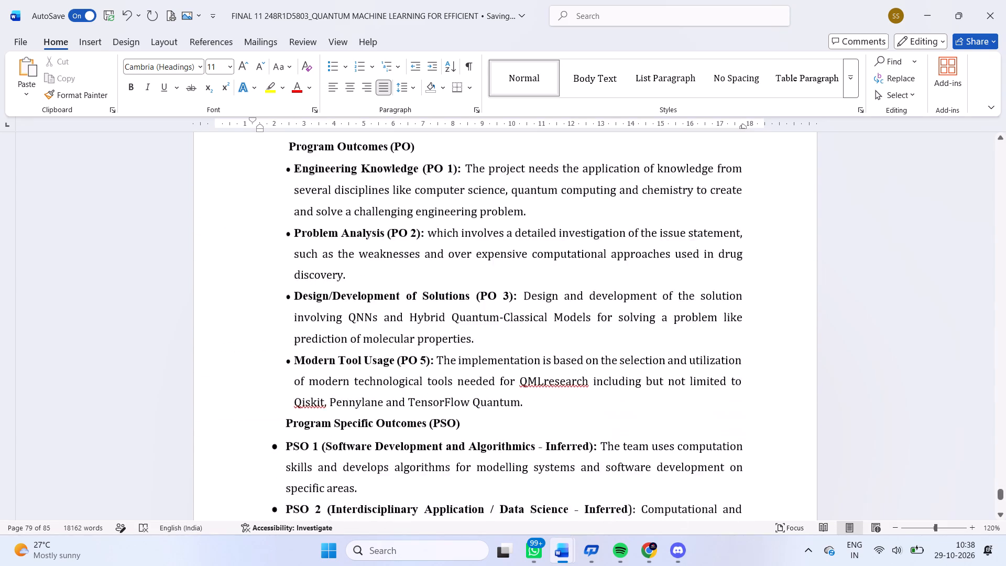
scroll(724, 397, down, 3)
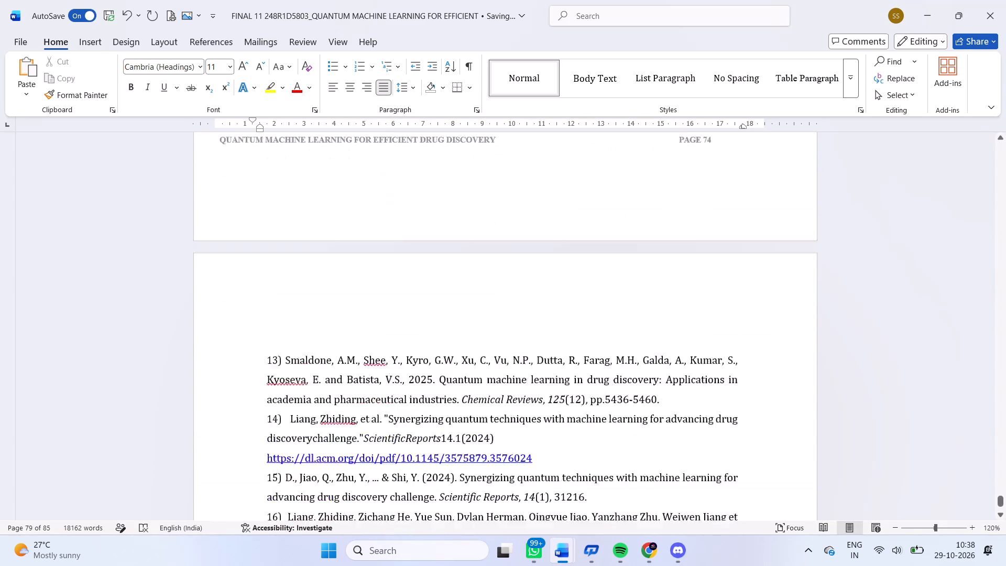
scroll(724, 397, down, 2)
scroll(724, 397, up, 1)
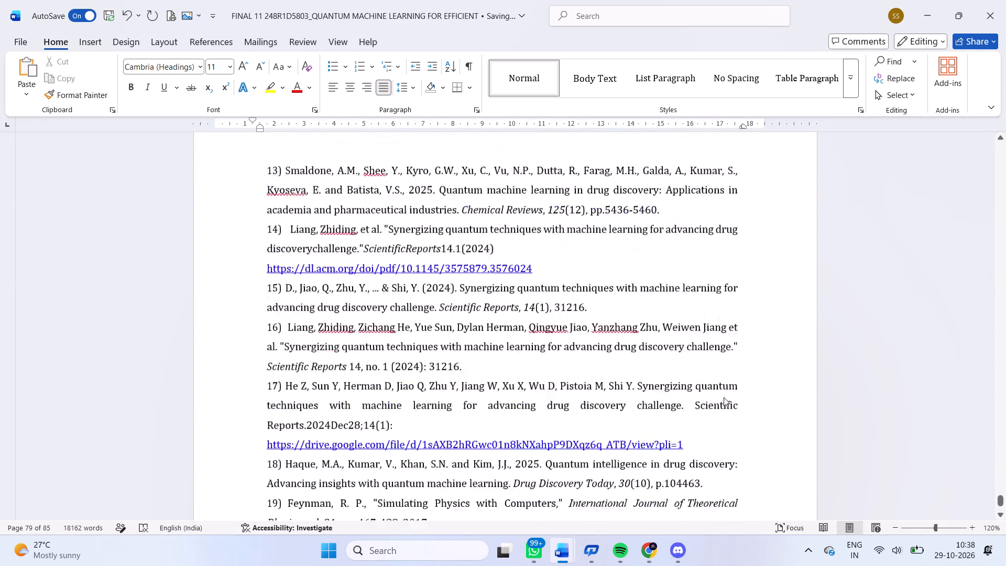
scroll(724, 397, up, 3)
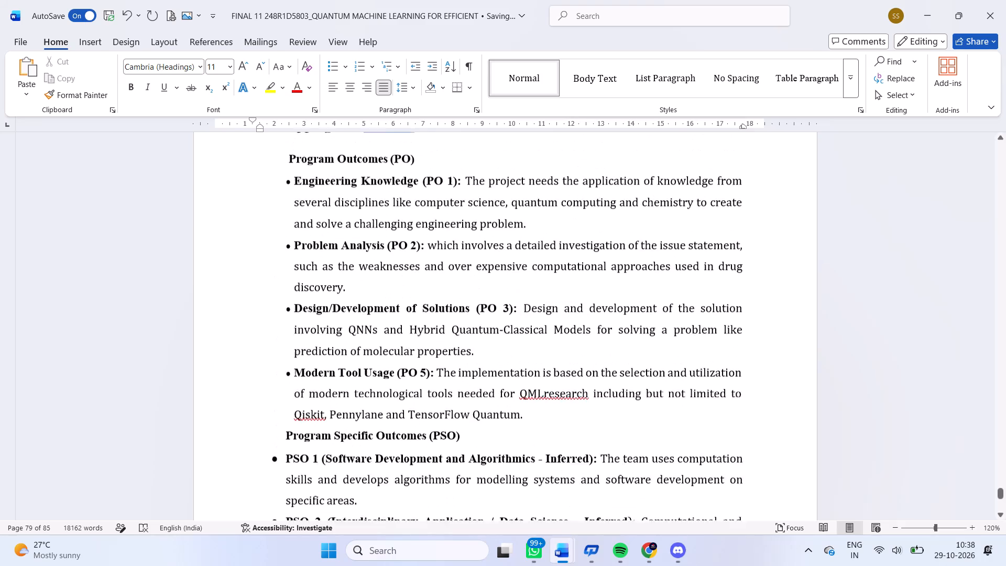
scroll(724, 397, up, 3)
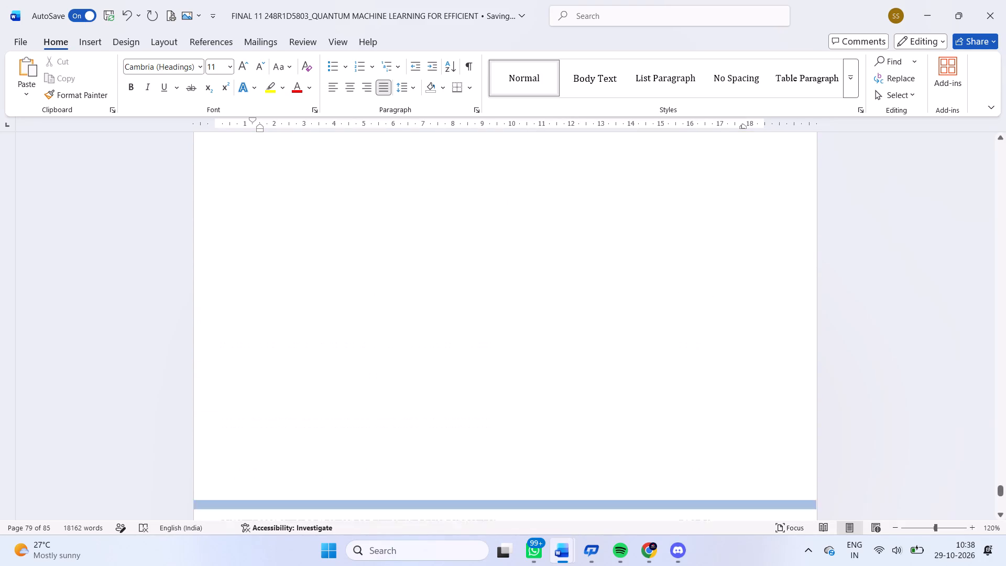
scroll(724, 397, up, 7)
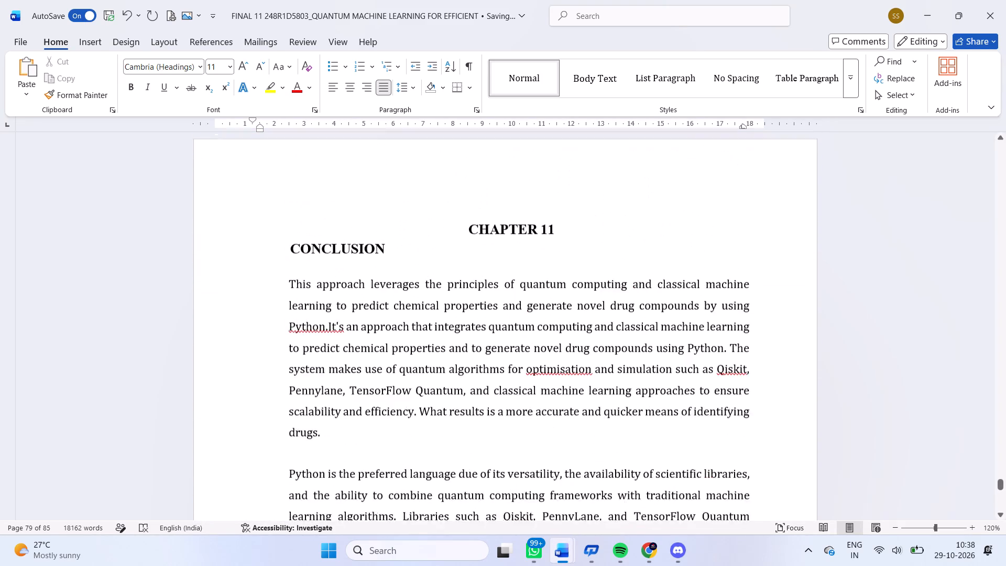
scroll(724, 397, up, 1)
scroll(677, 416, up, 3)
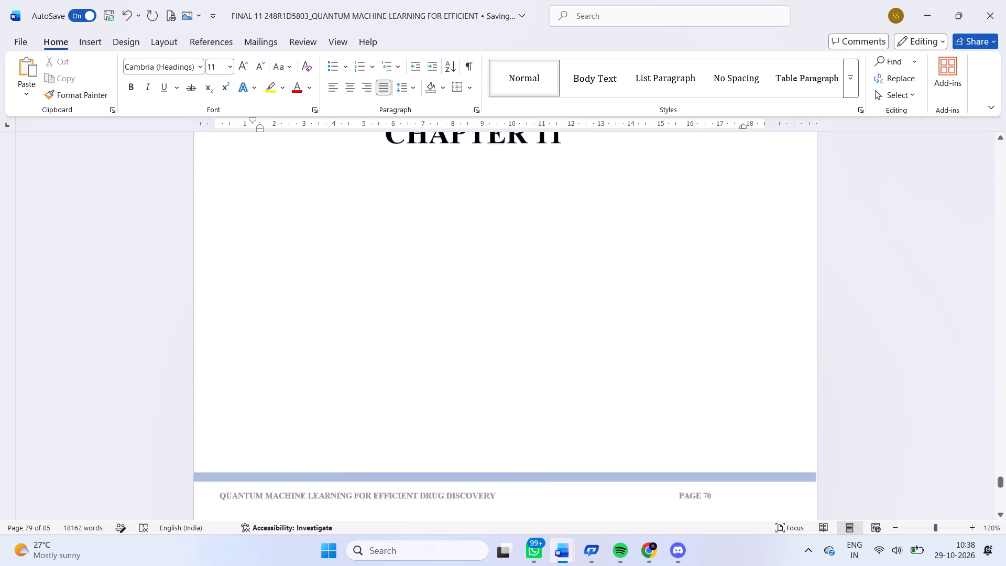
scroll(677, 416, up, 2)
scroll(677, 416, down, 4)
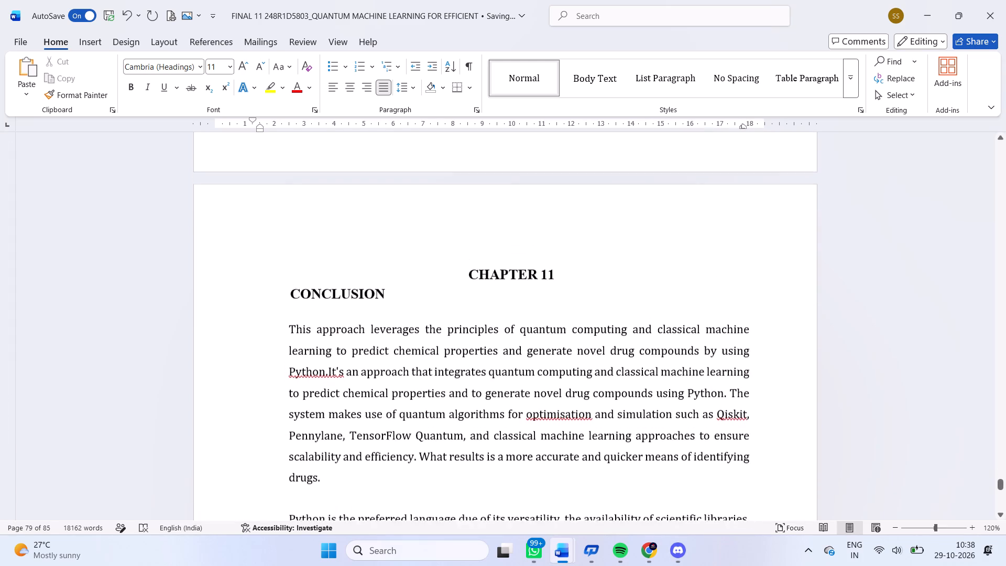
scroll(677, 416, down, 6)
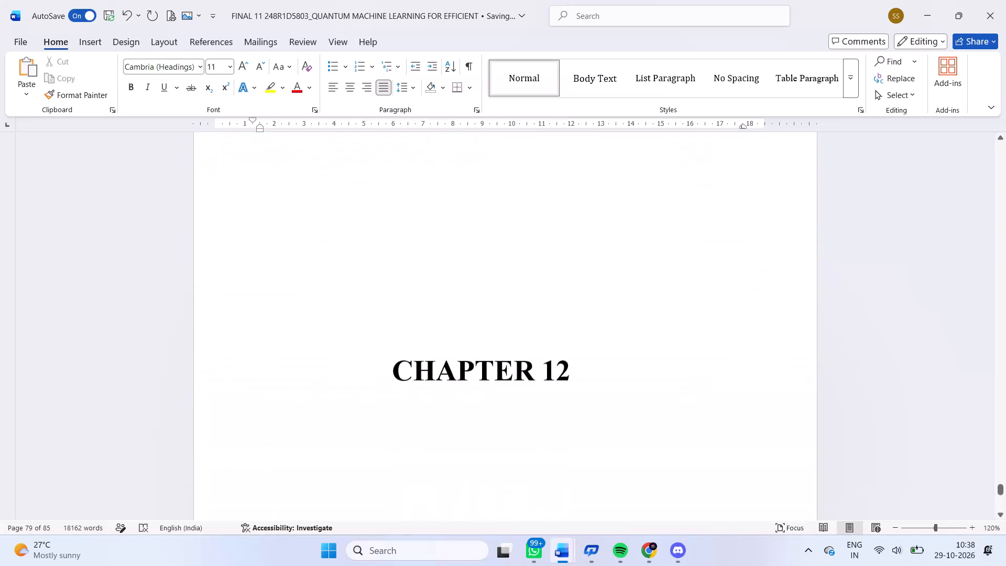
scroll(677, 416, down, 6)
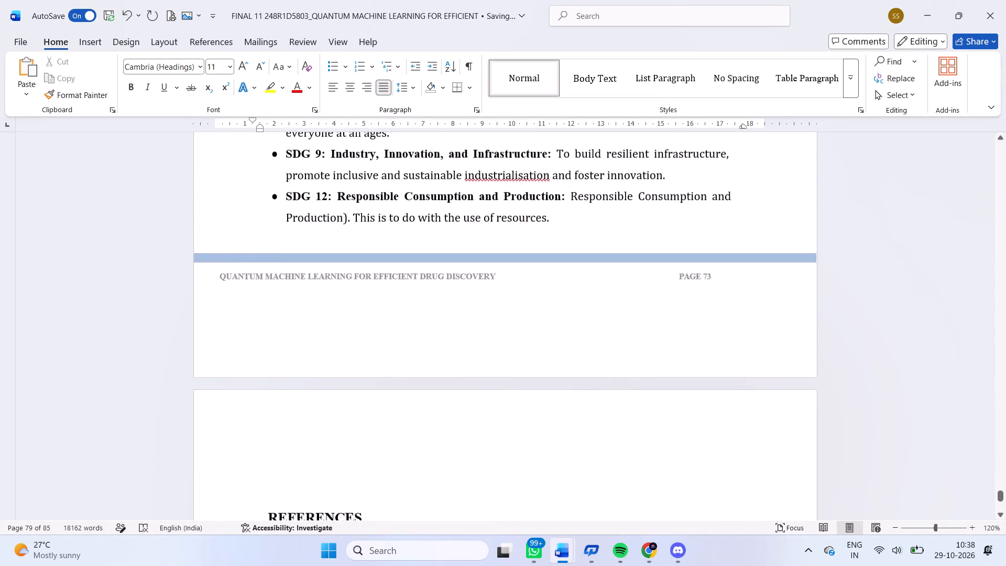
scroll(677, 416, down, 4)
scroll(677, 416, up, 4)
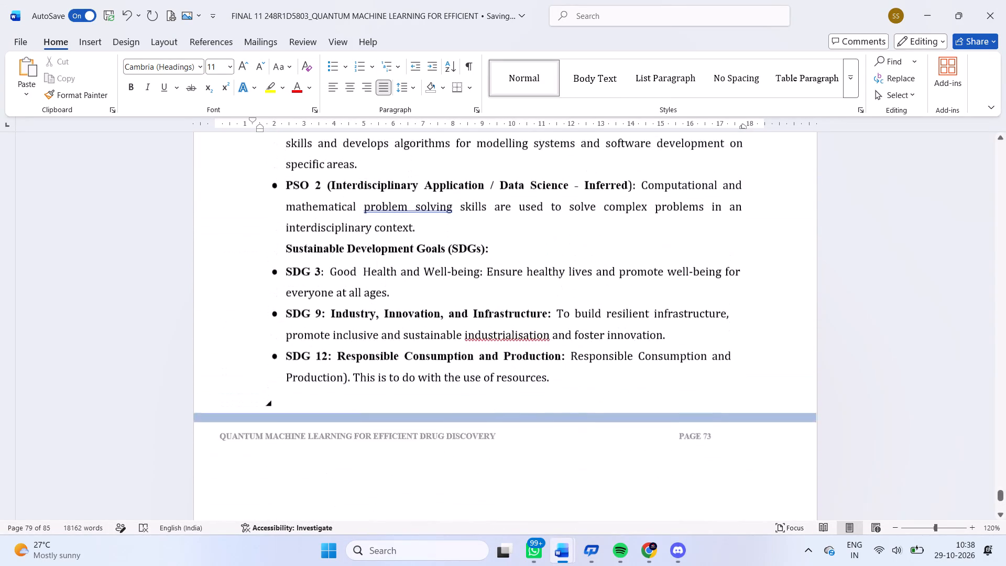
scroll(677, 416, up, 6)
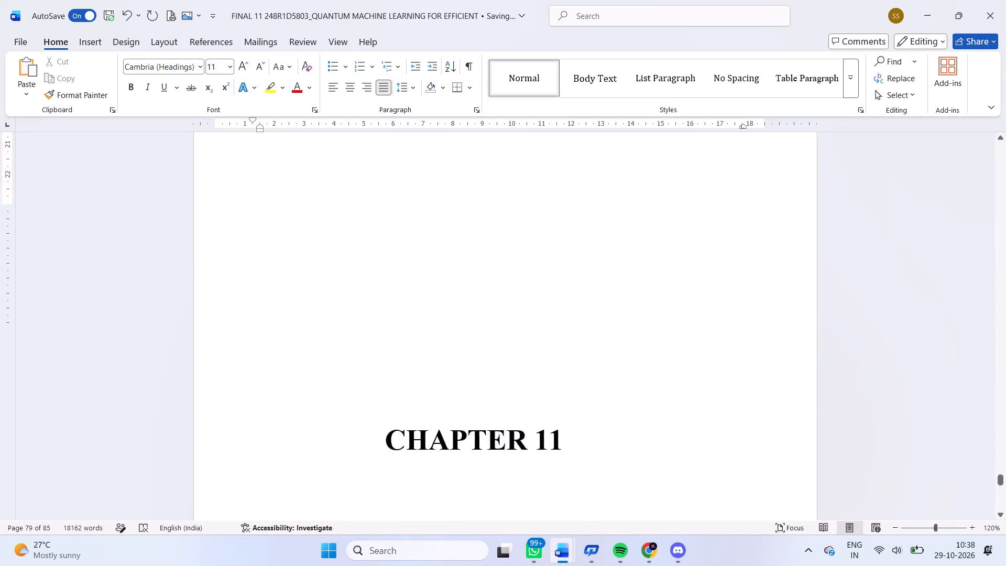
Save the report document.
scroll(677, 416, up, 3)
scroll(677, 416, down, 4)
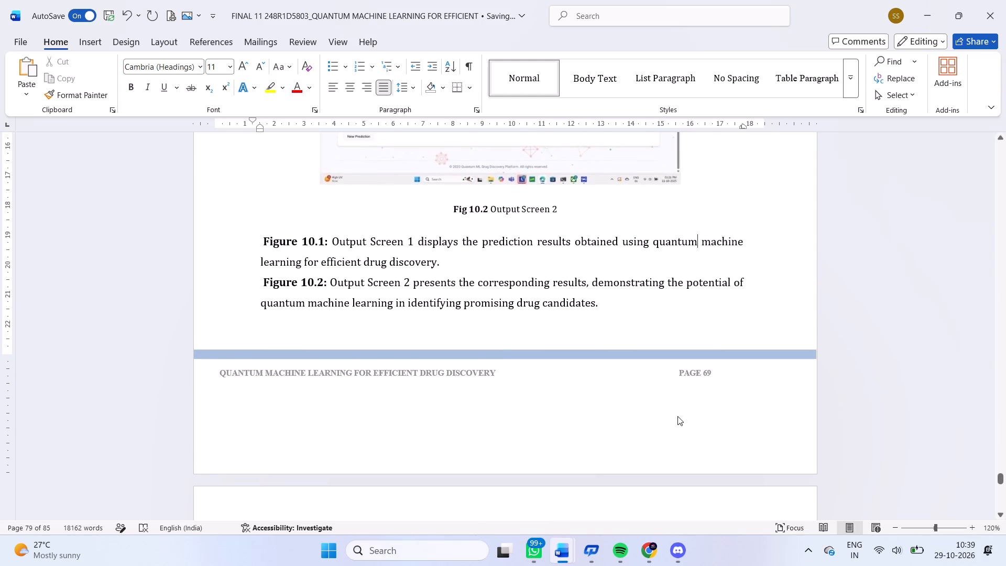
key(ctrl+s)
Insert "SS" directly after "quantum" in the Figure 10.1 description.
key(shift+s)
key(shift+s)
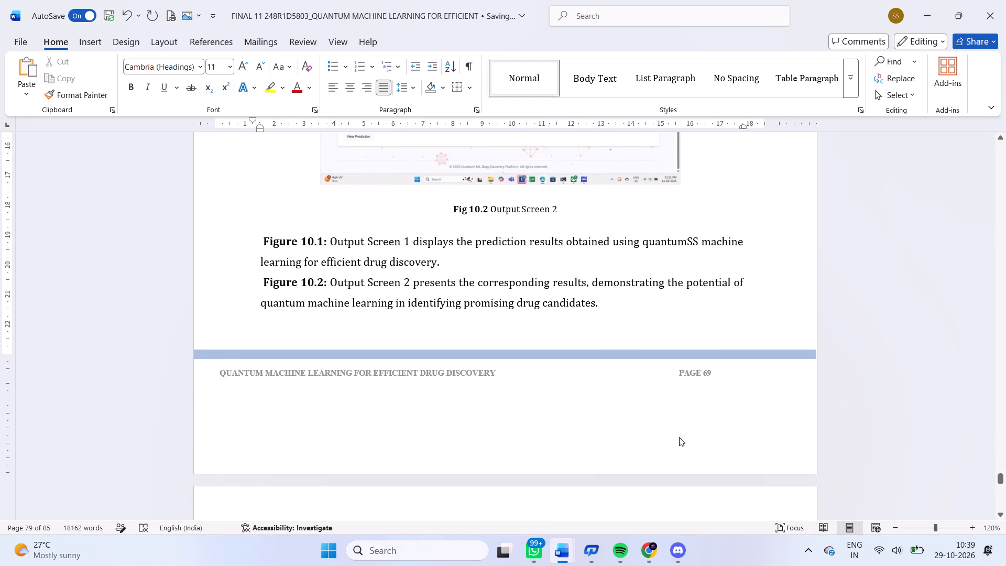
Review the Chapter 10 output screens, their captions and descriptions, and the layout of the Chapter 11 conclusion page.
scroll(675, 434, up, 1)
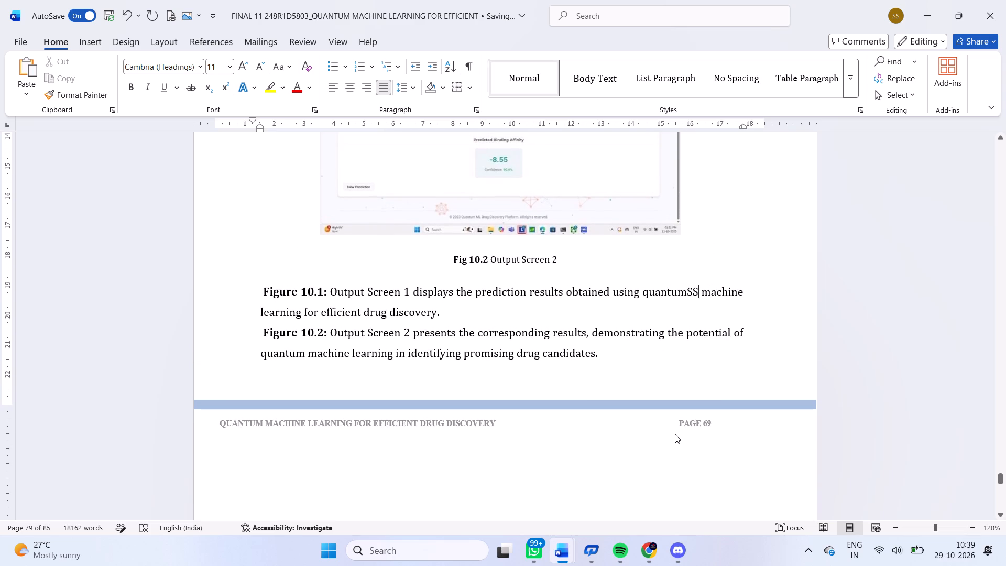
scroll(675, 434, up, 3)
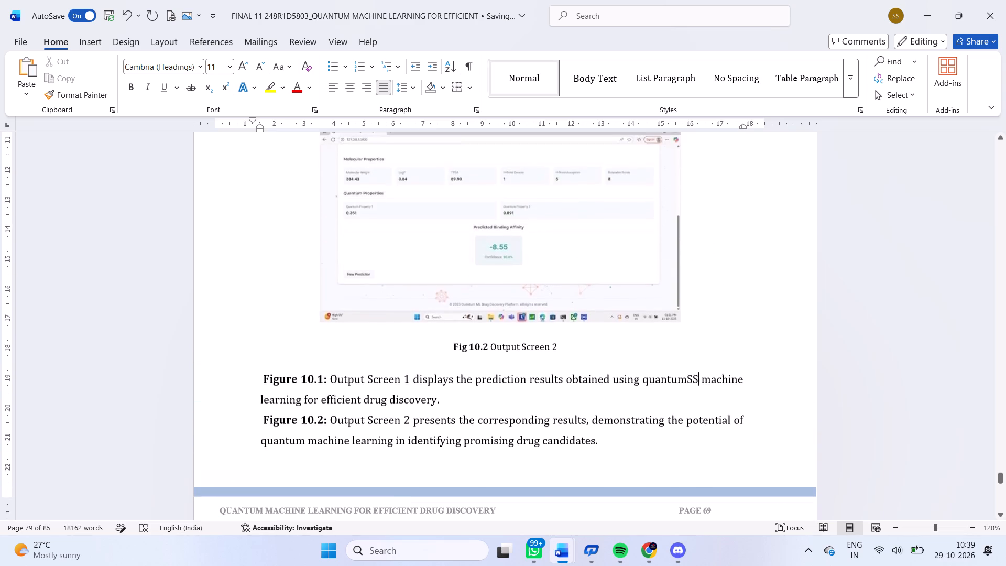
scroll(675, 434, up, 2)
scroll(675, 434, down, 3)
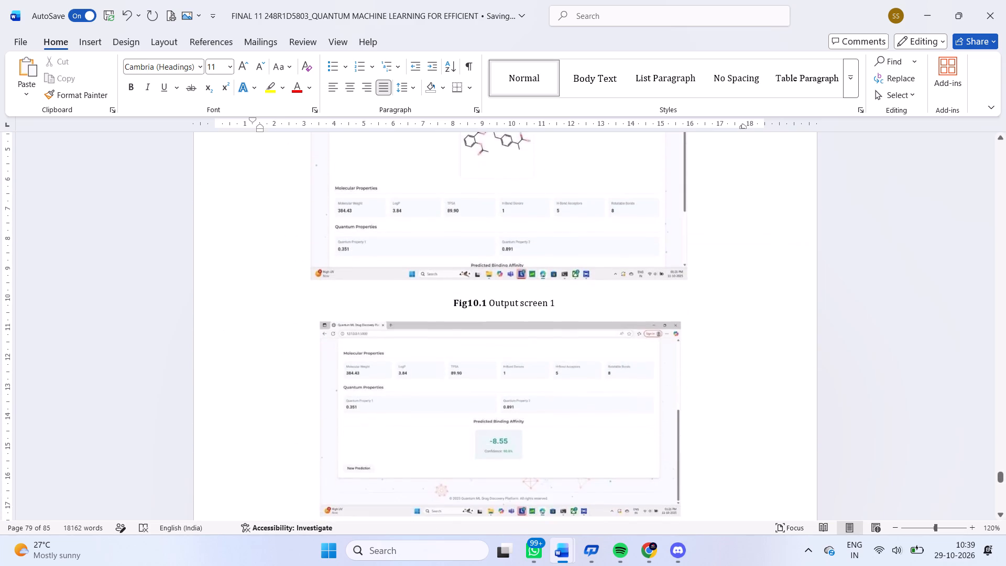
scroll(675, 434, down, 3)
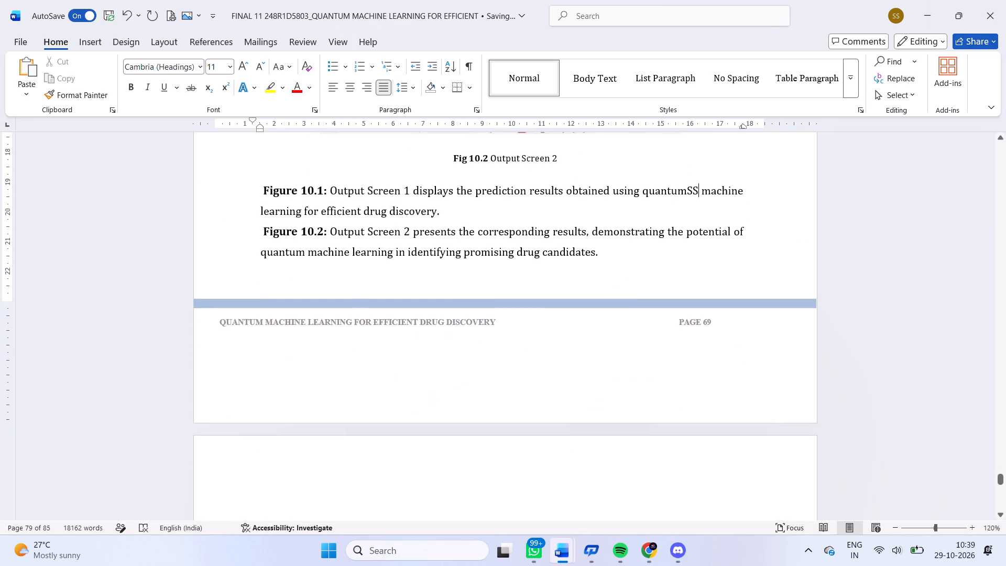
scroll(675, 434, down, 3)
scroll(675, 434, up, 1)
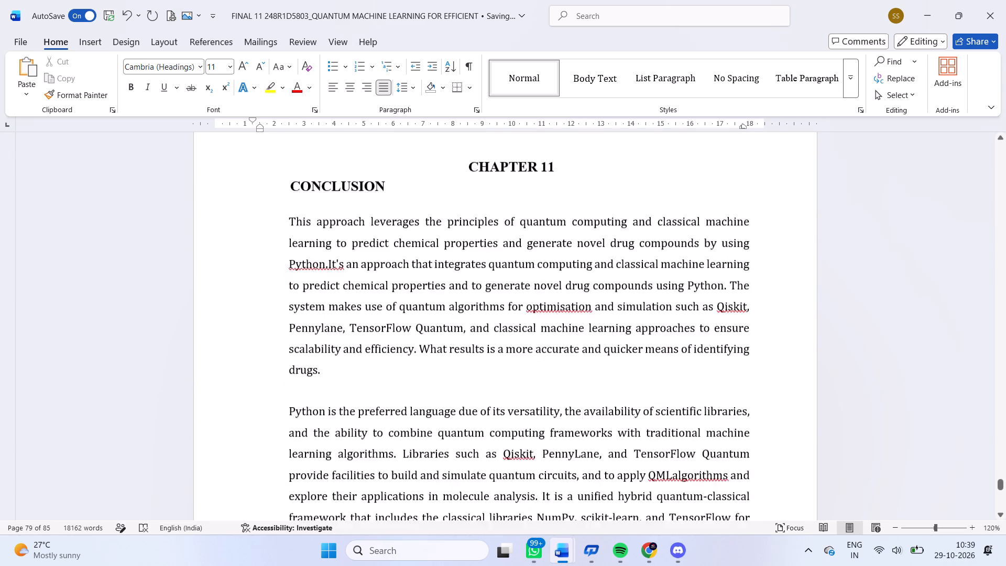
scroll(675, 434, up, 5)
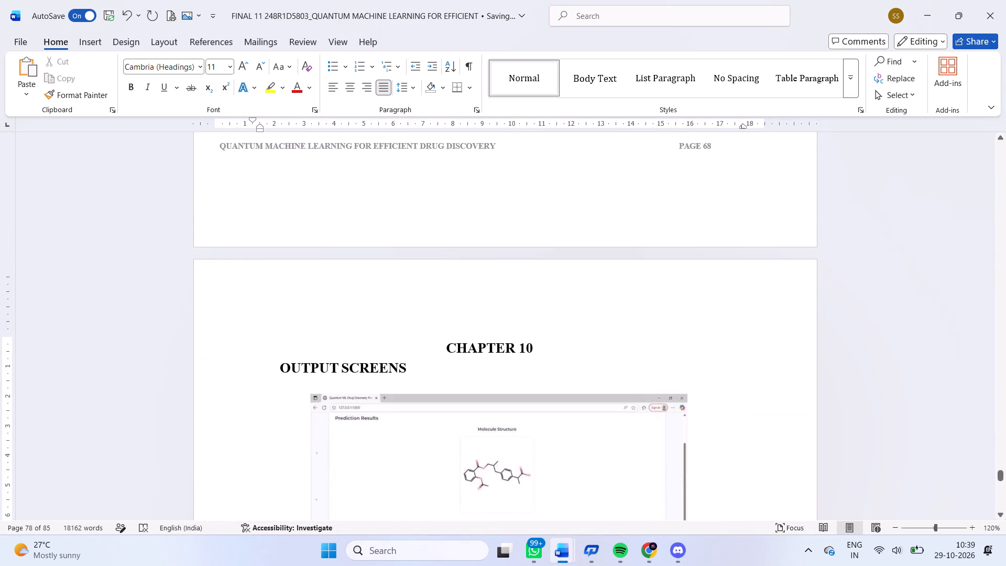
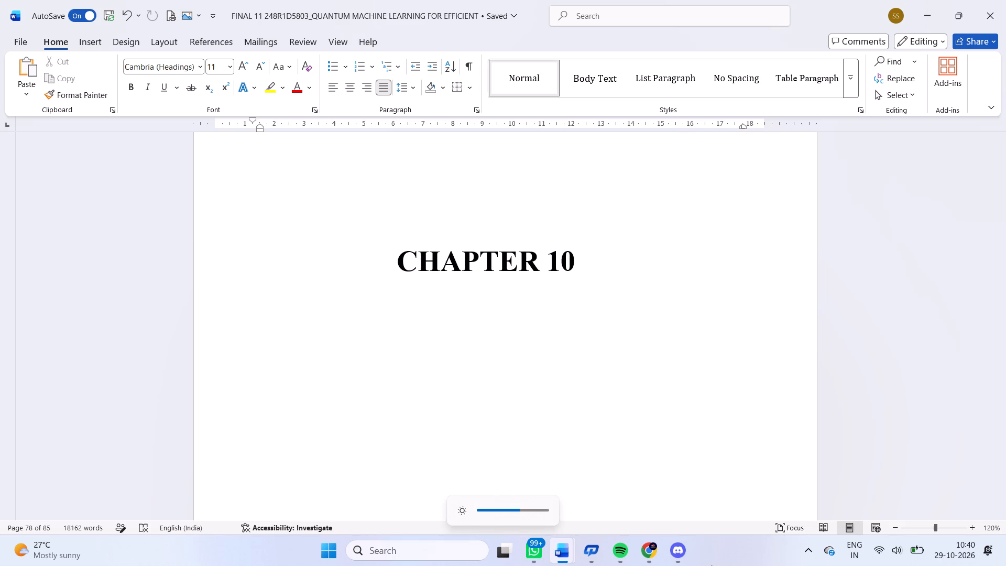
Remove the colon after the "Figure 10.1" label in the Chapter 10 description and make the label non-bold.
key(Down)
key(Down)
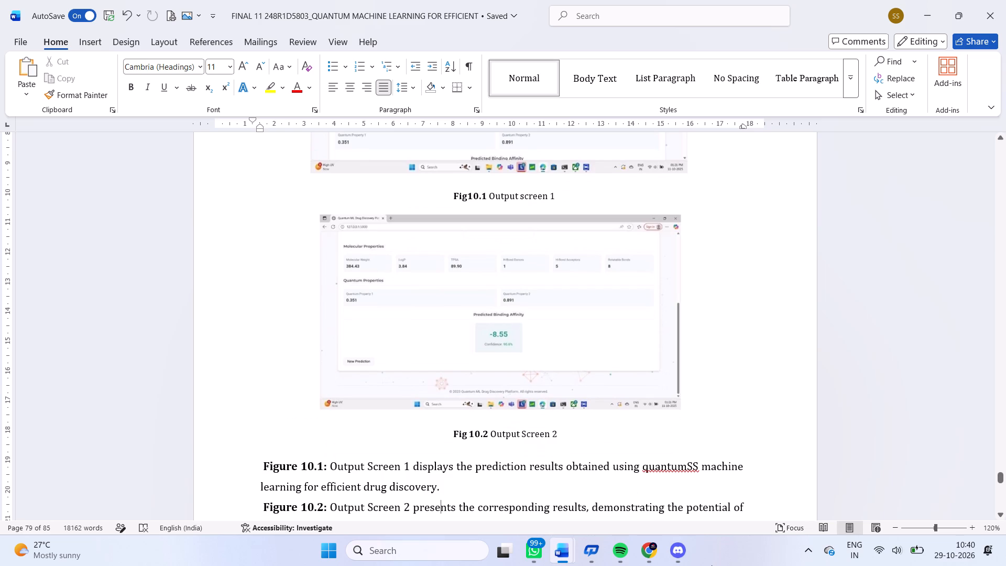
key(Down)
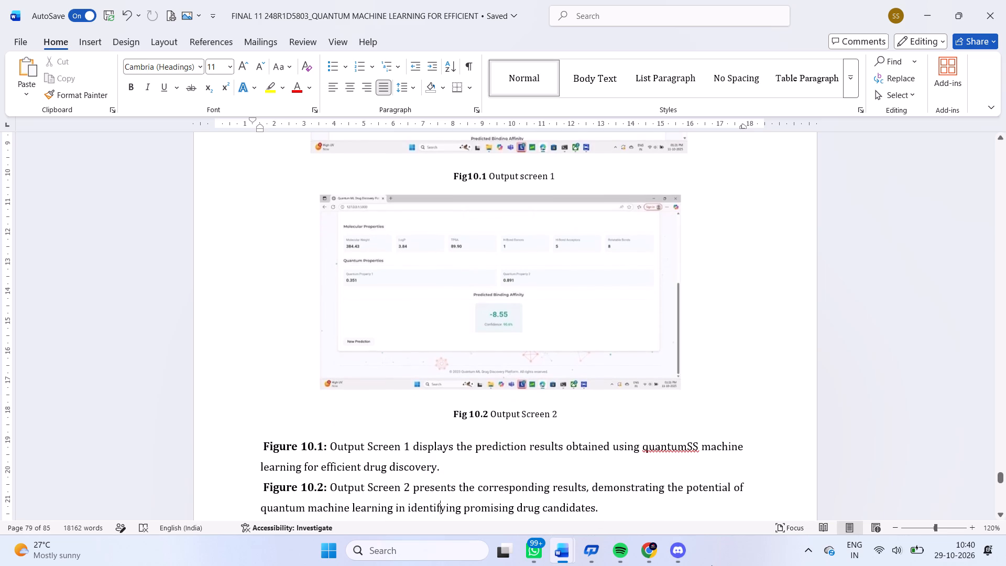
key(Down)
key(Down)
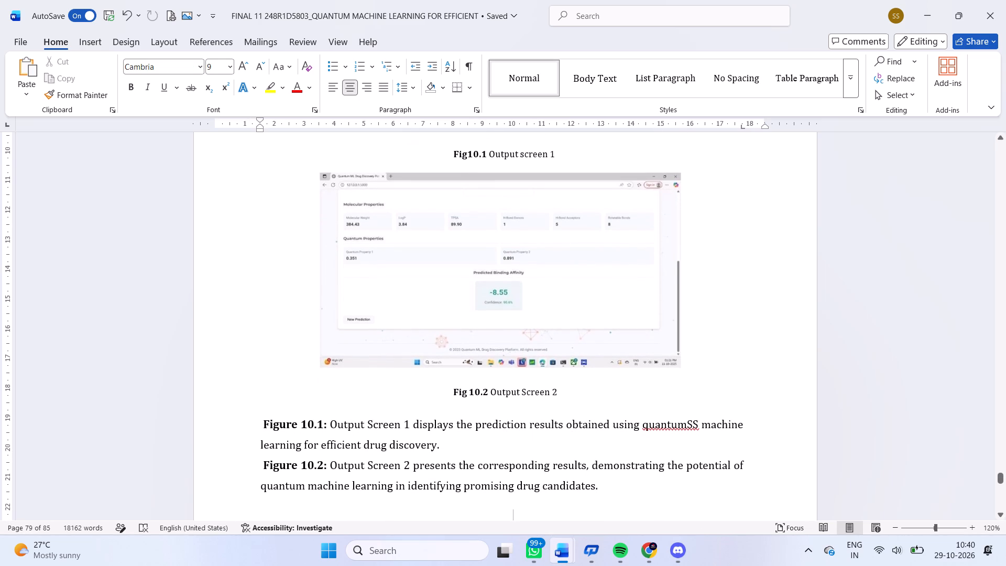
drag(264, 422, 325, 421)
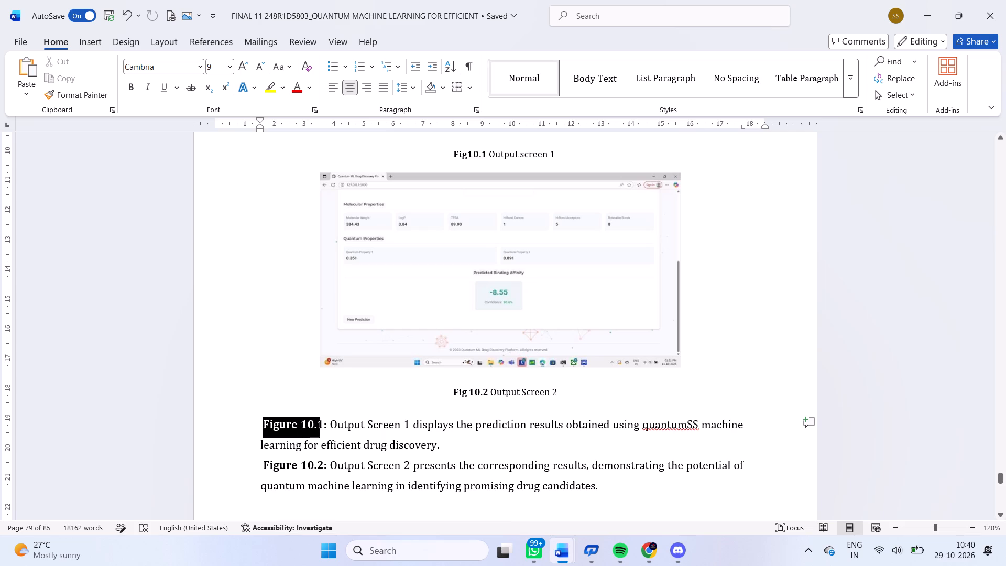
drag(325, 421, 335, 422)
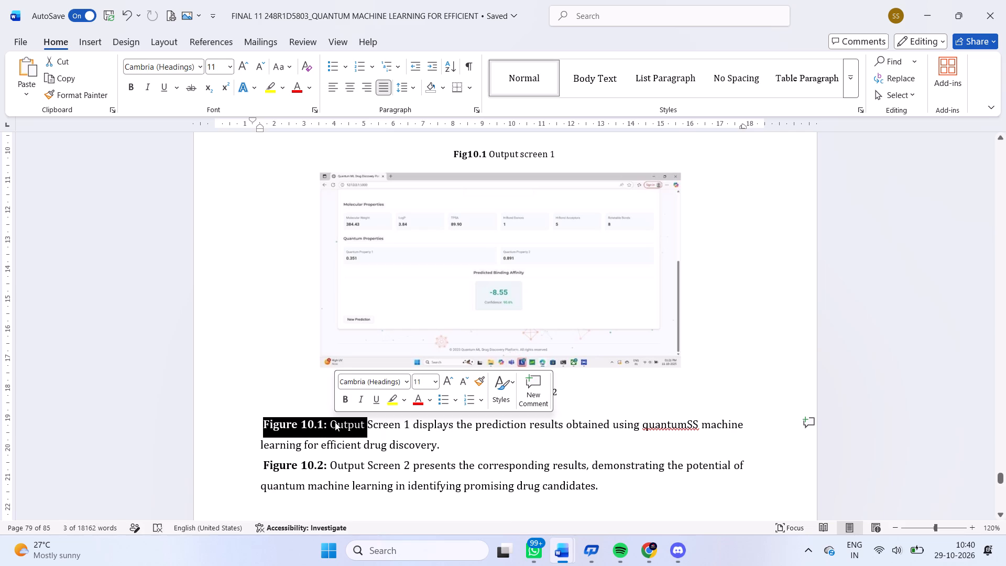
click(335, 422)
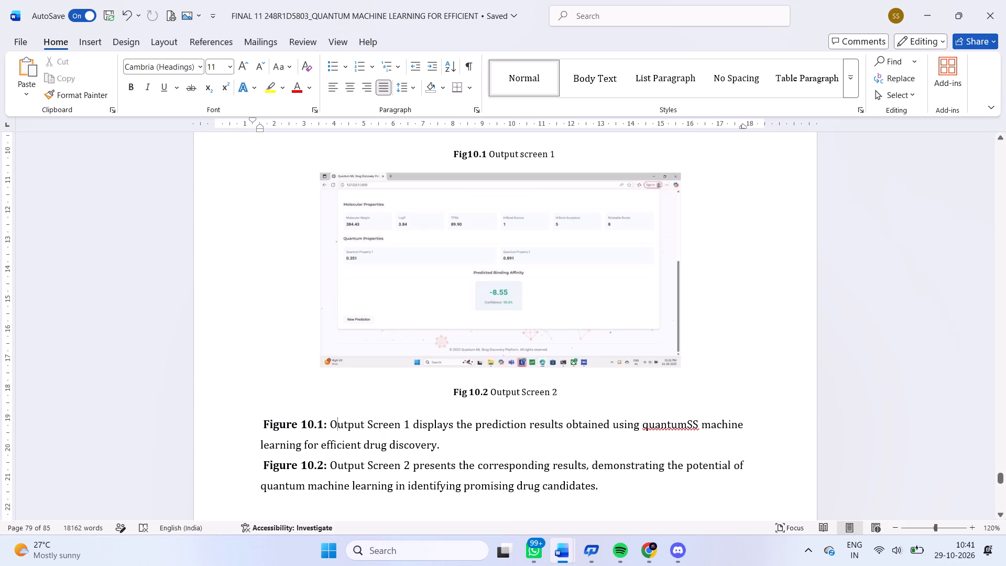
click(325, 426)
key(BackSpace)
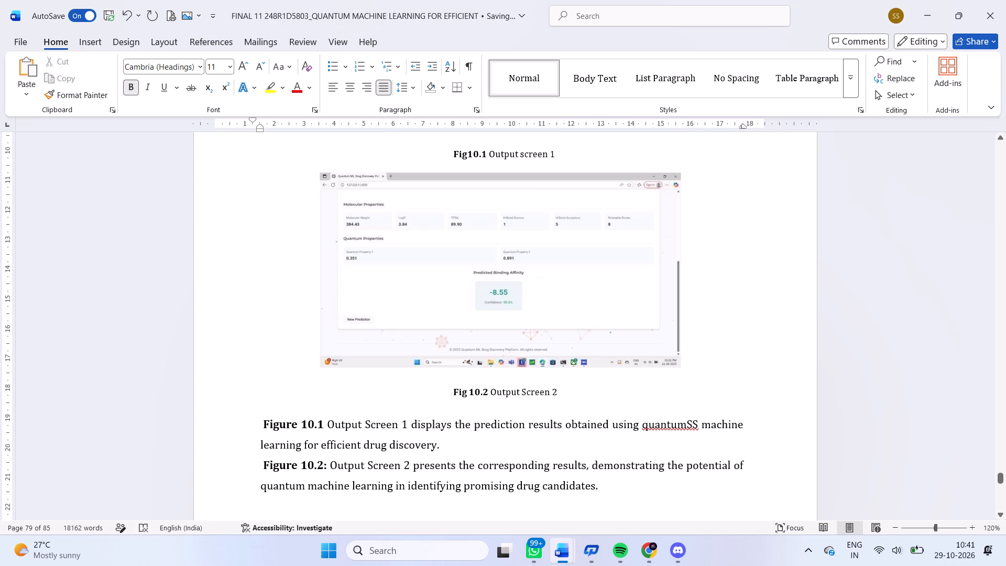
drag(260, 422, 329, 422)
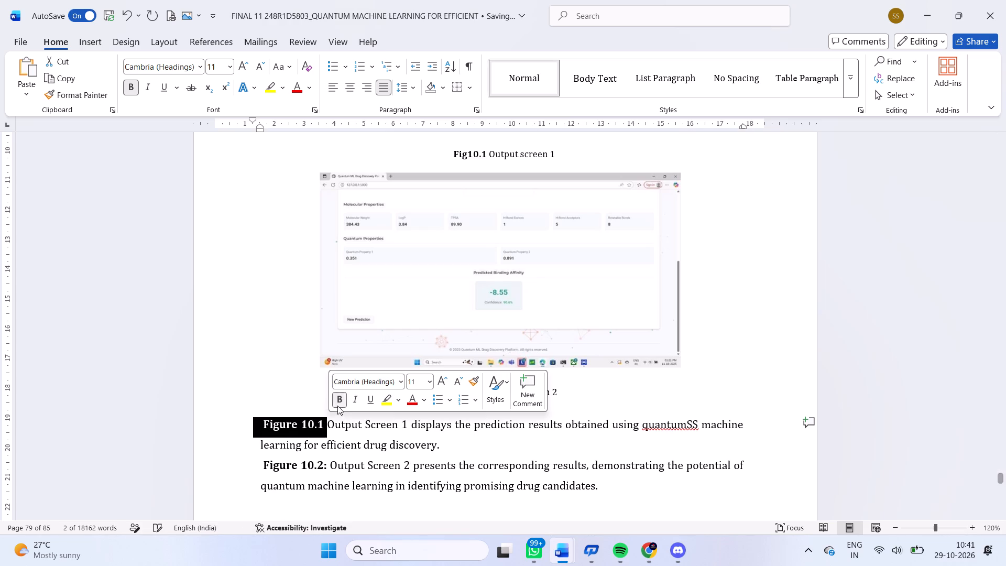
click(341, 396)
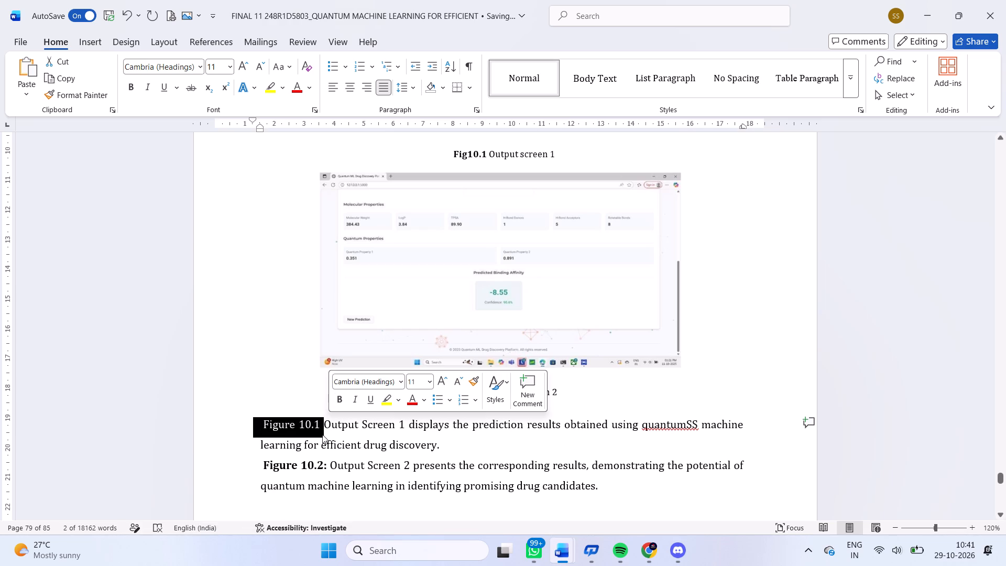
Delete "Output Screen 1" from the first description so it reads "Figure 10.1 displays the prediction results".
click(324, 424)
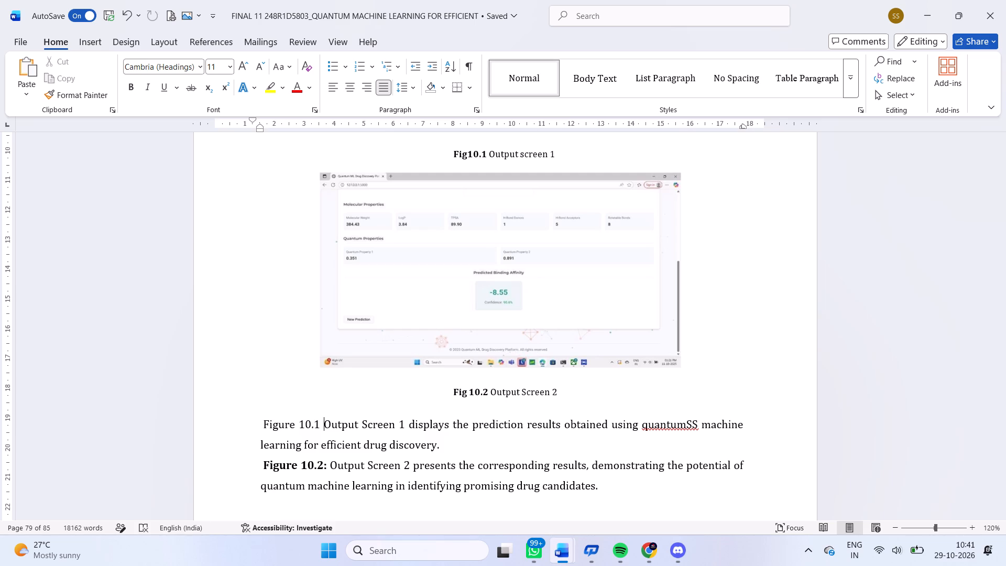
key(Delete)
key(Delete)
key(Delete)
key(Delete)
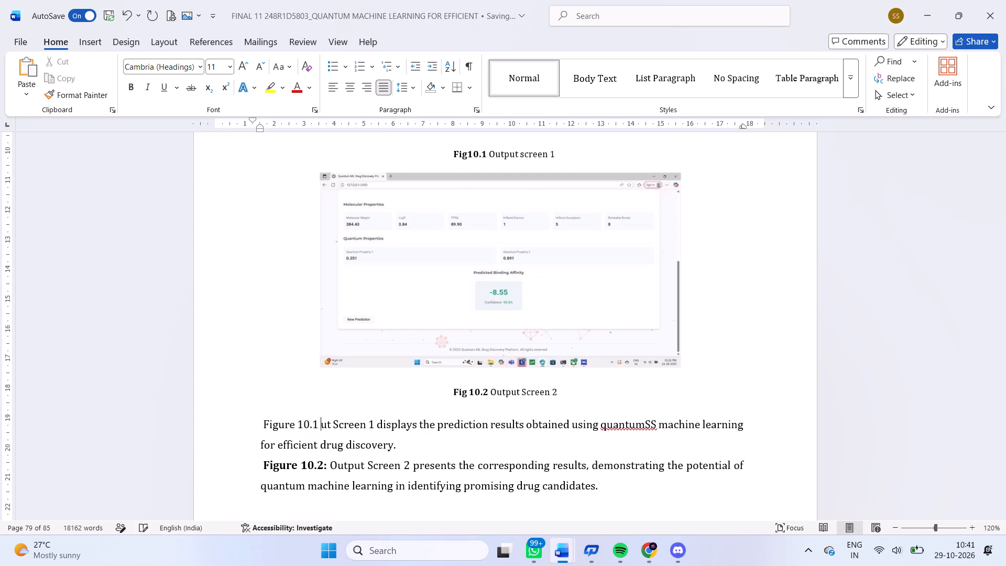
key(Delete)
key(Delete)
key(Delete)
key(Delete)
key(Delete)
key(Delete)
key(Delete)
key(Delete)
key(Delete)
key(Delete)
key(Delete)
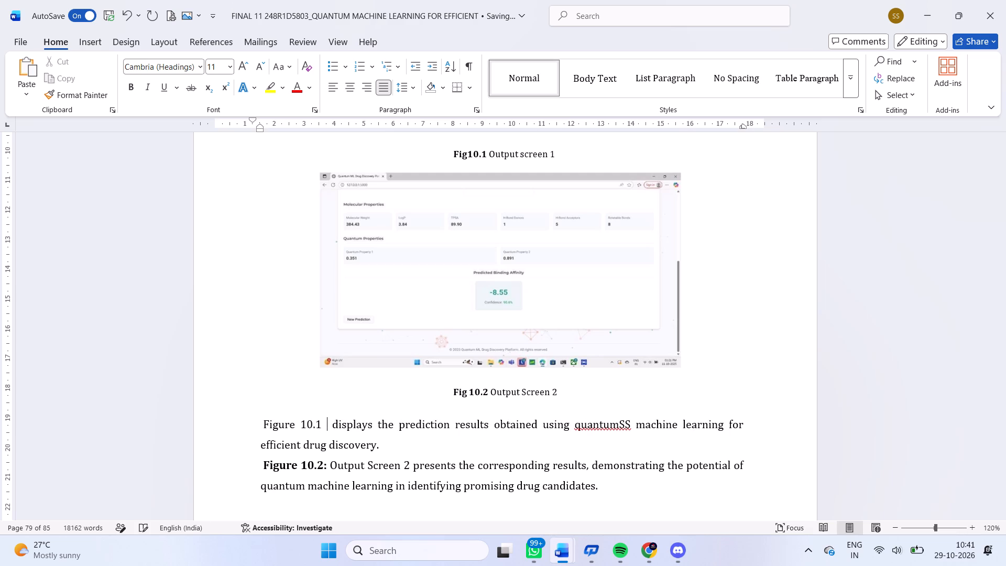
key(Delete)
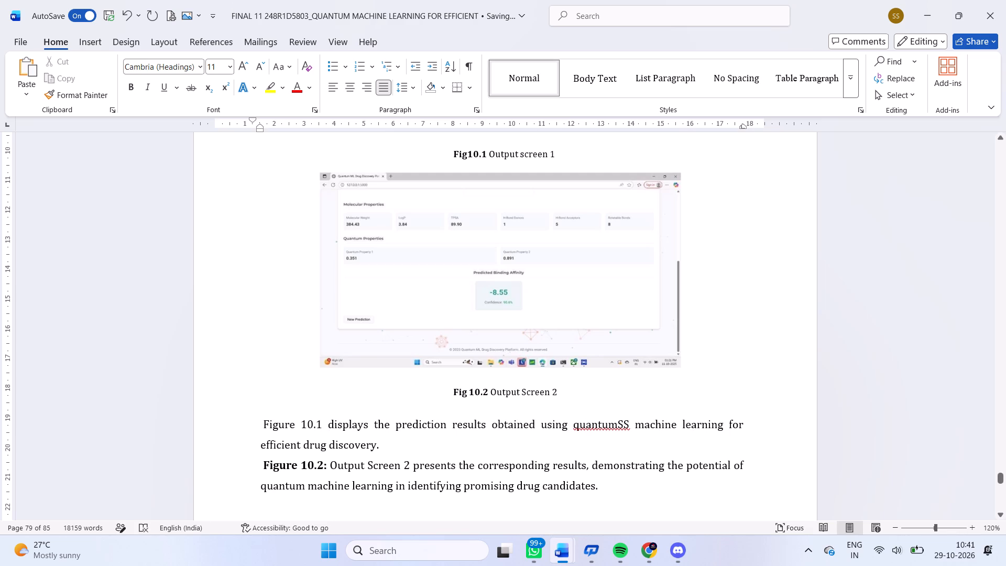
Remove the stray "SS" attached to "quantum" in the Figure 10.1 description.
click(621, 424)
key(BackSpace)
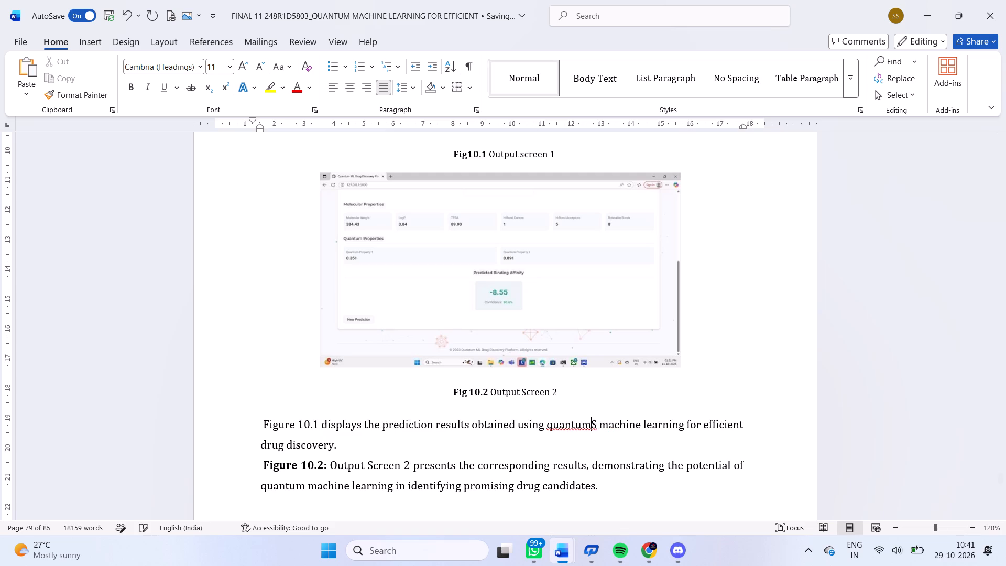
key(Right)
key(BackSpace)
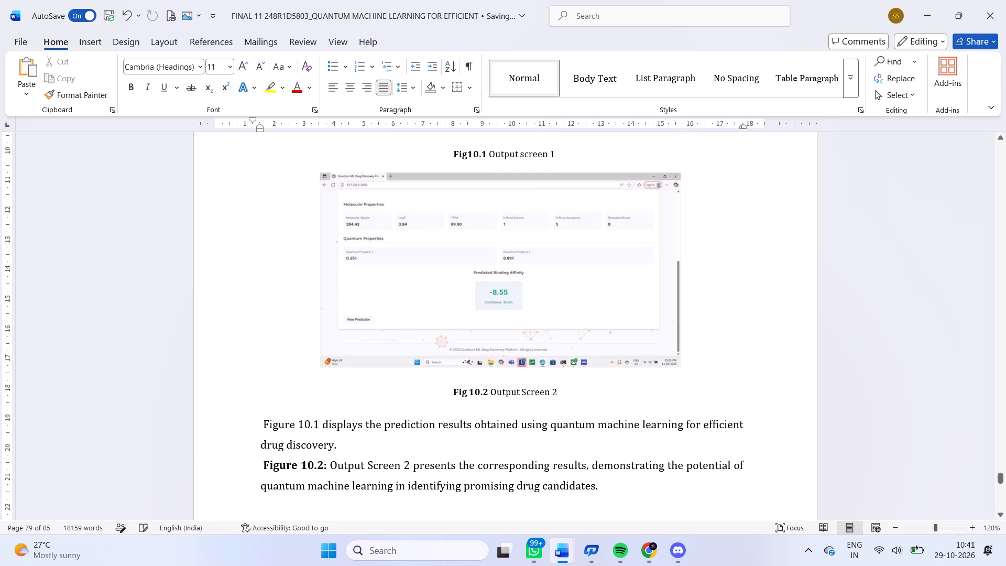
Join the Figure 10.2 description onto the end of the Figure 10.1 paragraph, separated by a single space.
click(377, 452)
key(space)
key(Delete)
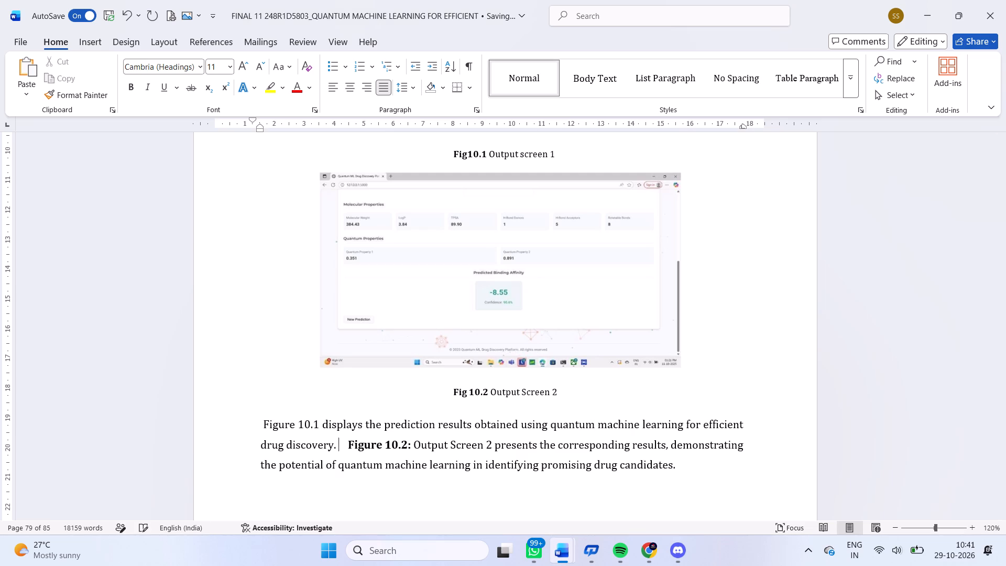
key(Delete)
key(Delete)
key(Delete)
key(Delete)
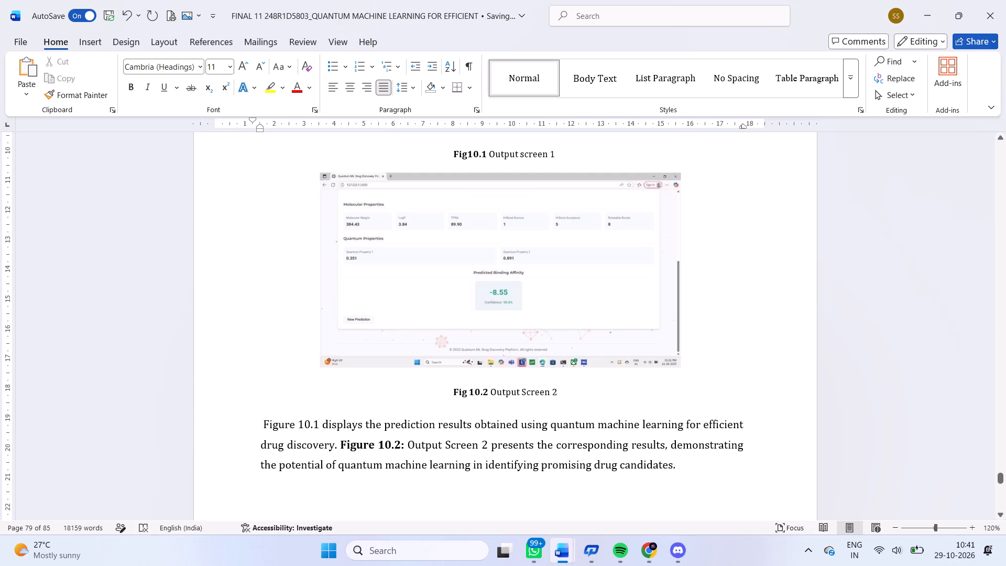
Make the "Figure 10.2:" label in the merged paragraph non-bold and remove its colon.
drag(343, 443, 366, 448)
drag(366, 448, 406, 444)
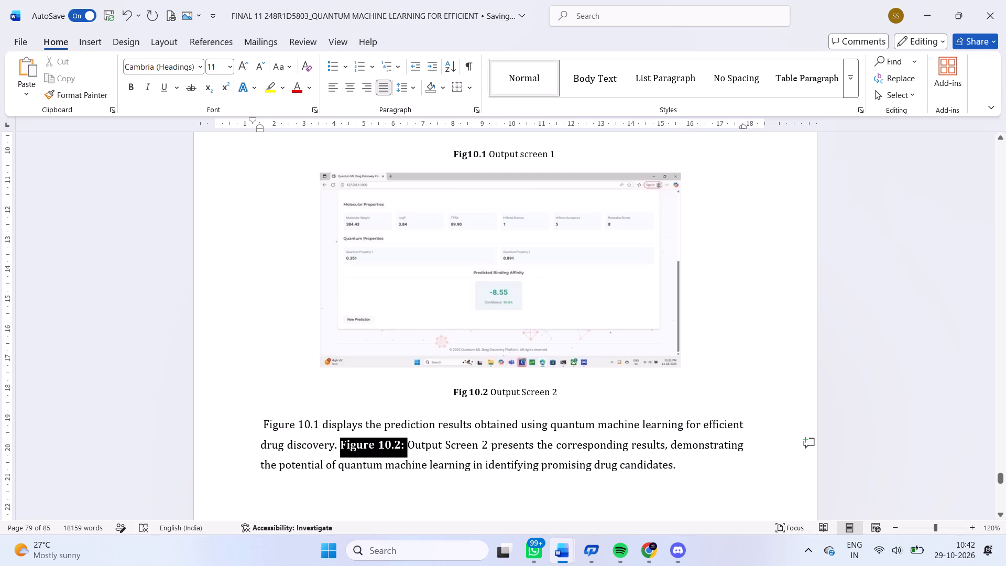
drag(406, 444, 406, 444)
click(421, 415)
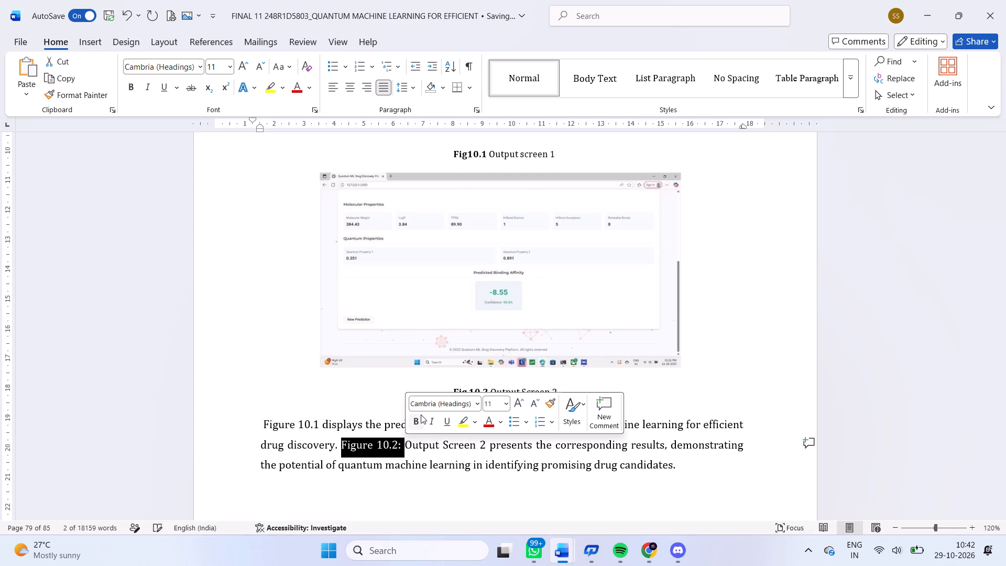
click(401, 447)
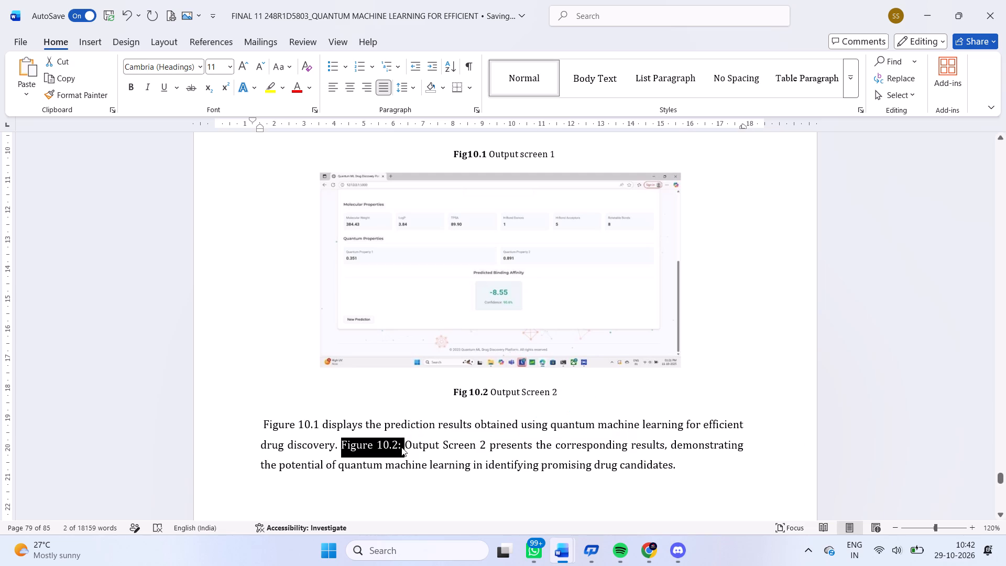
key(BackSpace)
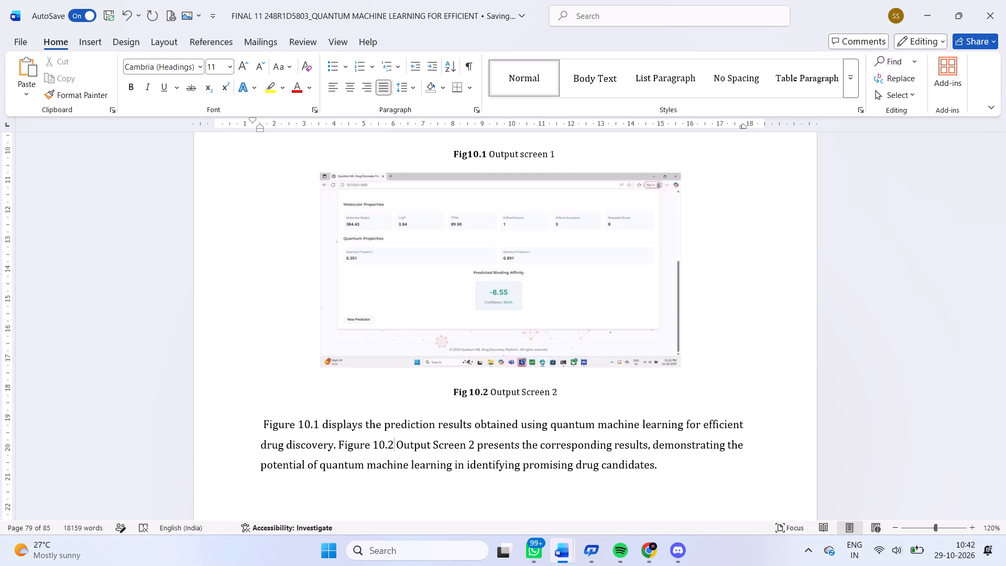
Delete "Output Screen 2" from the second sentence so it reads "Figure 10.2 presents the corresponding results".
key(Delete)
key(Delete)
key(Delete)
key(Delete)
key(Delete)
key(Delete)
key(Delete)
key(Delete)
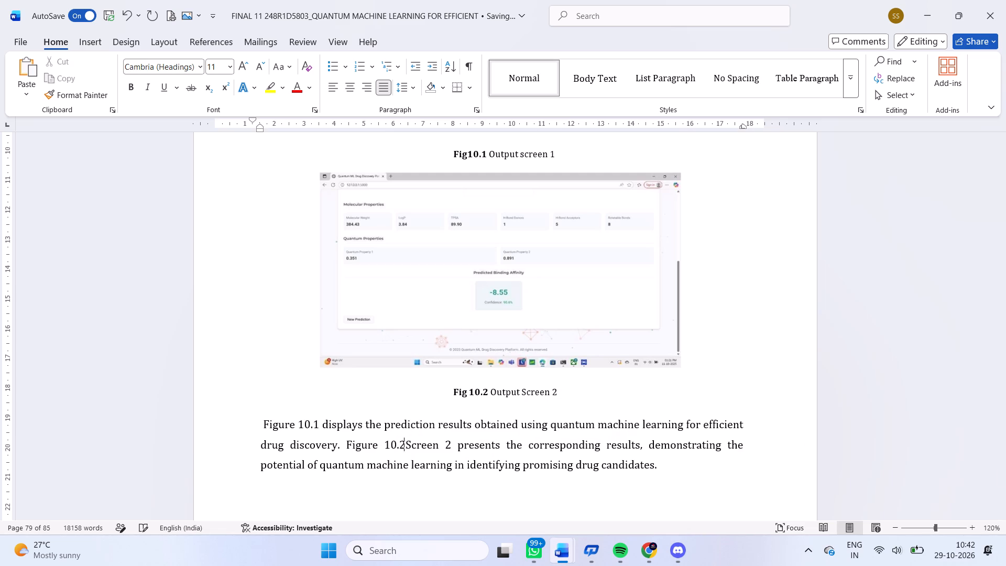
key(Delete)
key(Delete)
key(Delete)
key(Delete)
key(Delete)
key(Delete)
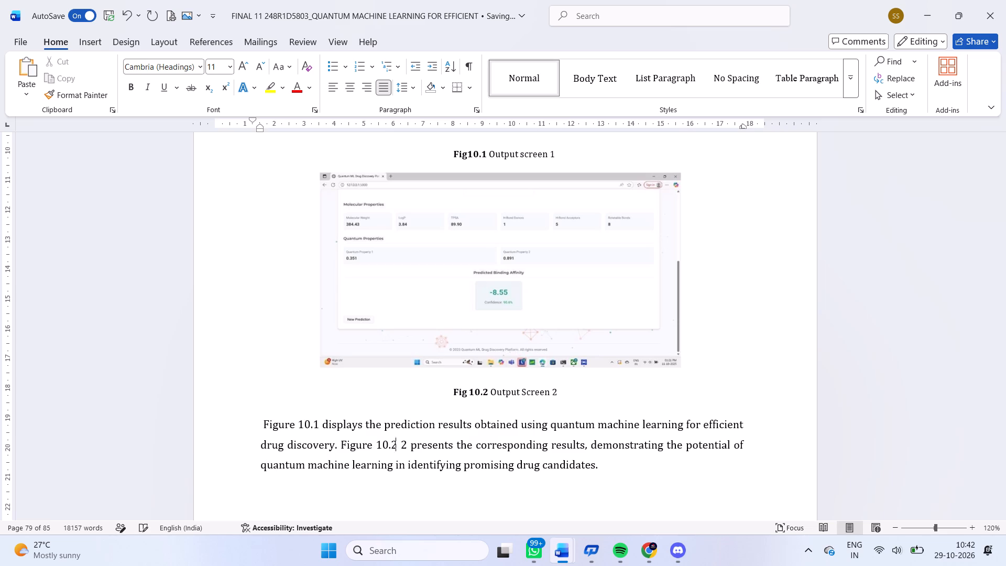
key(Delete)
key(Delete)
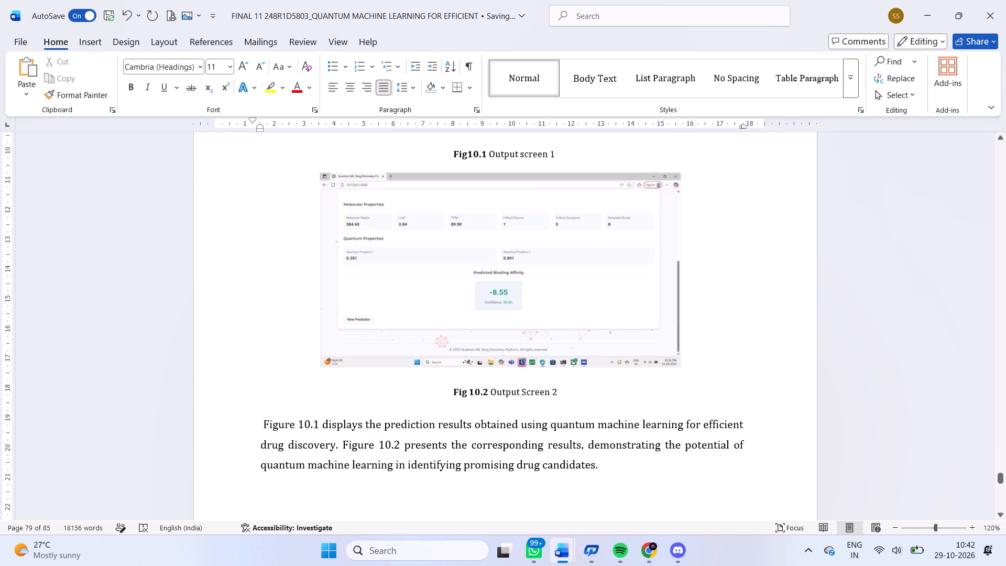
Save the report document.
key(ctrl+s)
key(ctrl+s)
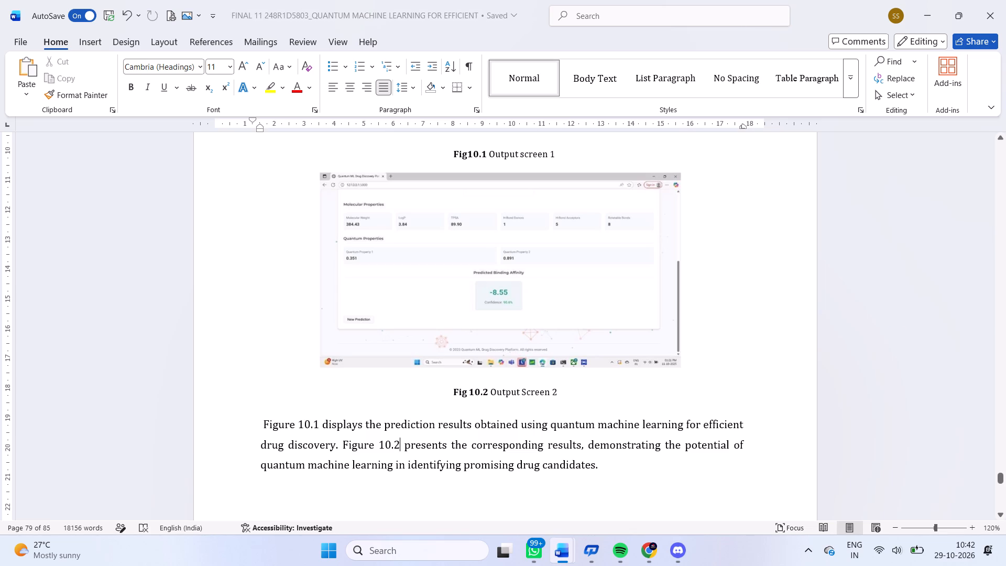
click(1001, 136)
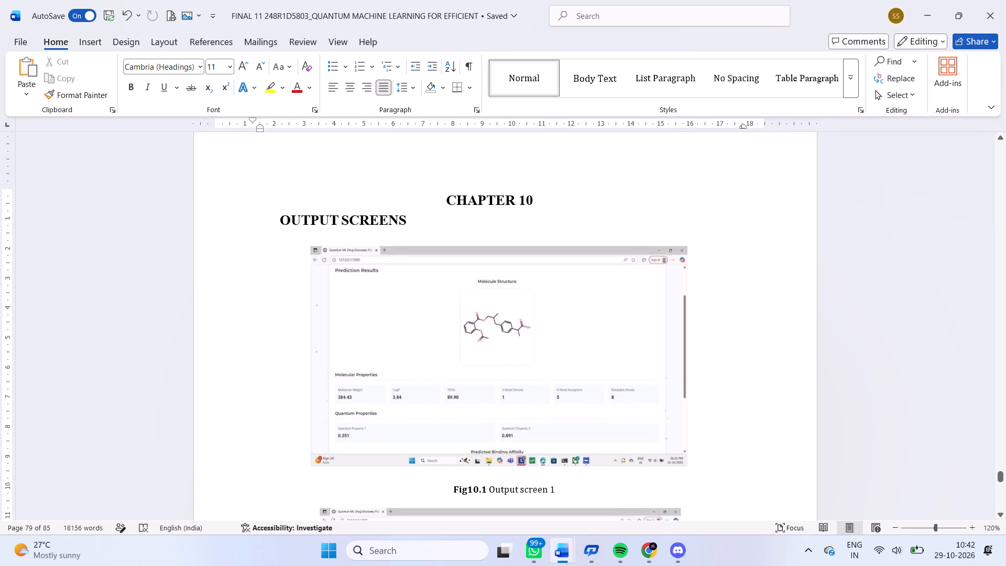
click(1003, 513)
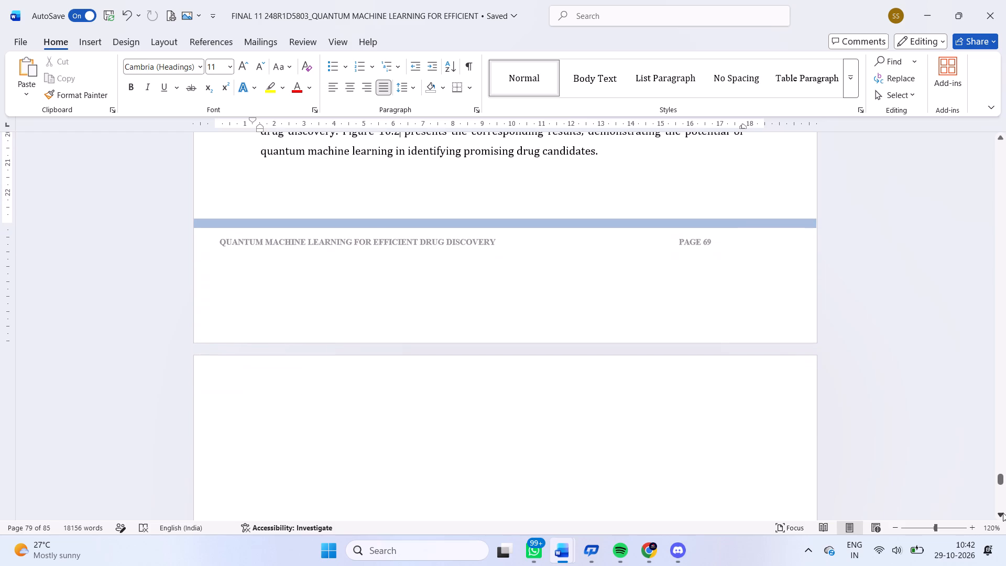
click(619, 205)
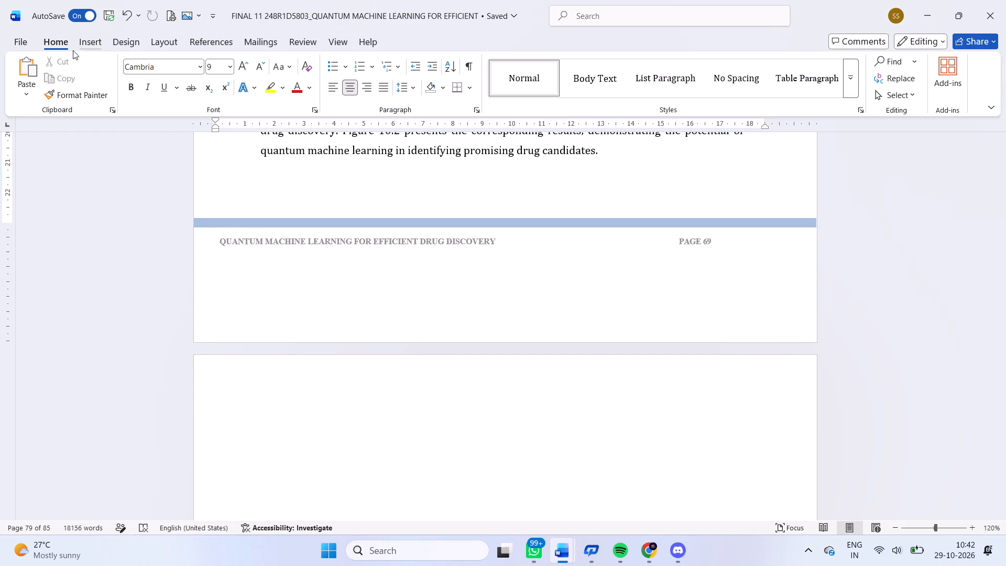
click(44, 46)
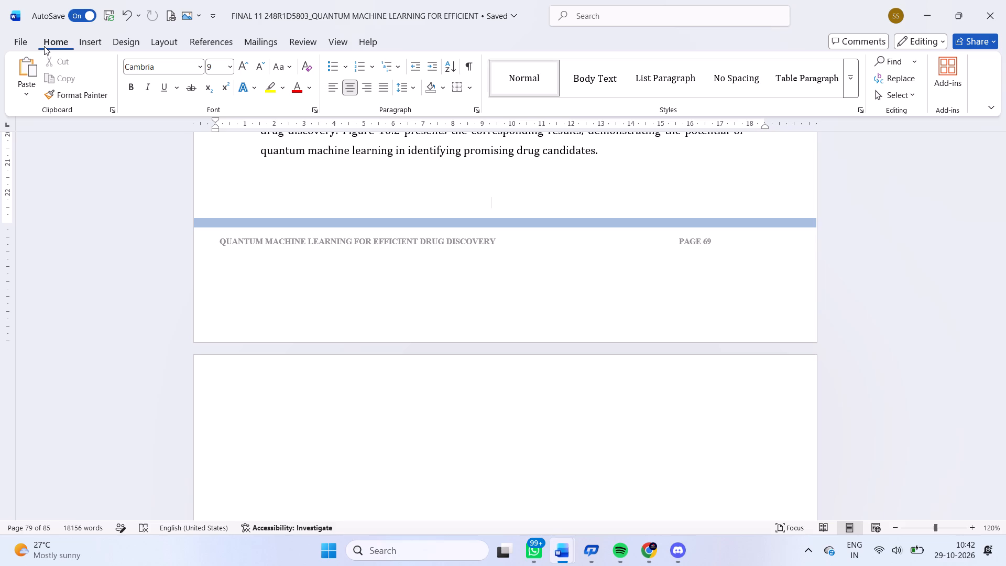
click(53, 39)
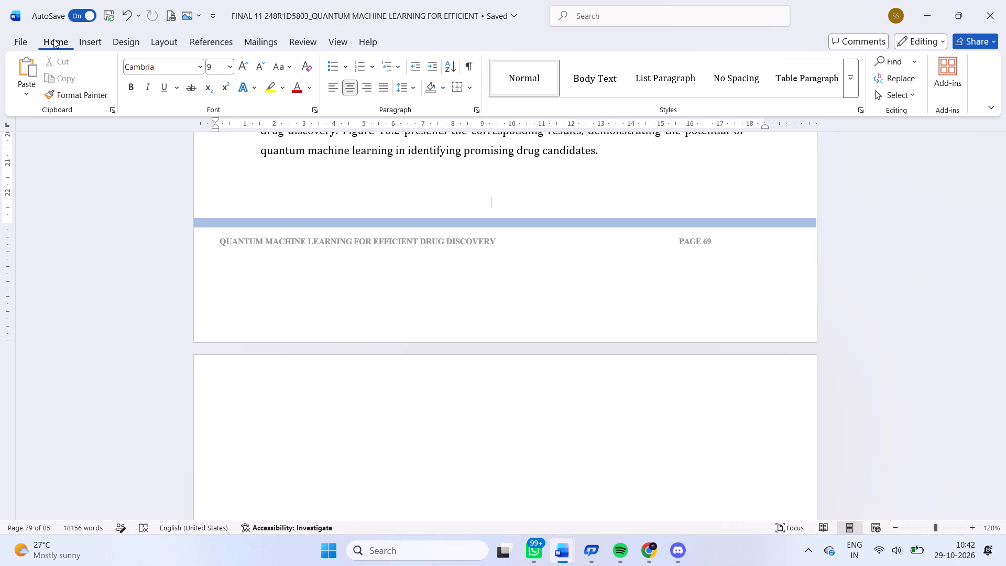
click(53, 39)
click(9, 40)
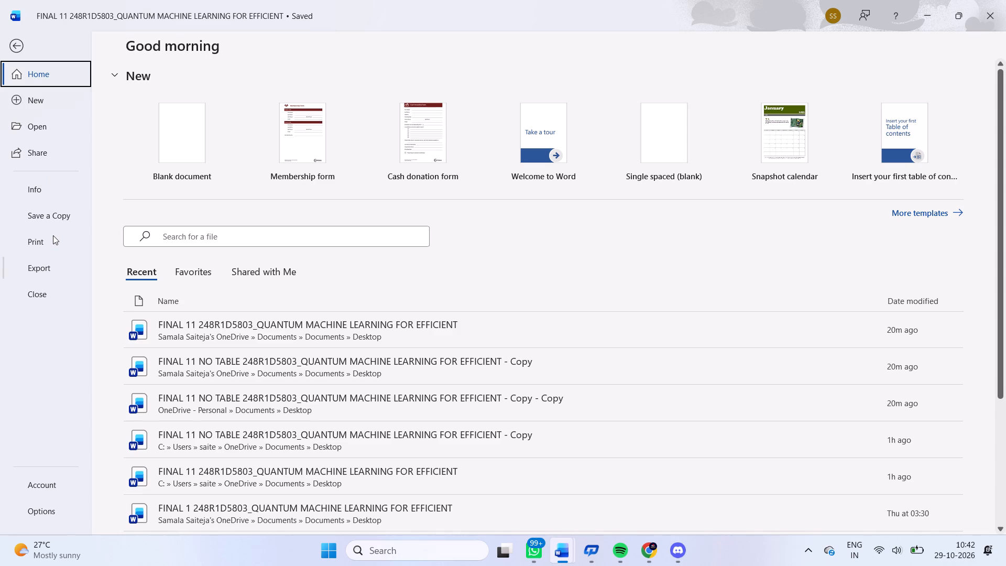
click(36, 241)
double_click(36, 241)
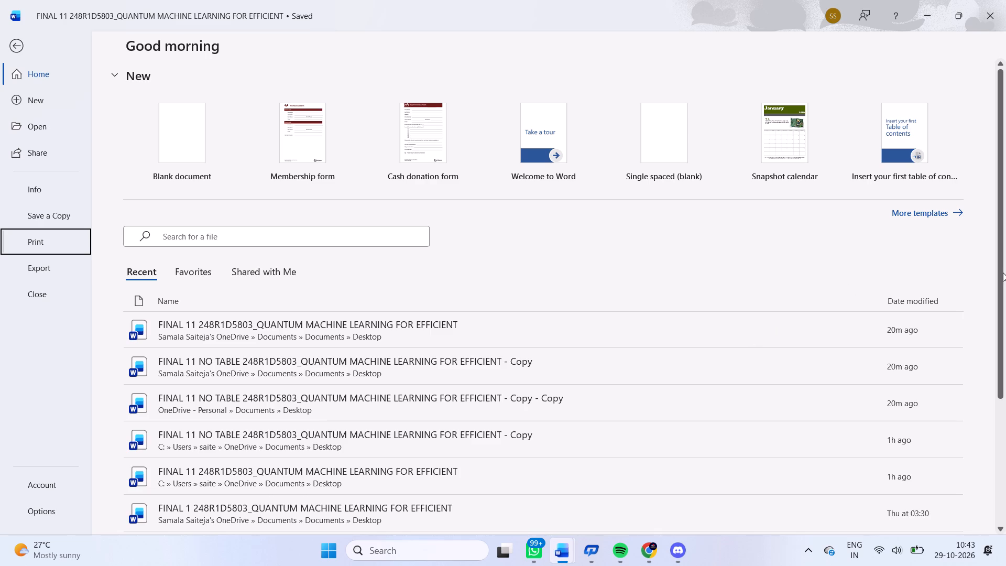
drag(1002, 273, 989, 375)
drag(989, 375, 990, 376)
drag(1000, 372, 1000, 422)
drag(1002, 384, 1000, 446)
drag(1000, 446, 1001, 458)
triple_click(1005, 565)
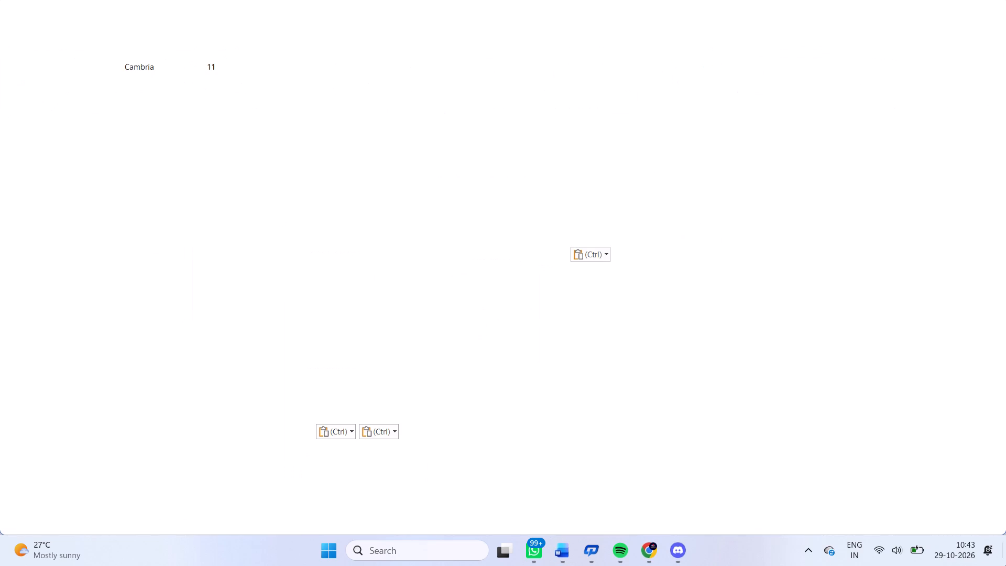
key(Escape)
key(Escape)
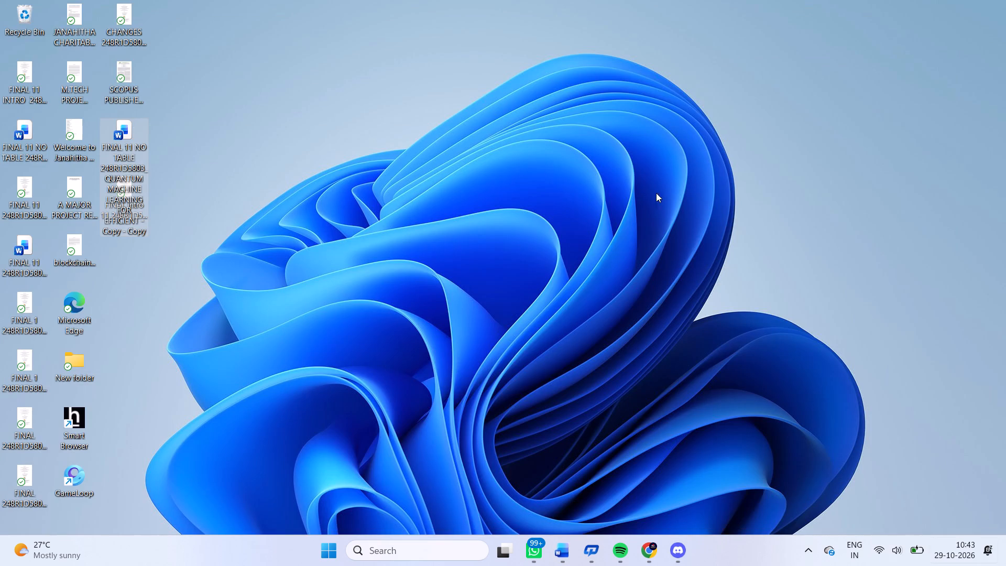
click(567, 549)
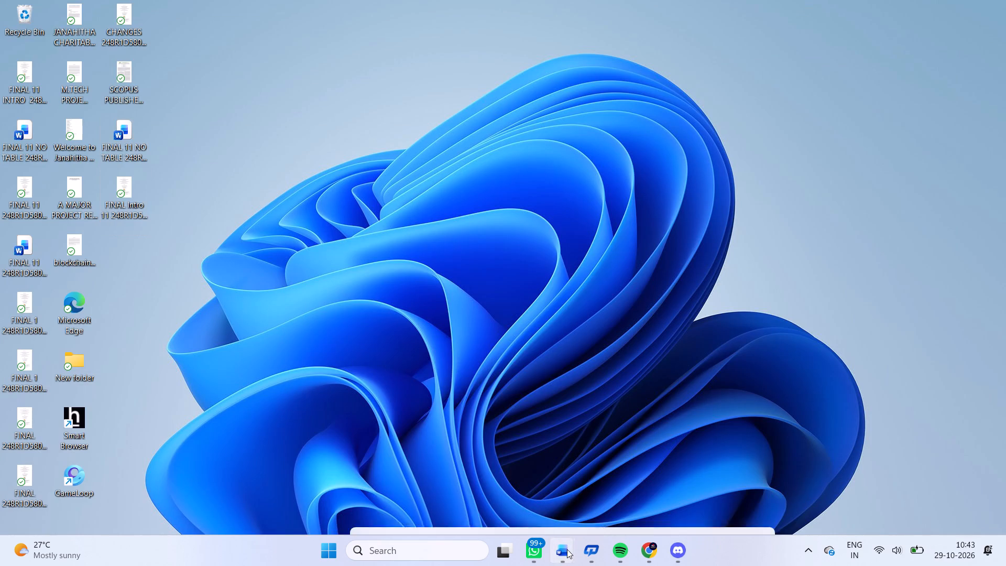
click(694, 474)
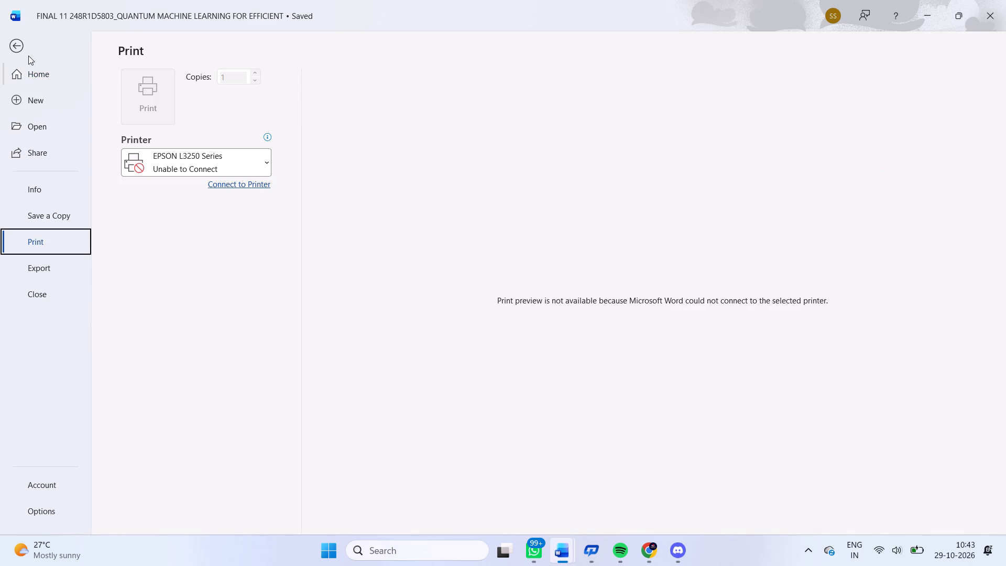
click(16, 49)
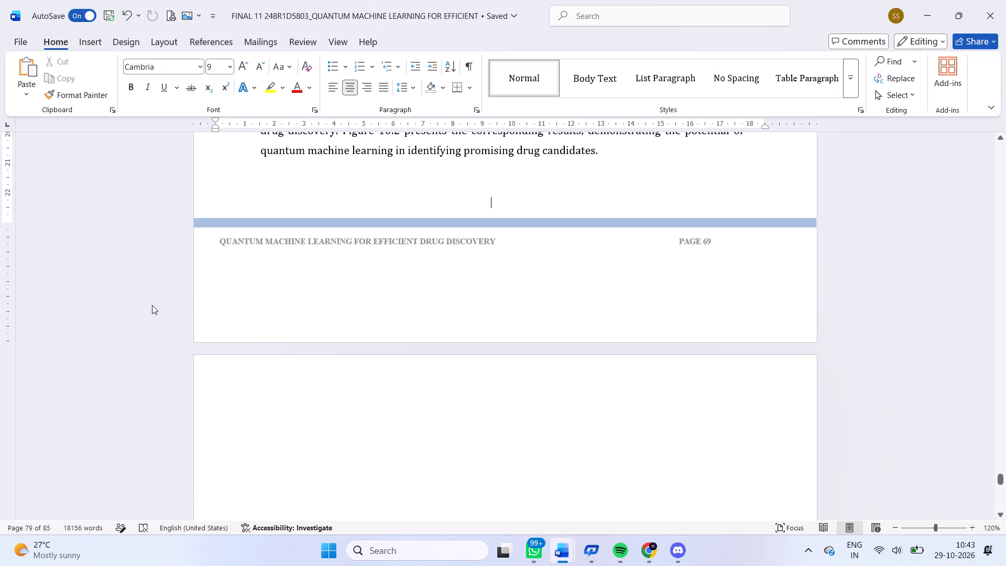
From the report's print settings, set the bottom page margin to 2.7 cm for this section.
click(23, 39)
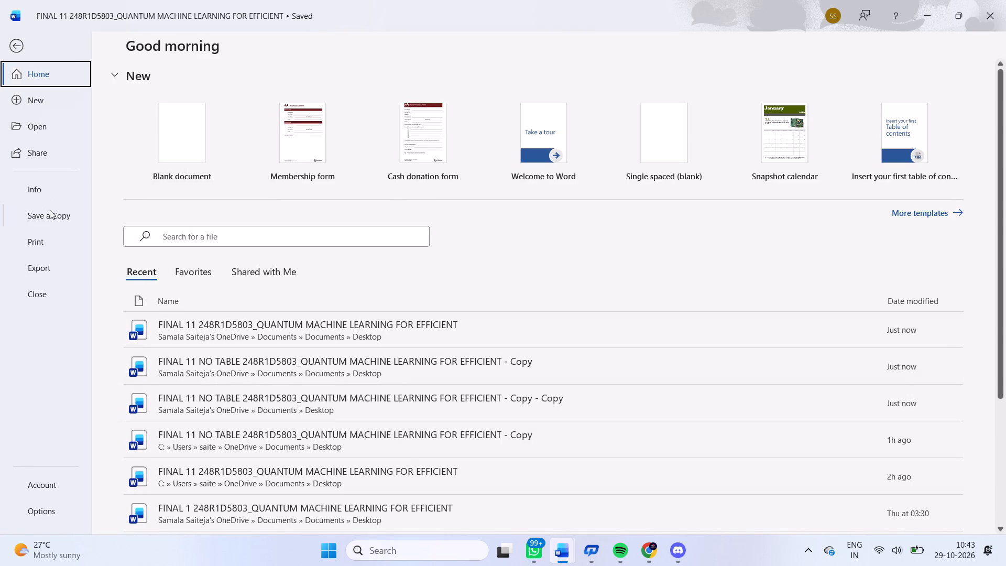
click(43, 241)
double_click(43, 241)
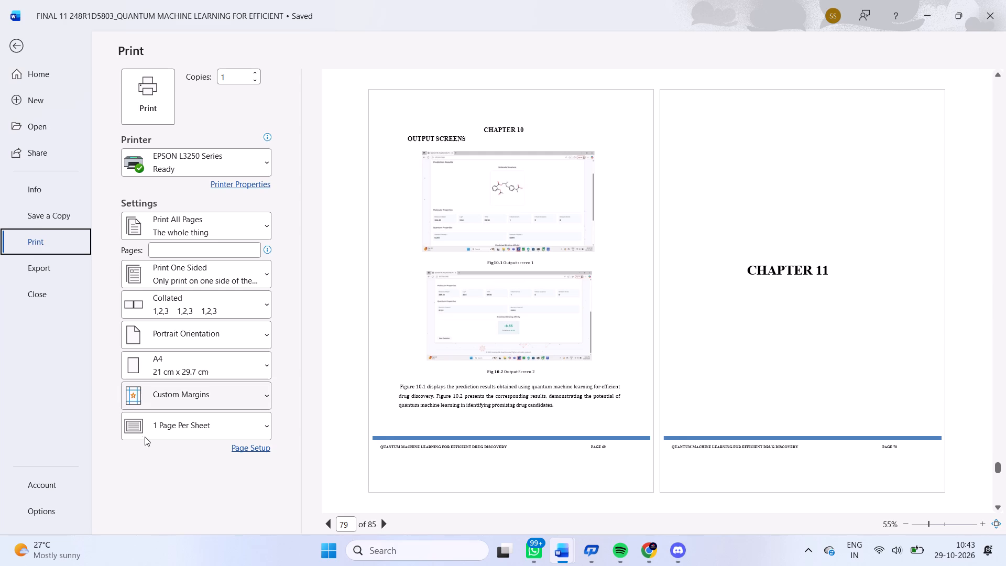
double_click(255, 450)
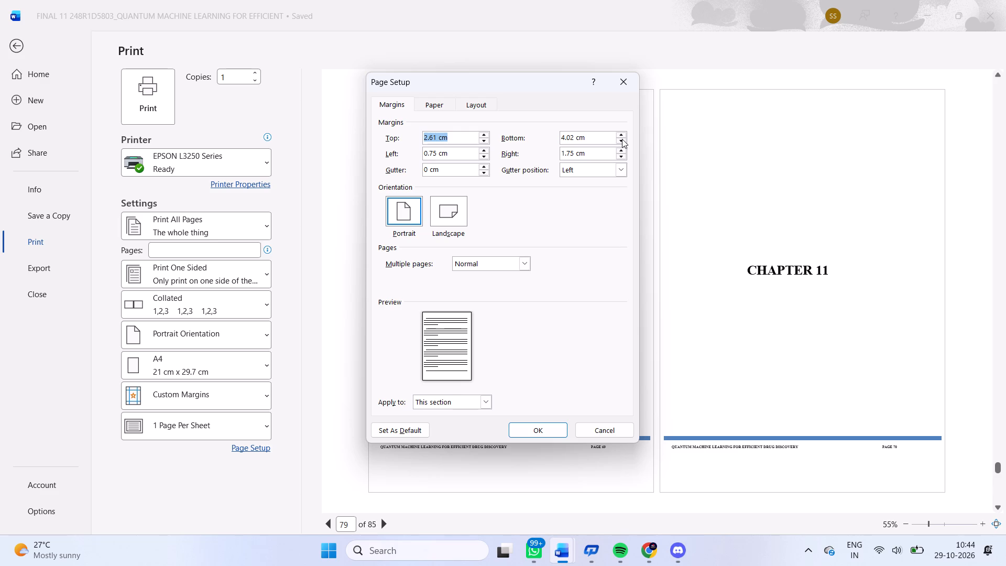
double_click(622, 139)
triple_click(622, 139)
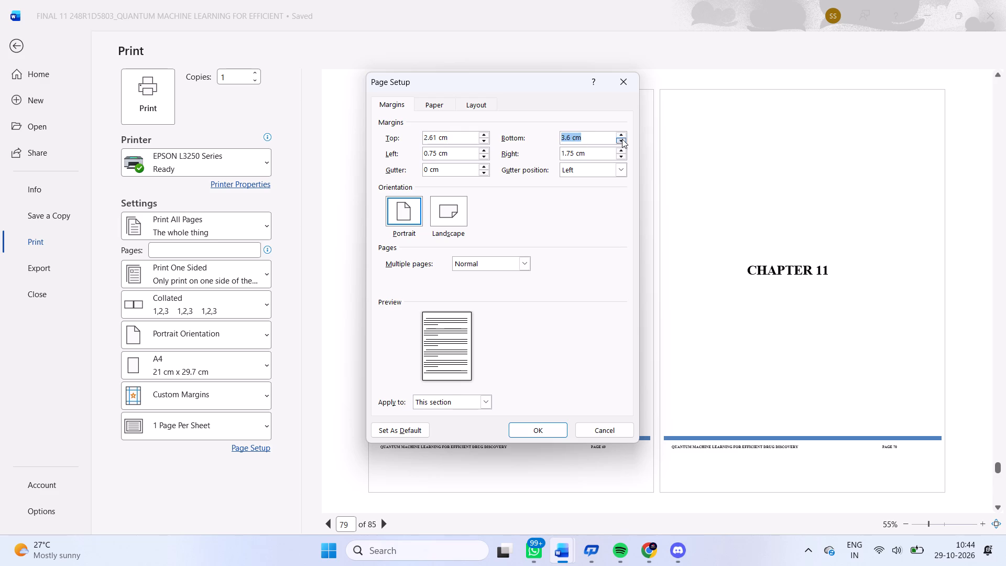
triple_click(622, 139)
click(622, 139)
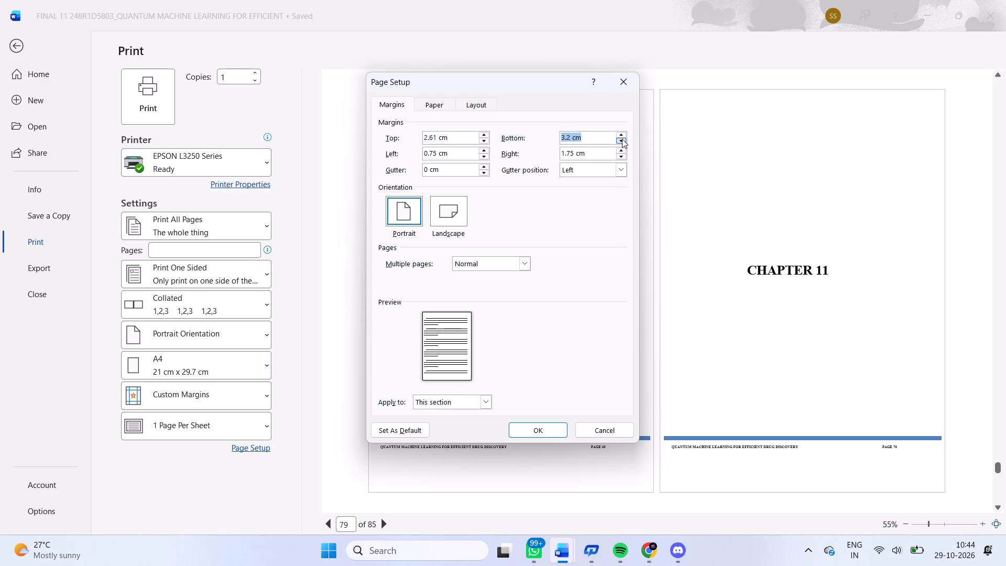
click(622, 139)
click(622, 139)
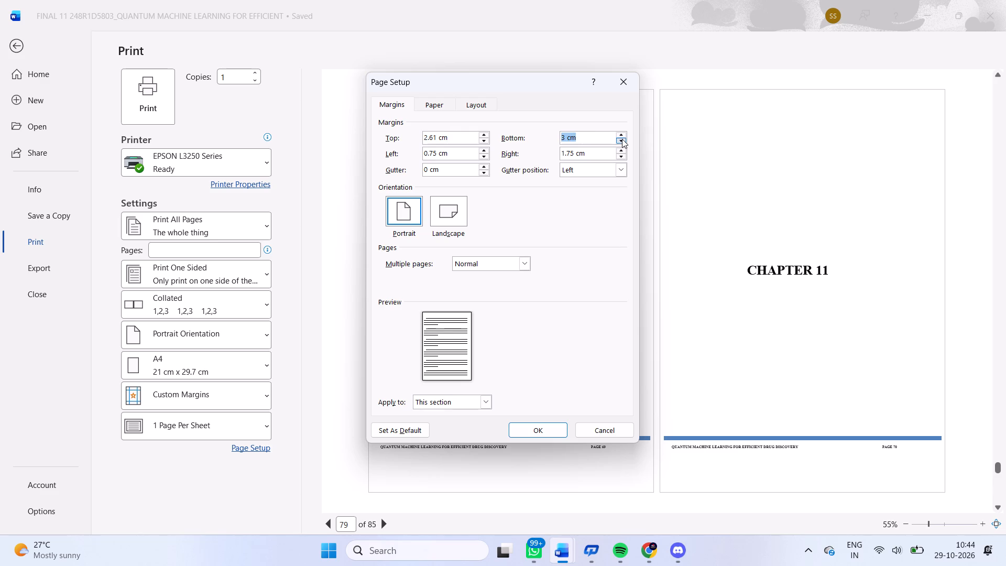
click(622, 139)
click(622, 139)
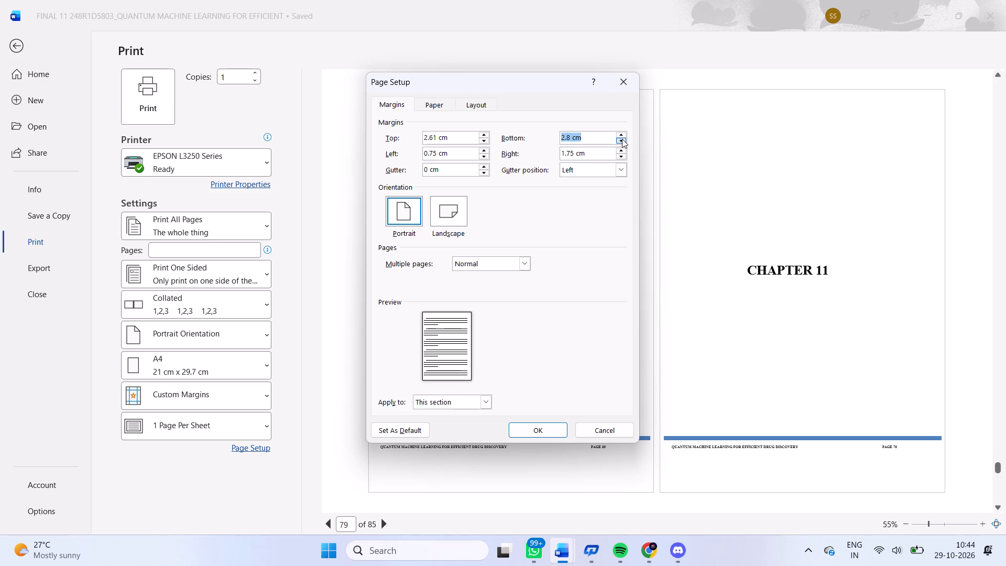
click(622, 139)
click(547, 434)
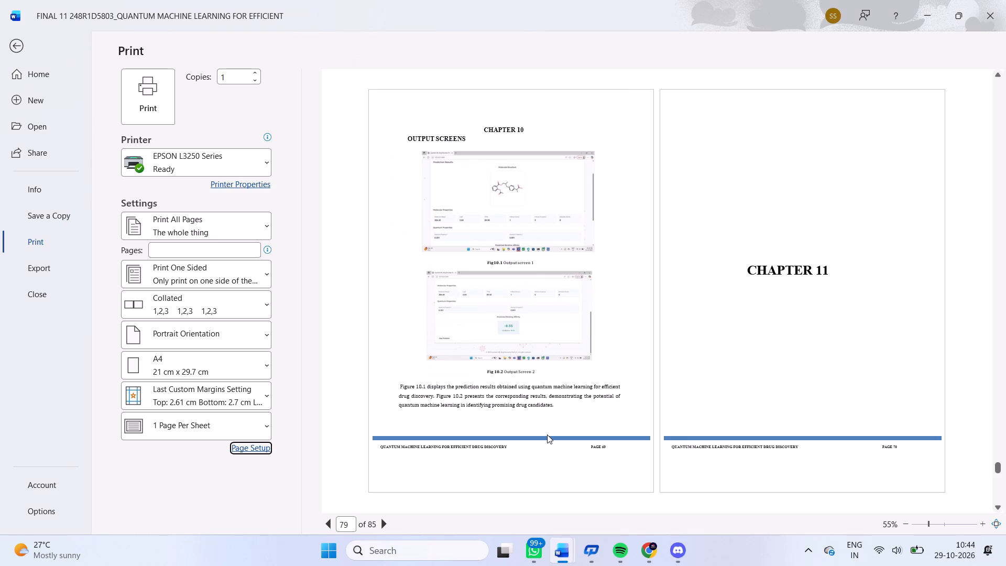
Reopen Page Setup to check which part of the report the margins apply to, keeping This section.
click(250, 451)
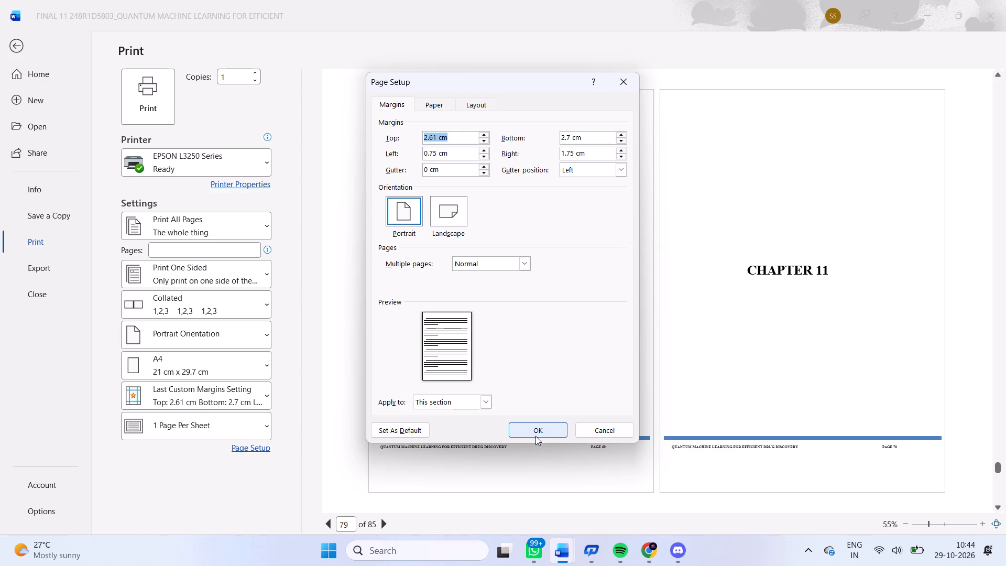
click(489, 401)
click(489, 401)
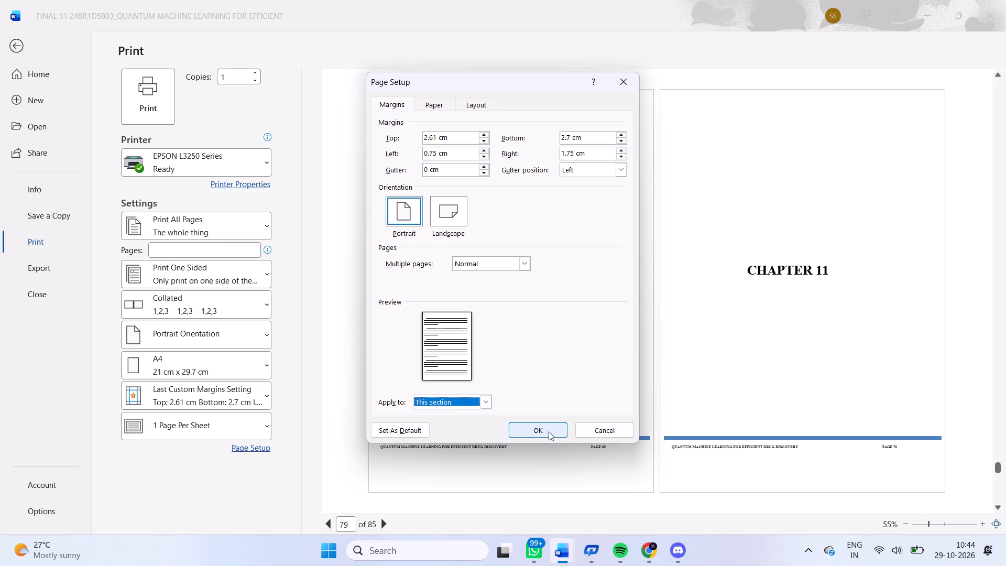
click(533, 428)
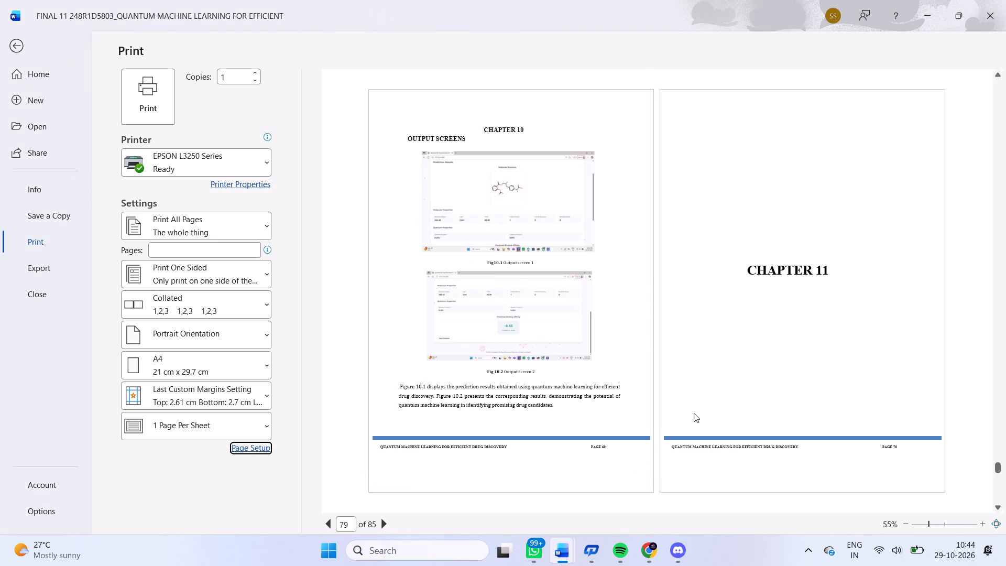
Zoom out the print preview to view several pages at once and examine the report's page layout from the beginning.
click(712, 338)
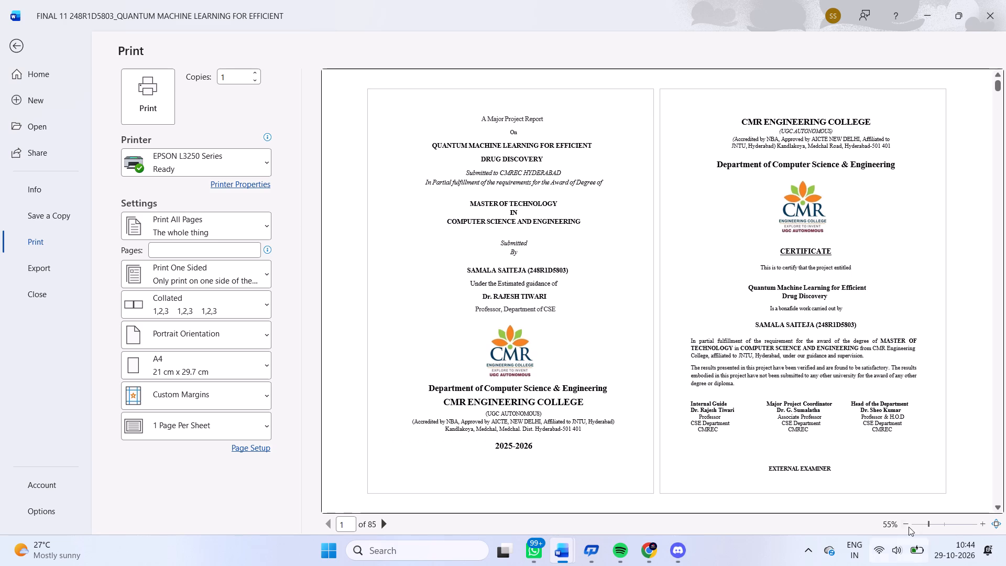
drag(929, 525, 925, 521)
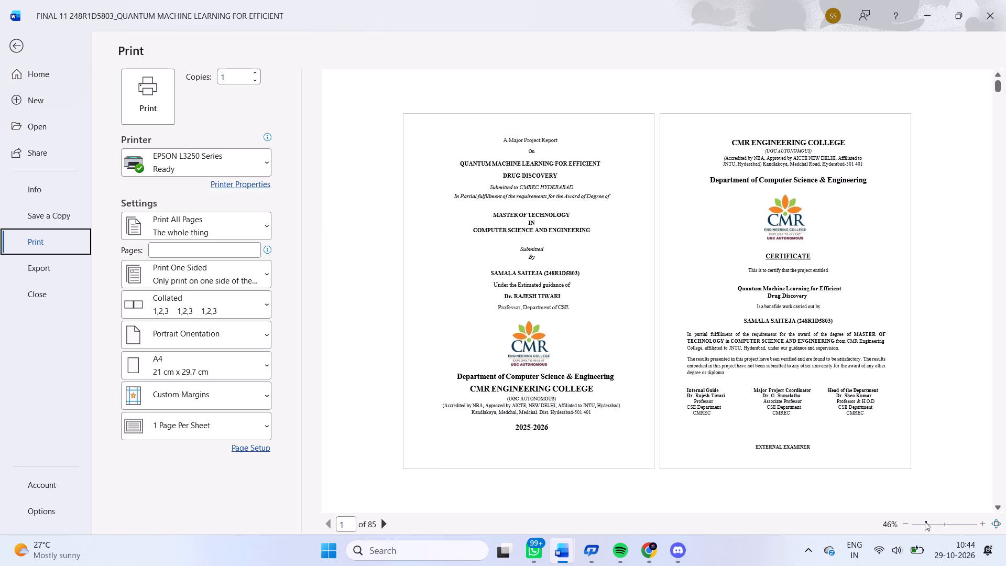
drag(925, 521, 922, 521)
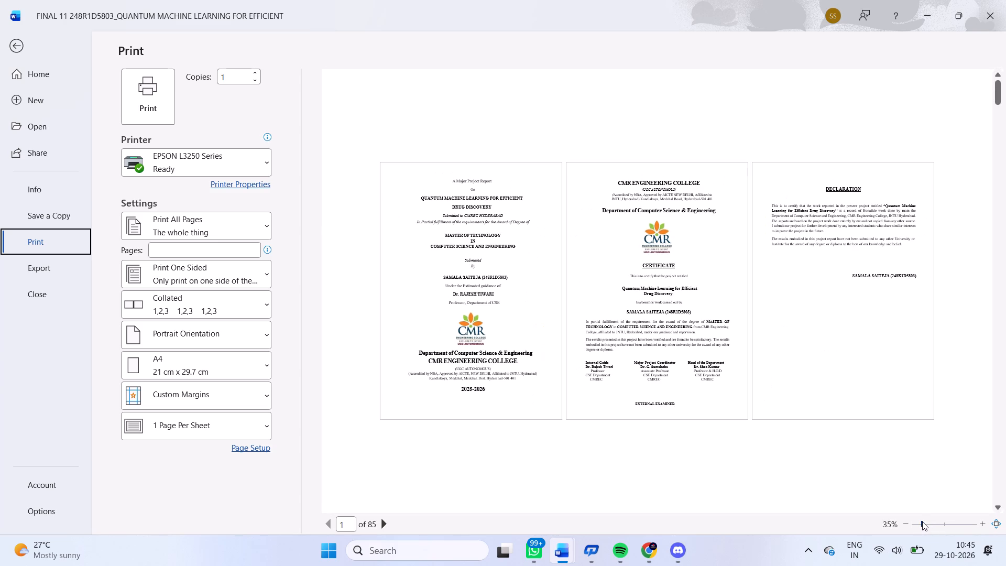
drag(922, 521, 917, 518)
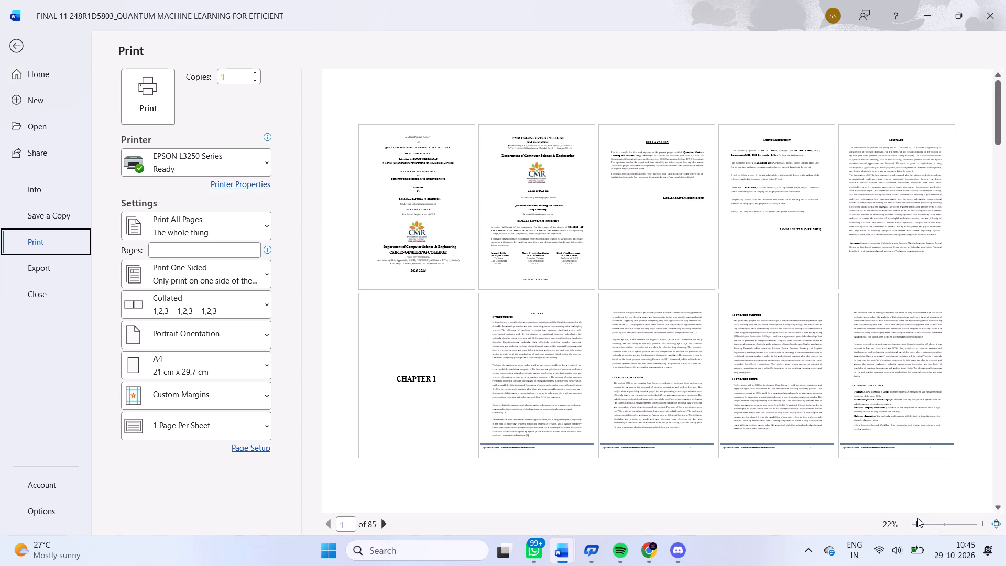
drag(917, 518, 917, 518)
drag(919, 521, 917, 521)
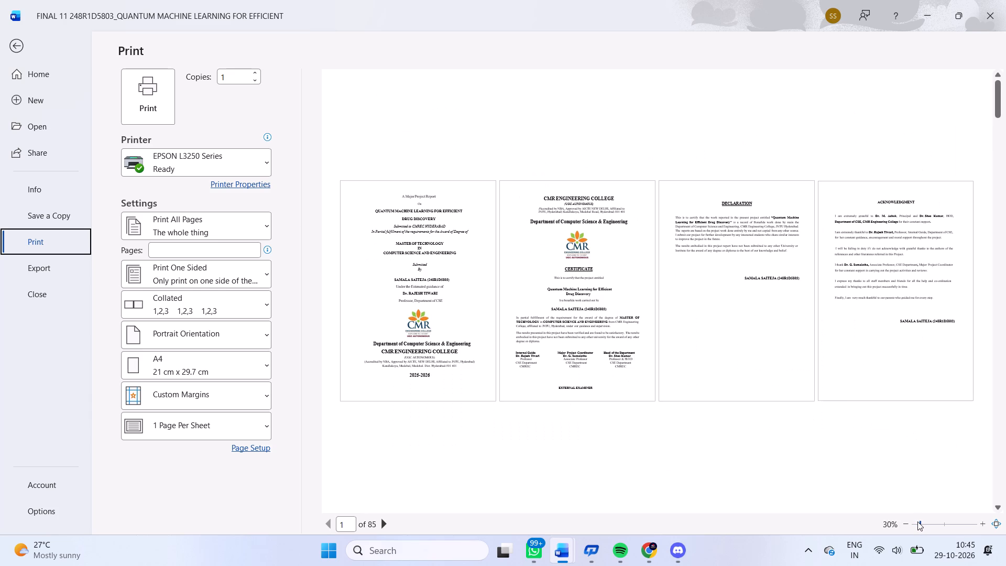
drag(917, 521, 914, 521)
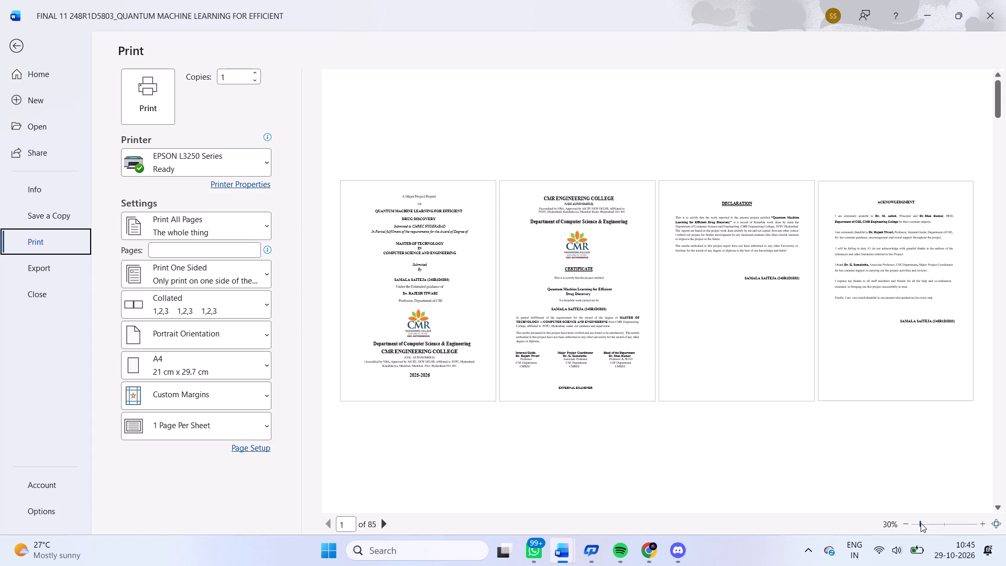
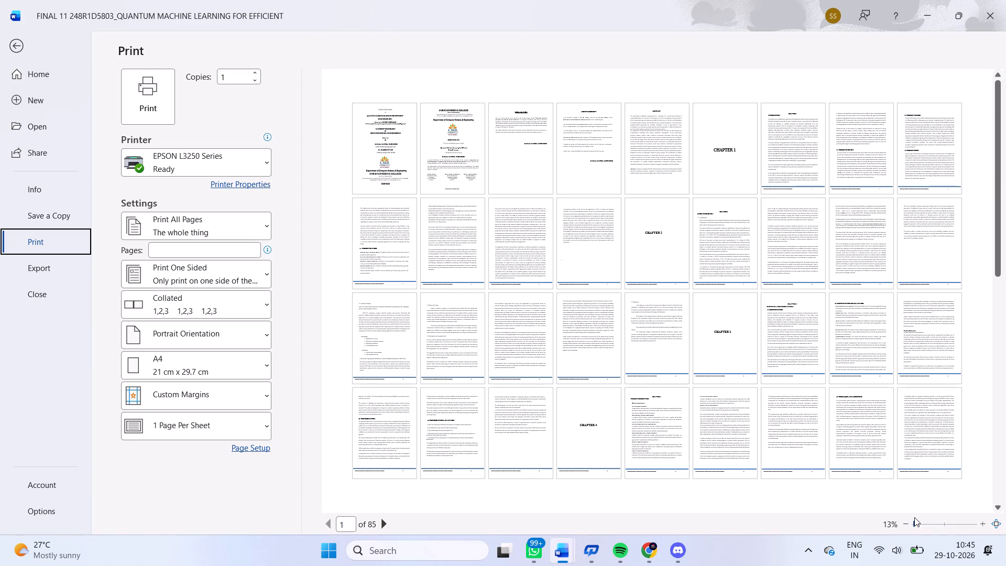
Examine the layout of the report's last pages in the print preview and of the Chapter 4 pages in the document.
triple_click(999, 505)
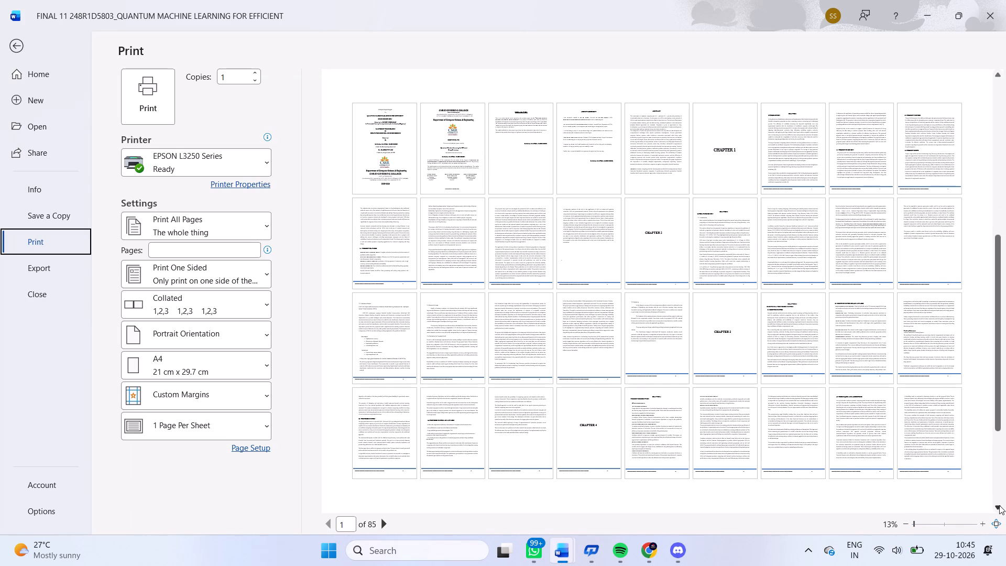
click(999, 505)
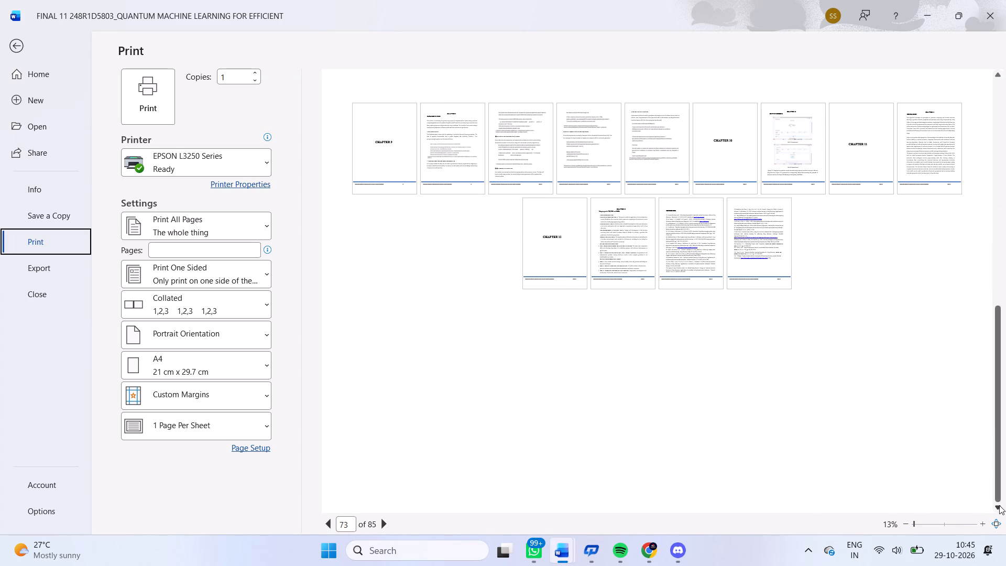
click(711, 418)
key(Escape)
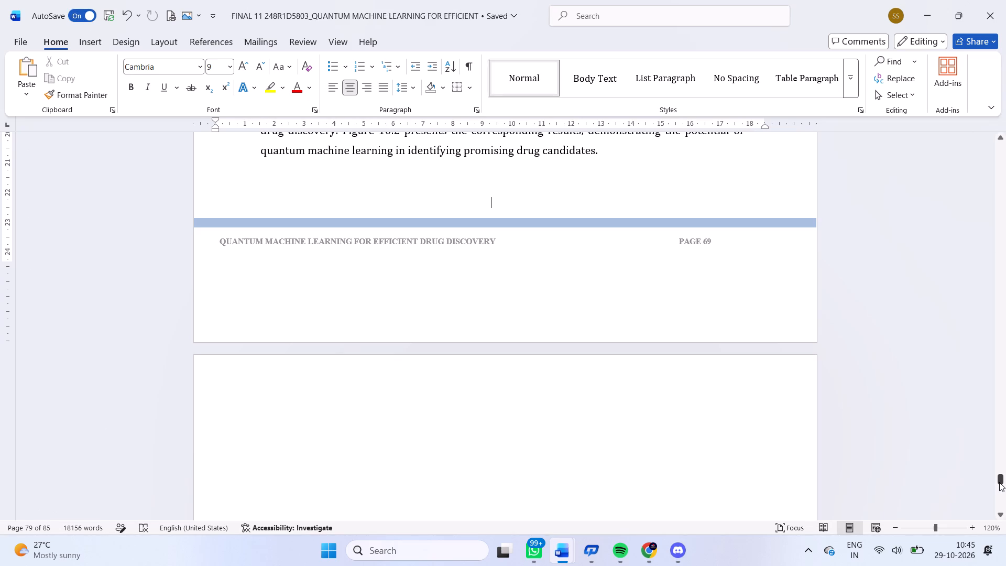
drag(999, 482, 1003, 319)
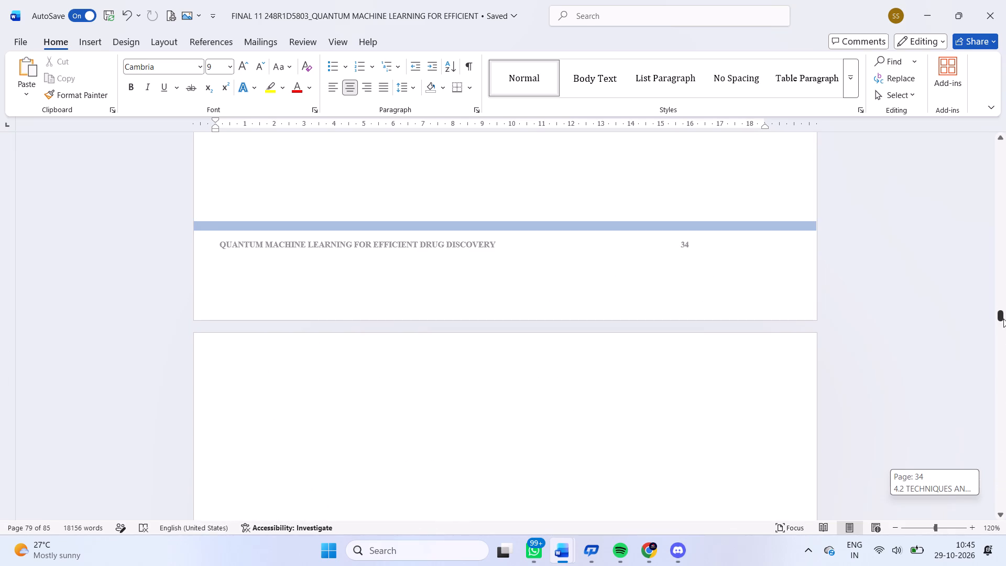
drag(1003, 319, 1004, 309)
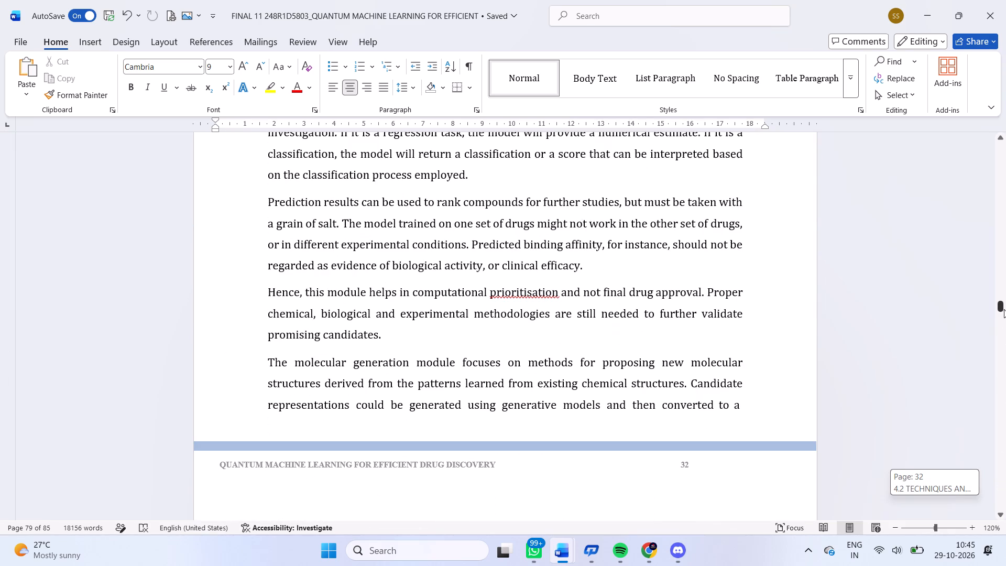
drag(1004, 309, 1004, 310)
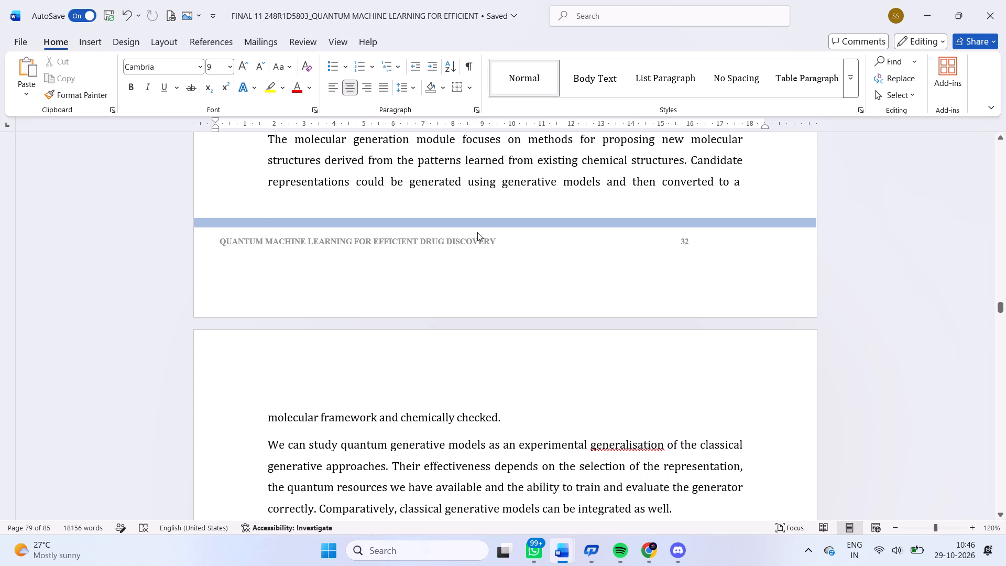
From the report's print settings, set the bottom page margin to 2.6 cm for this section.
click(19, 47)
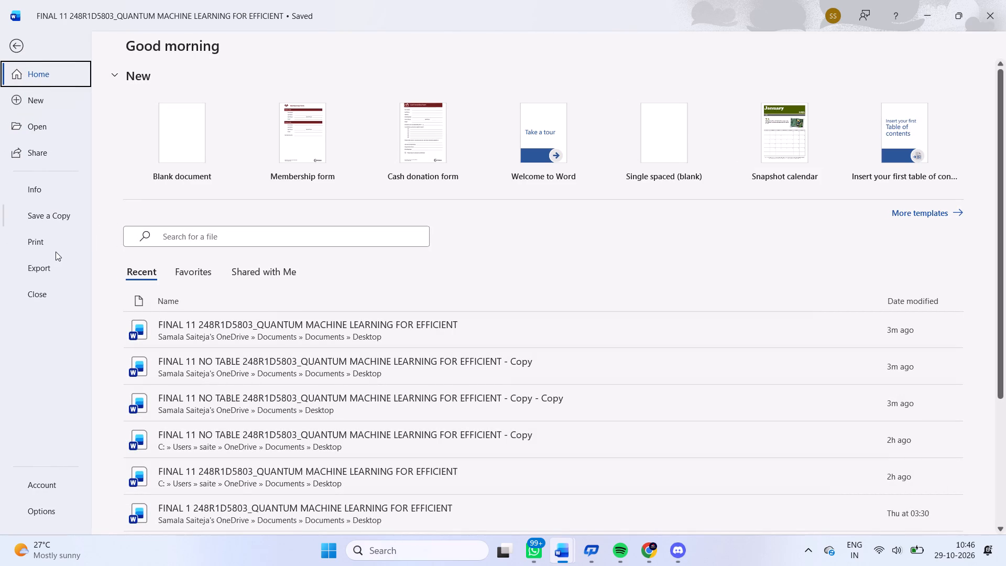
click(41, 242)
double_click(41, 242)
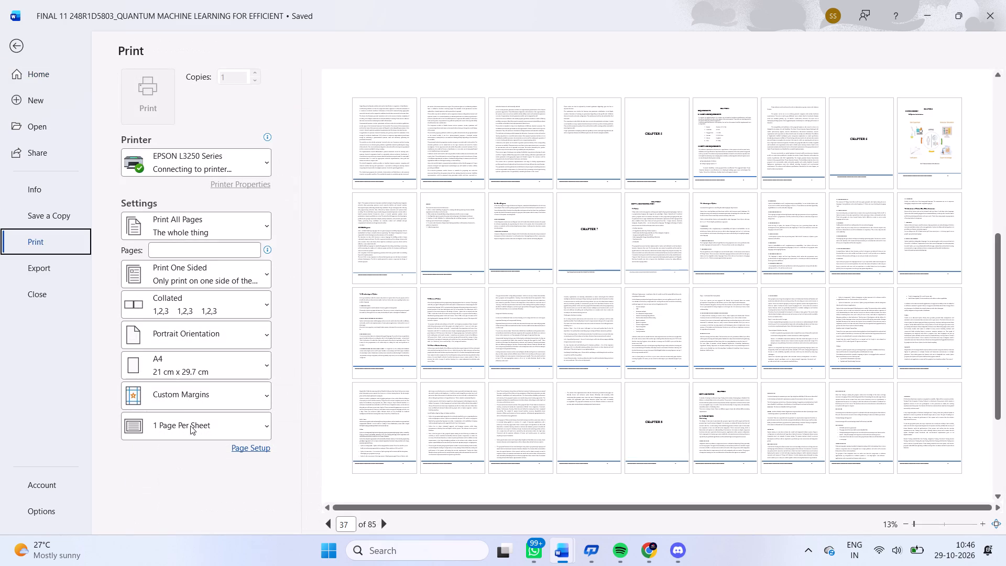
double_click(258, 448)
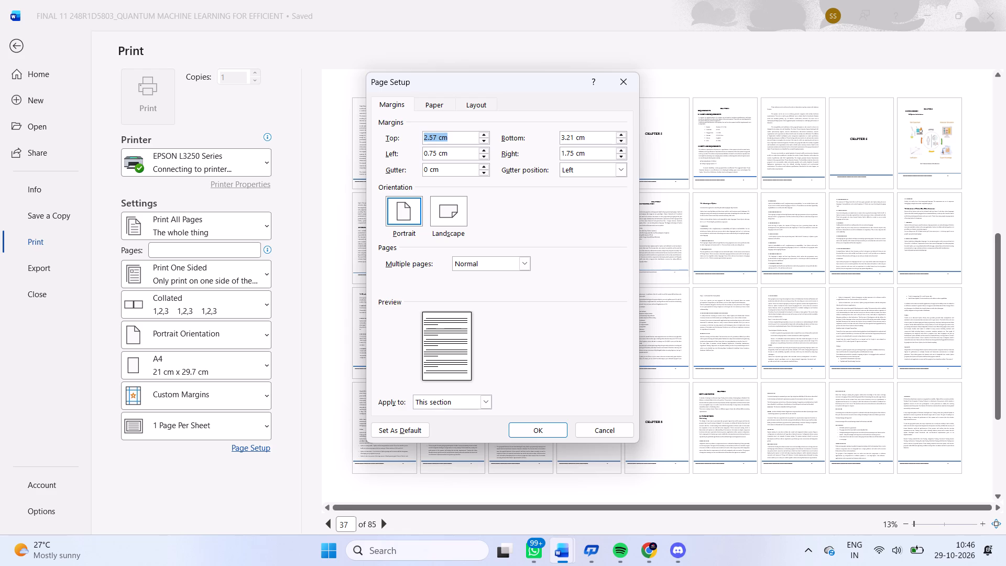
click(621, 139)
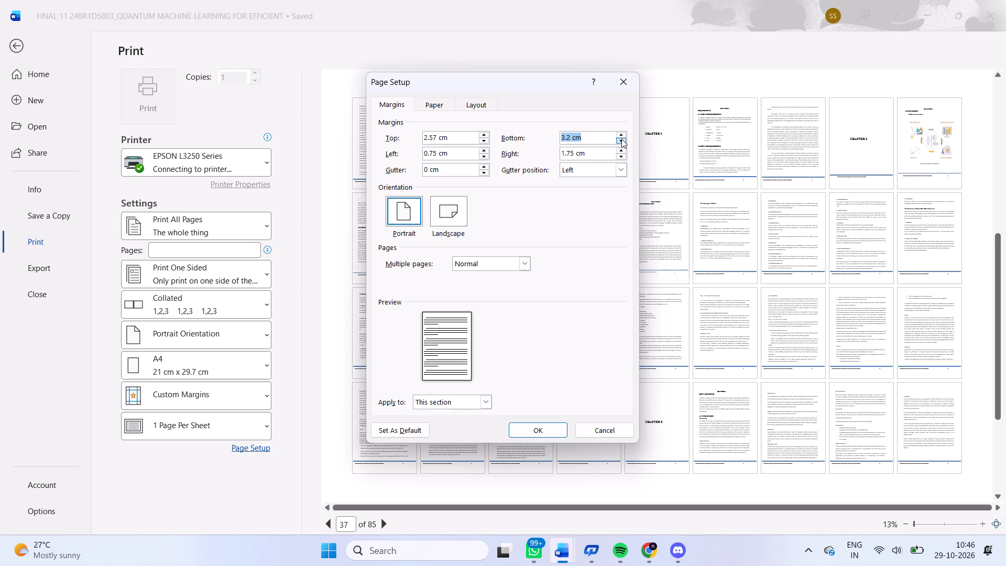
triple_click(621, 139)
triple_click(621, 139)
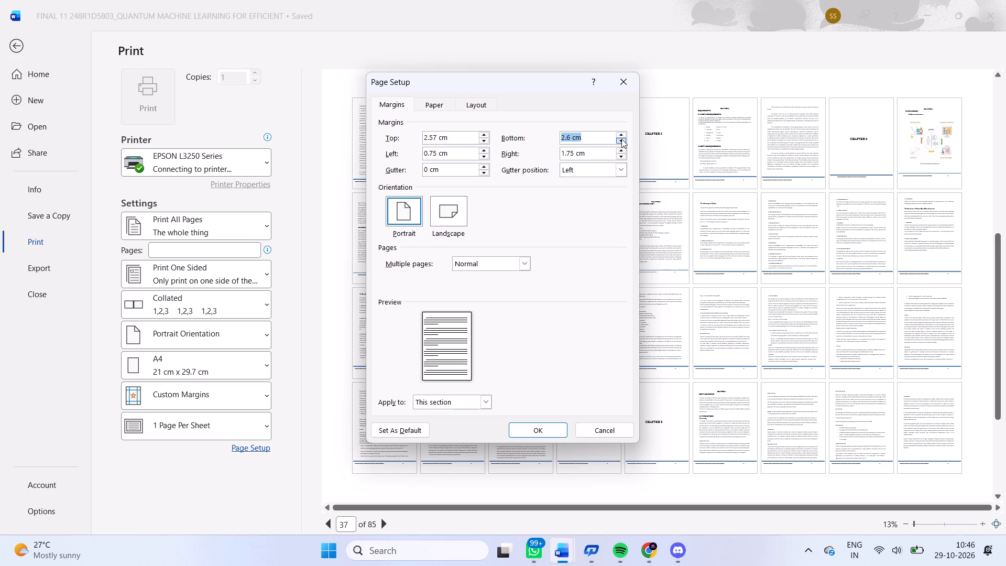
click(541, 428)
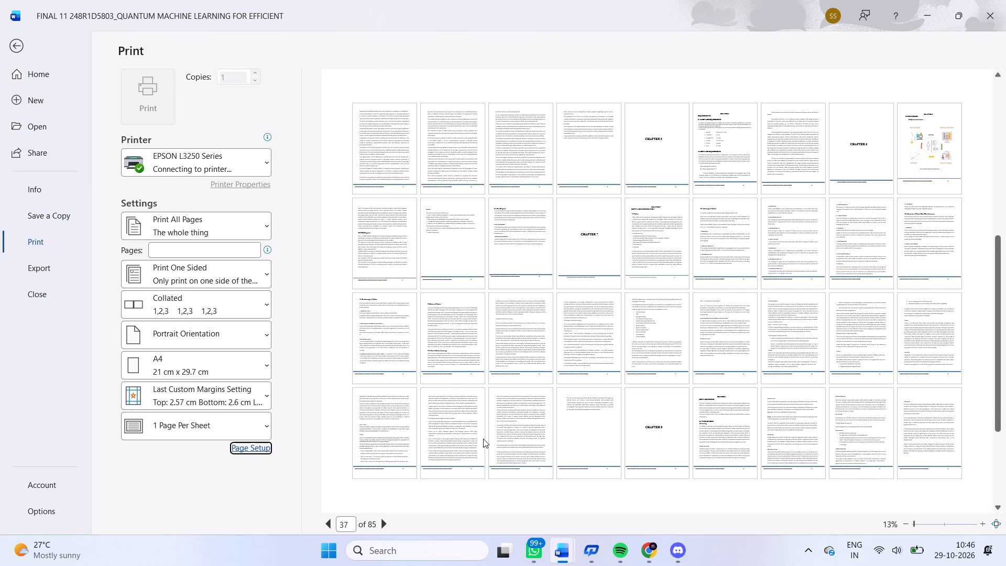
Save the report document and return to the page being edited.
click(250, 487)
key(ctrl+s)
key(Escape)
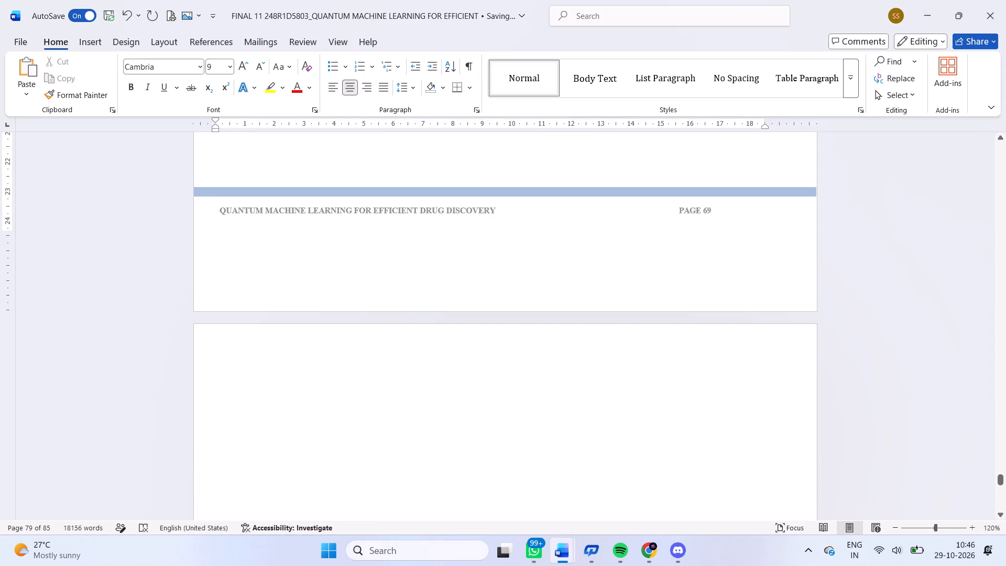
key(ctrl+s)
Add three blank lines below the last output screen description on page 69.
key(Return)
key(Return)
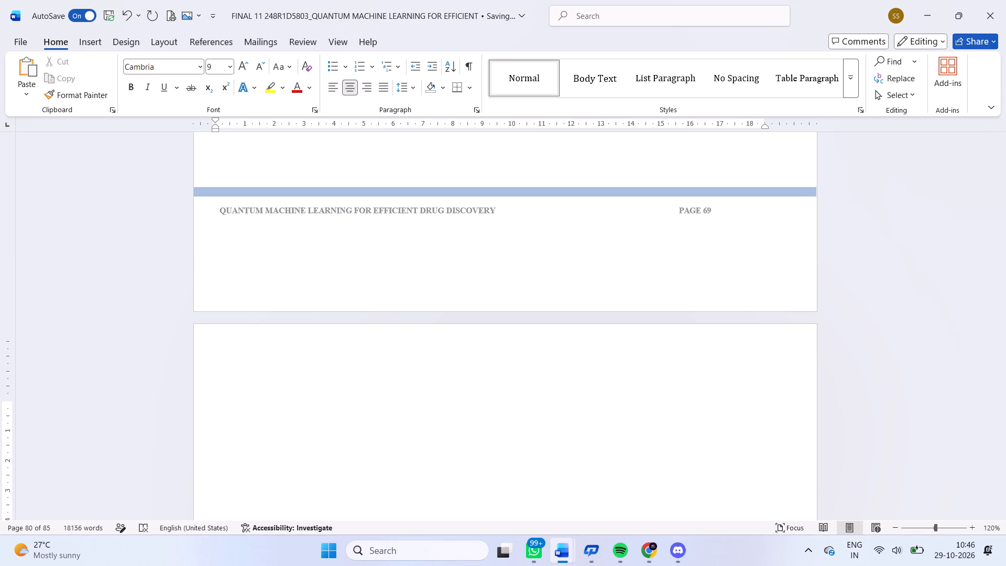
key(Return)
Open the footer before the Chapter 10 output screens and move its blue bar below the report title and page number.
click(86, 42)
scroll(61, 112, right, 1)
ctrl+scroll(93, 147, up, 1)
ctrl+scroll(93, 147, right, 1)
ctrl+scroll(93, 147, up, 1)
ctrl+scroll(93, 147, right, 1)
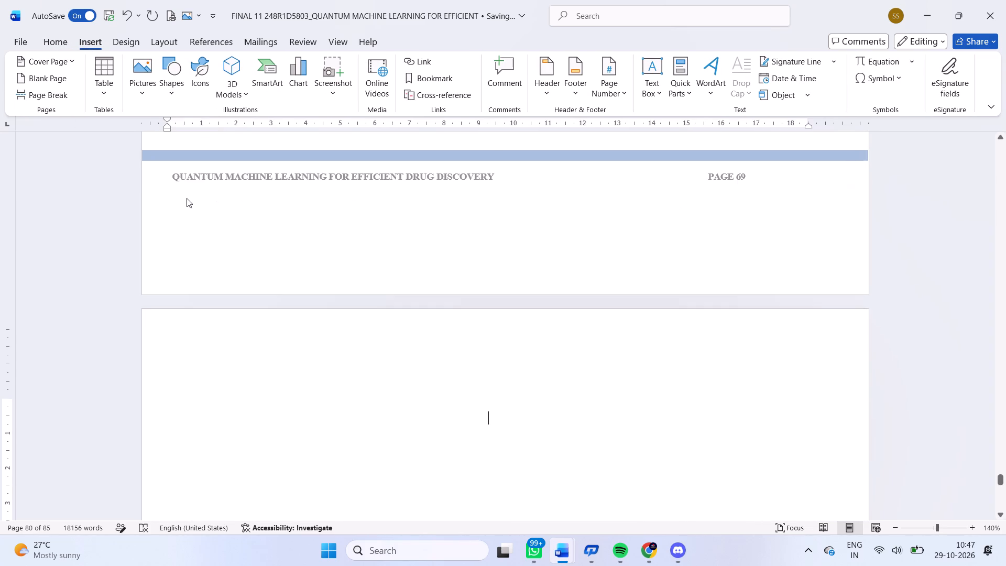
triple_click(187, 198)
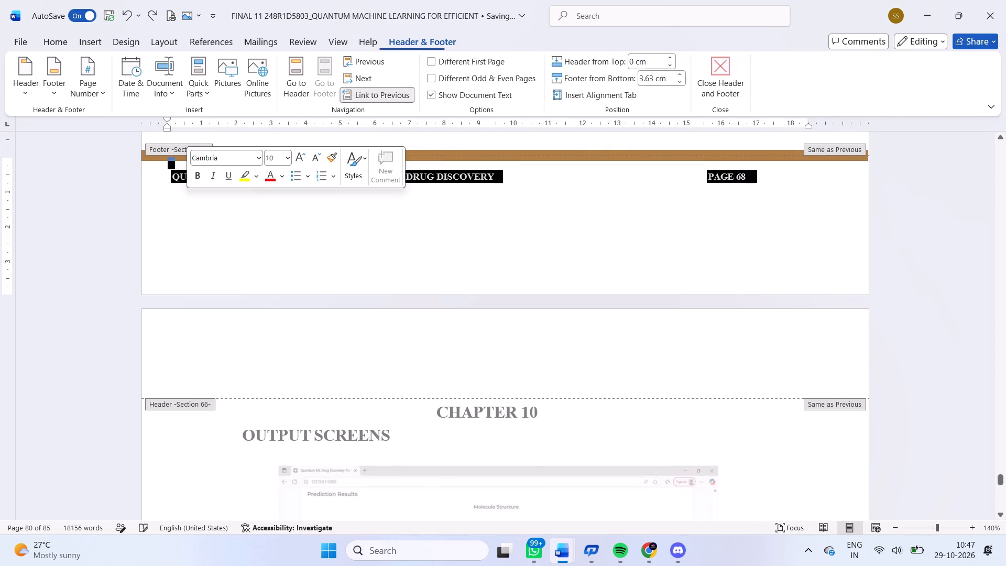
click(186, 245)
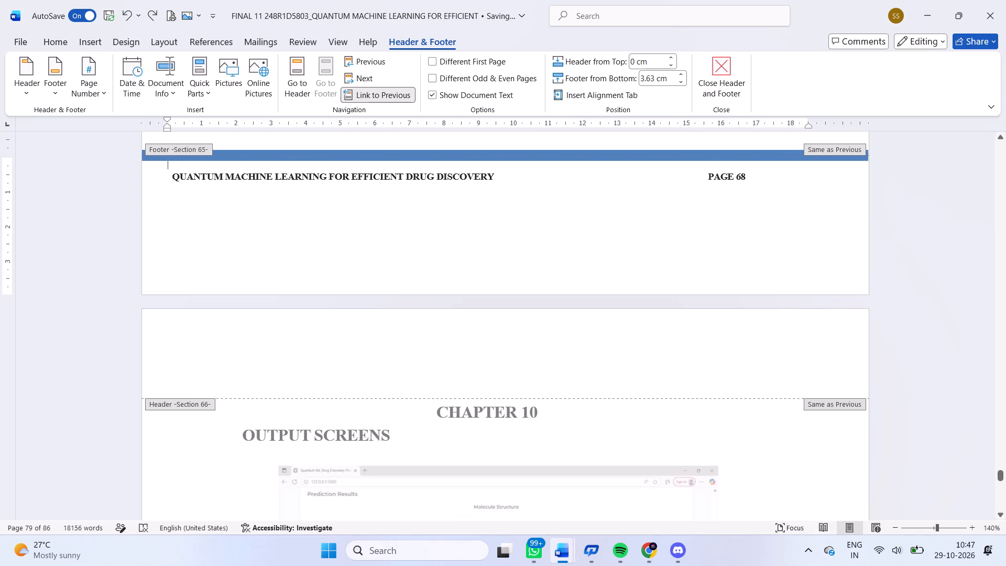
drag(232, 154, 233, 175)
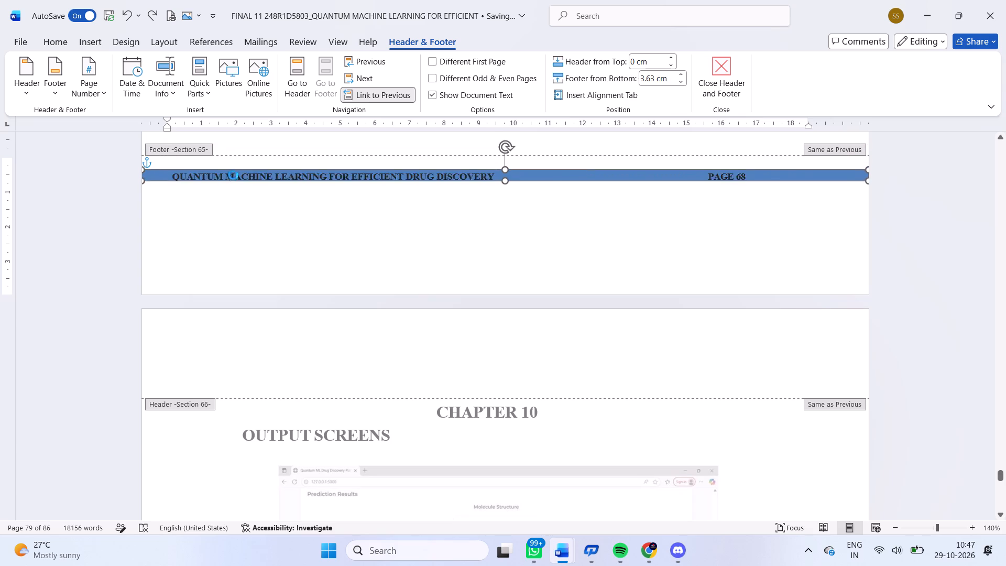
drag(233, 175, 234, 164)
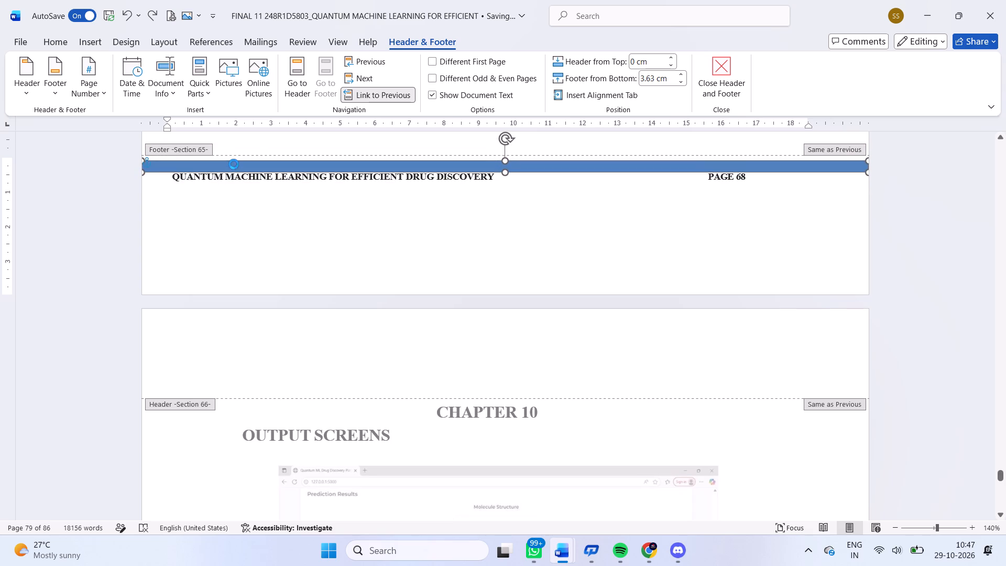
drag(234, 164, 237, 198)
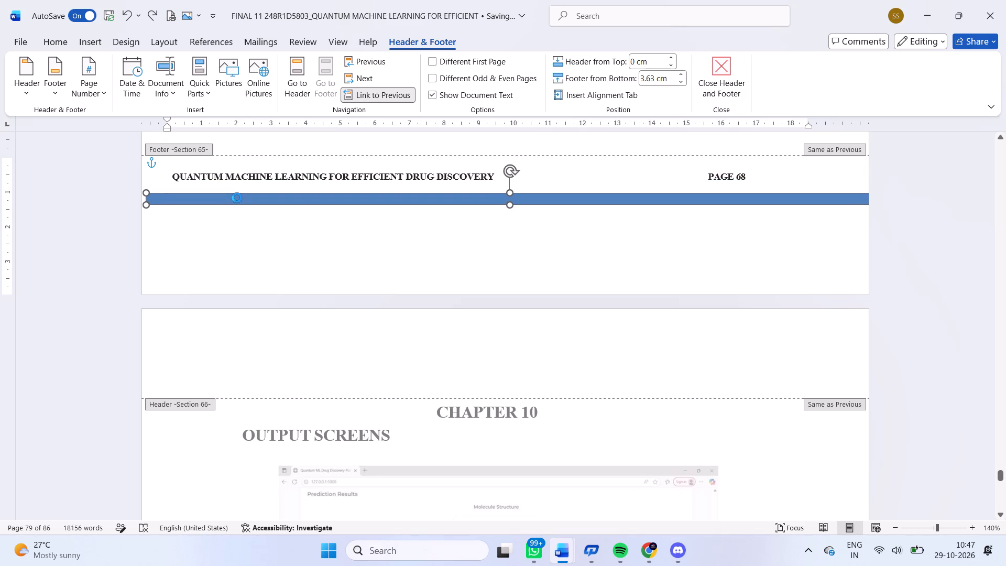
drag(237, 198, 236, 198)
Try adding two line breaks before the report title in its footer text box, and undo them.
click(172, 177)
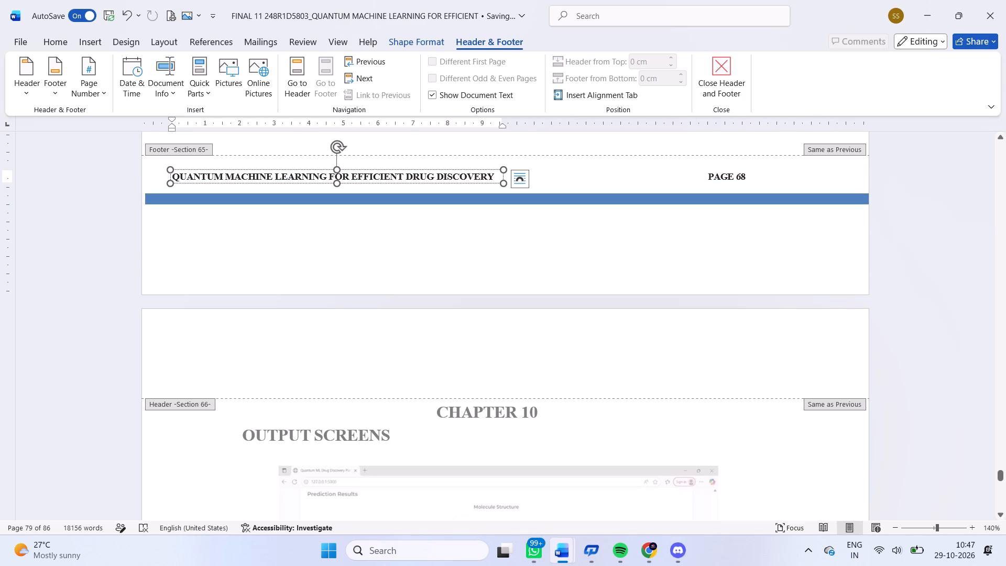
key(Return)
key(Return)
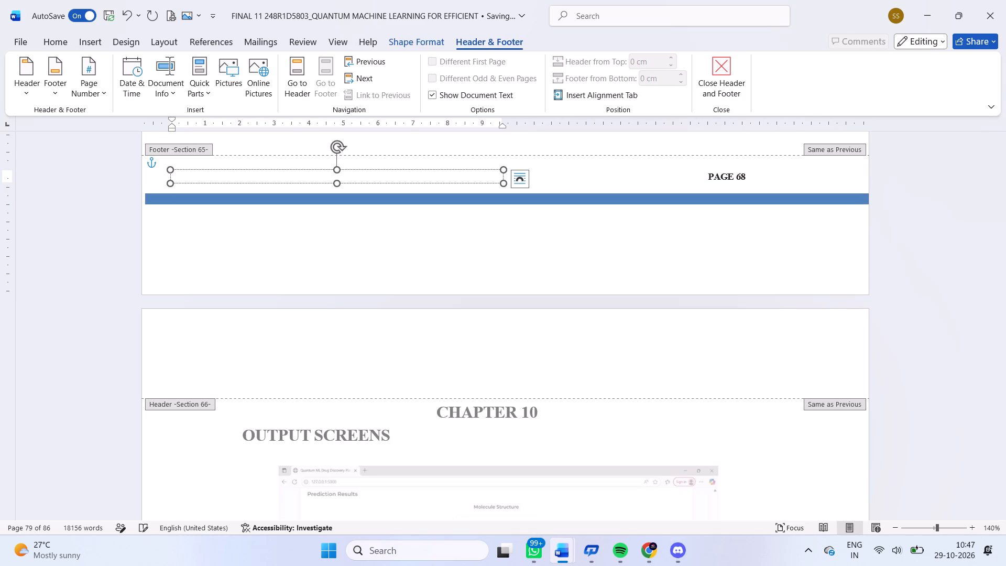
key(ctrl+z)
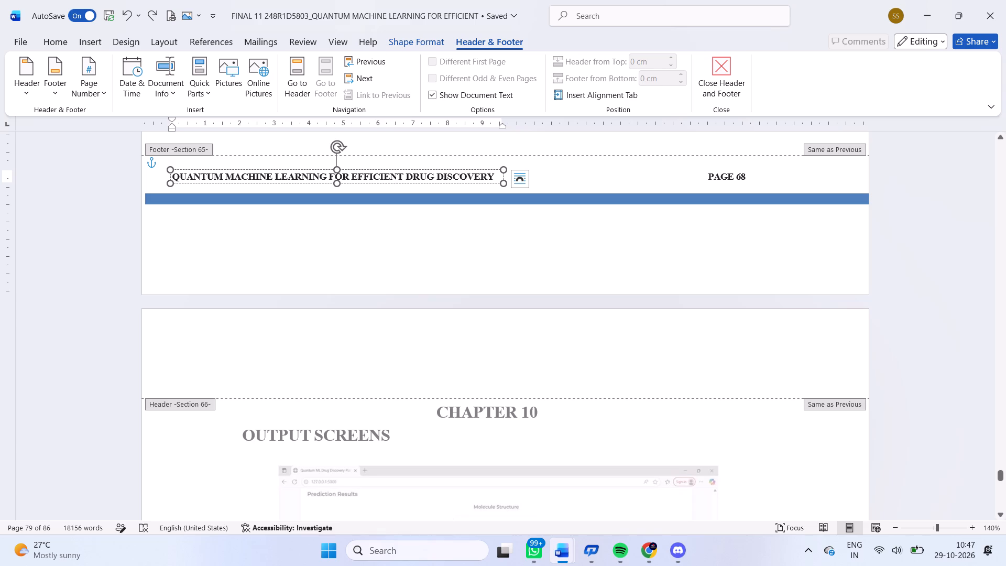
Move the report title and page number text boxes below the blue bar in the footer.
drag(182, 169, 179, 232)
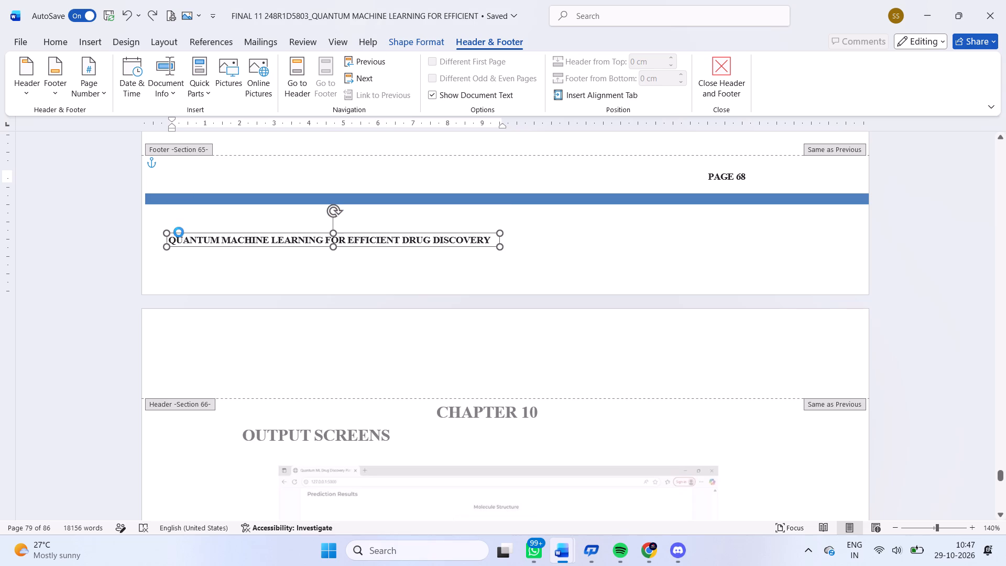
drag(179, 232, 180, 225)
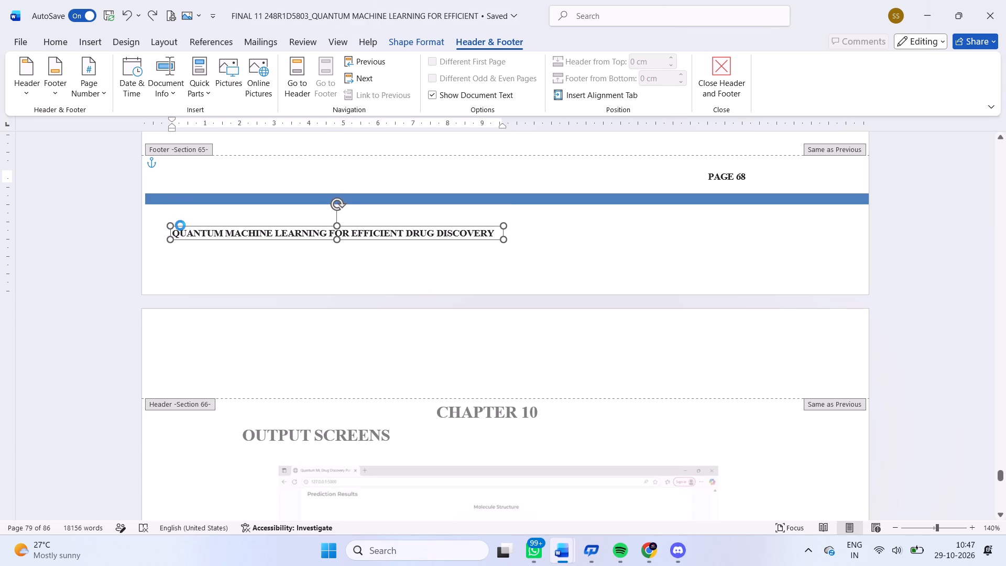
drag(180, 225, 181, 226)
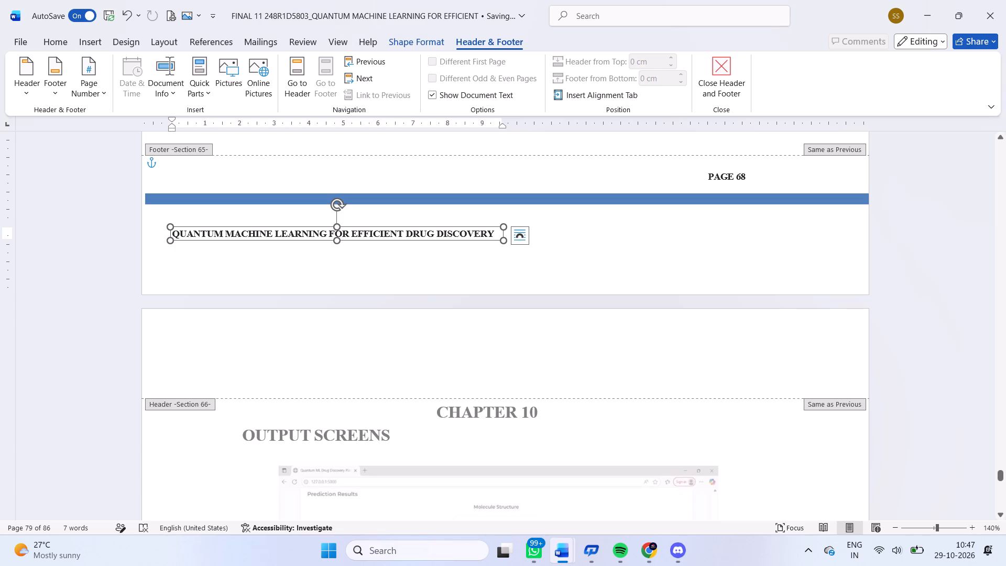
drag(709, 176, 763, 182)
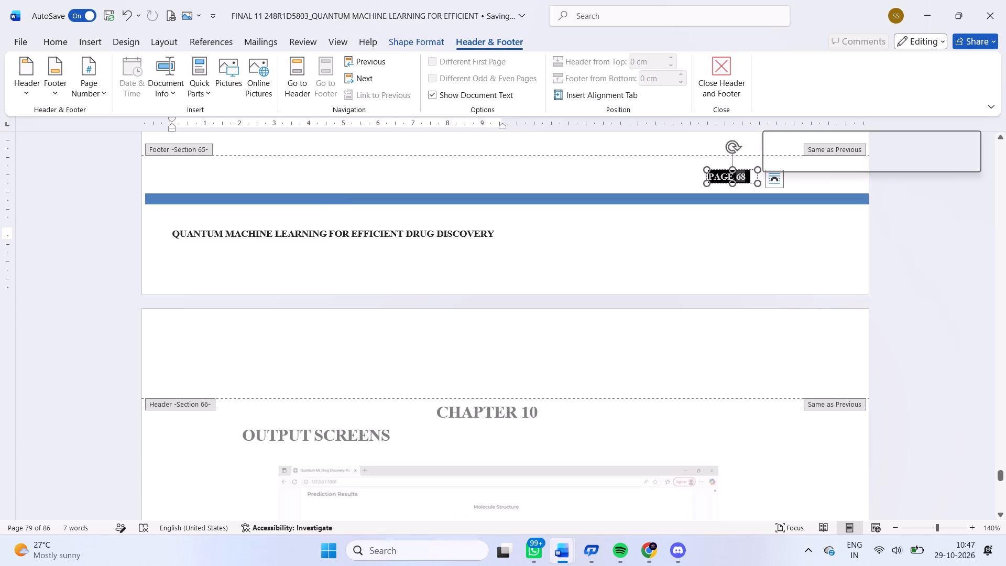
click(740, 171)
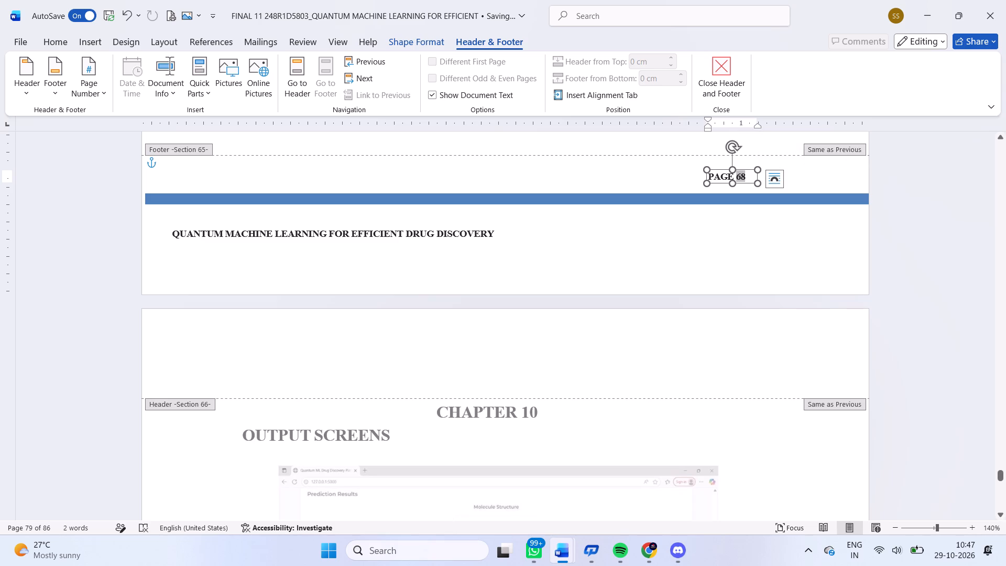
drag(741, 168, 745, 222)
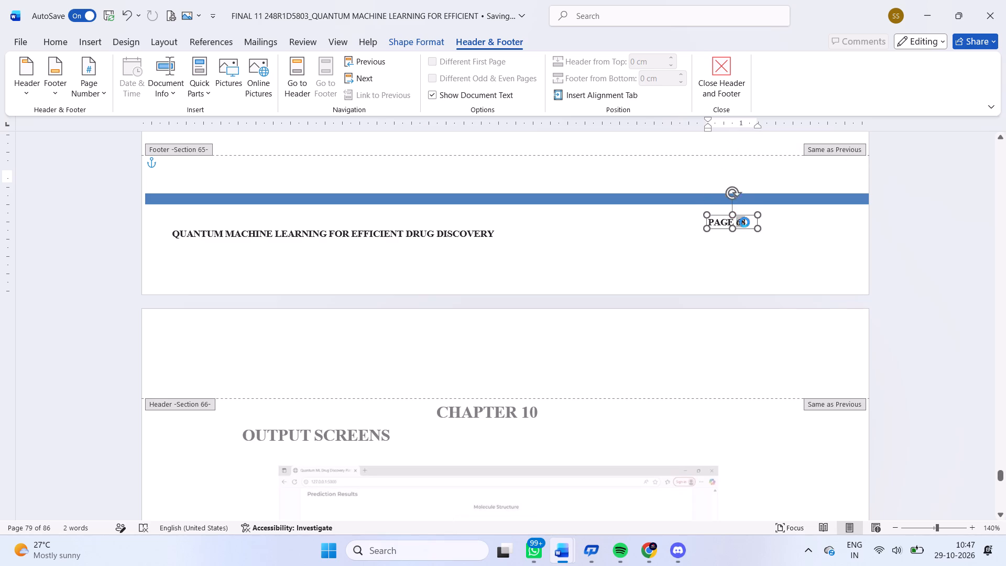
drag(745, 222, 757, 222)
click(812, 291)
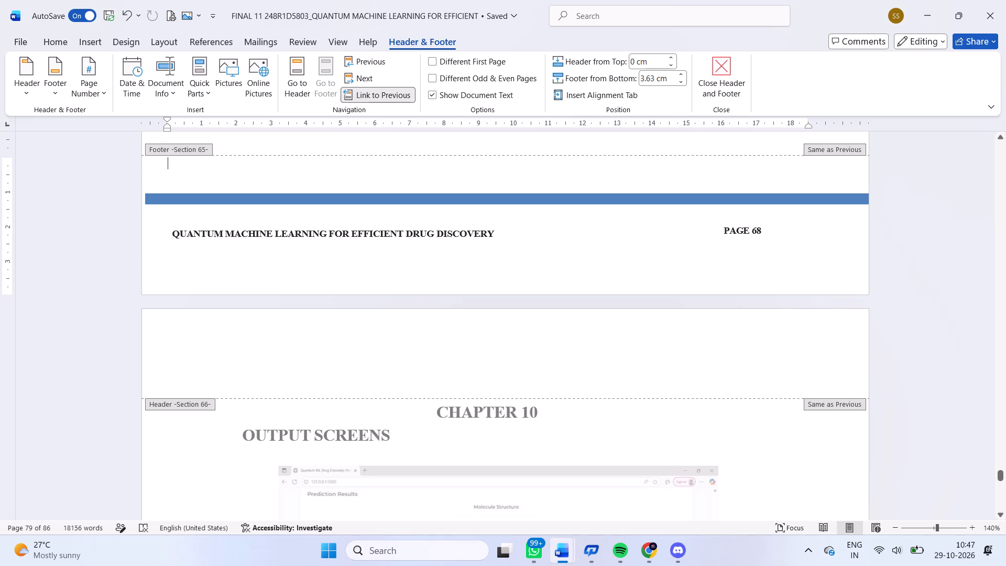
Set the Section 65 footer's distance from the bottom of the page to 2.5 cm and save the document.
key(ctrl+s)
click(24, 95)
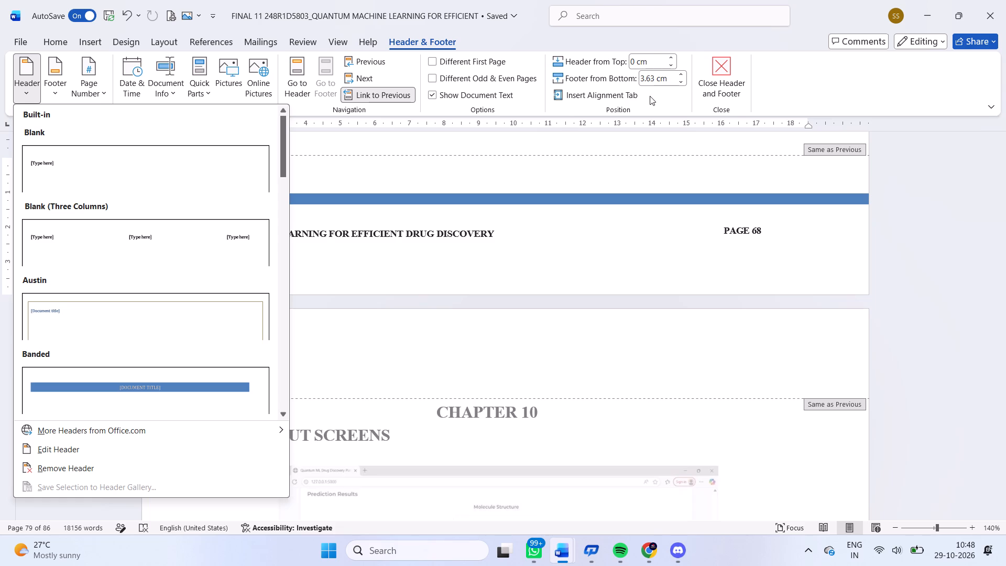
click(681, 80)
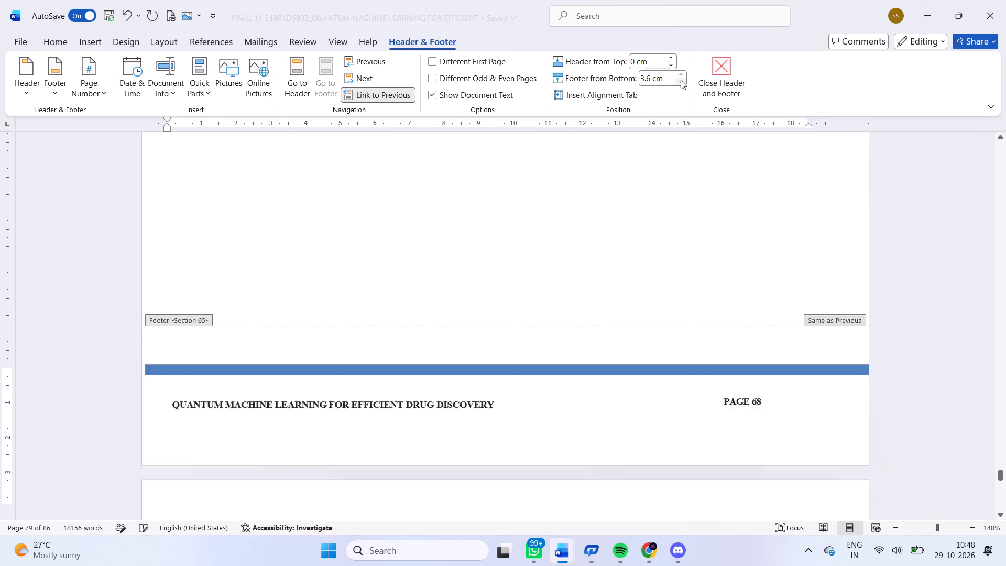
click(681, 80)
triple_click(681, 80)
triple_click(681, 80)
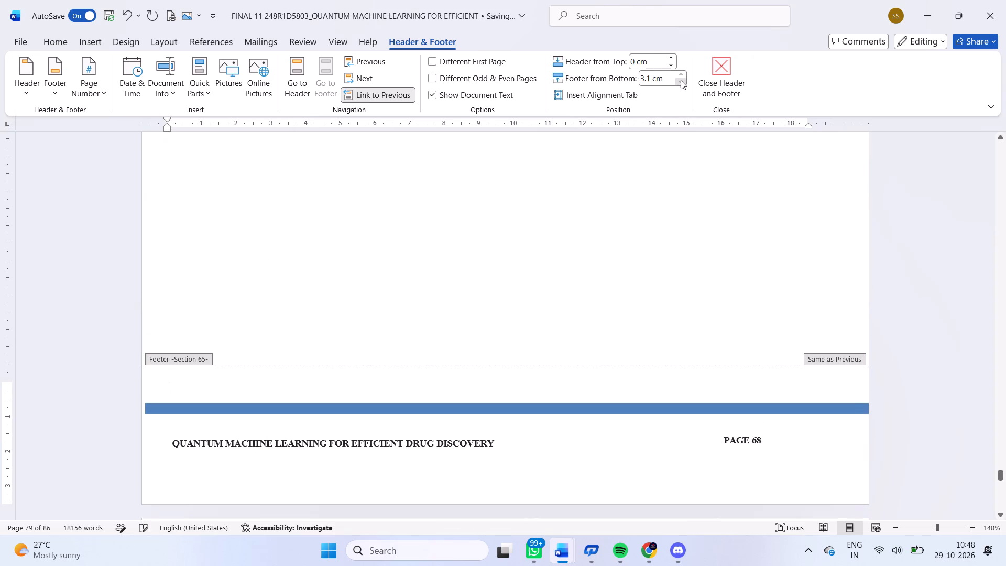
double_click(681, 80)
click(681, 80)
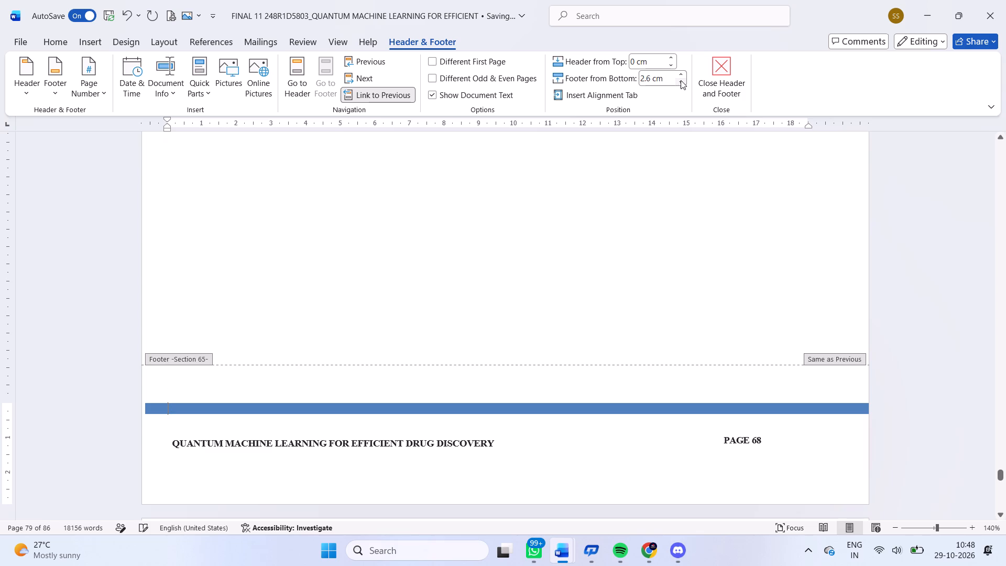
click(681, 80)
click(962, 386)
key(ctrl+s)
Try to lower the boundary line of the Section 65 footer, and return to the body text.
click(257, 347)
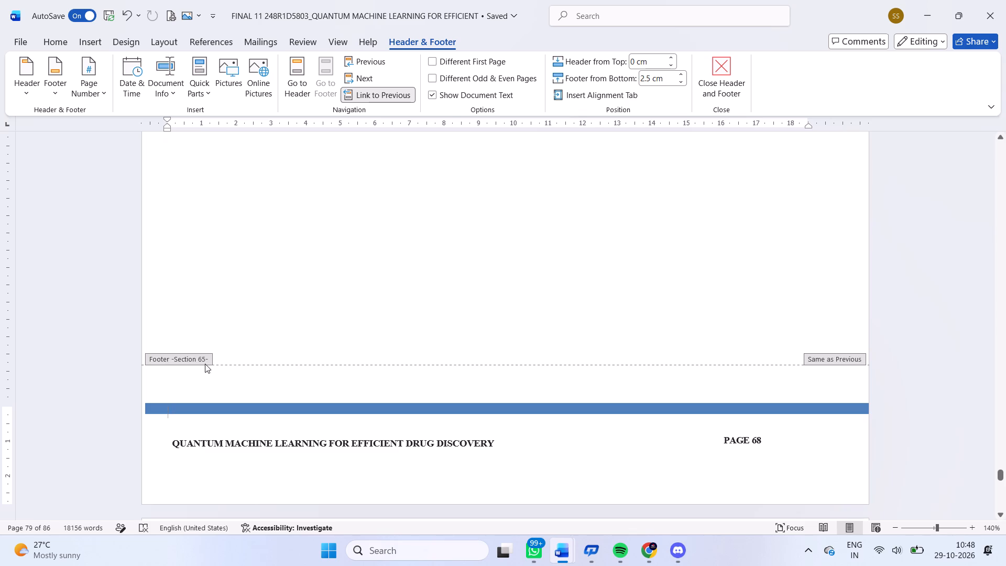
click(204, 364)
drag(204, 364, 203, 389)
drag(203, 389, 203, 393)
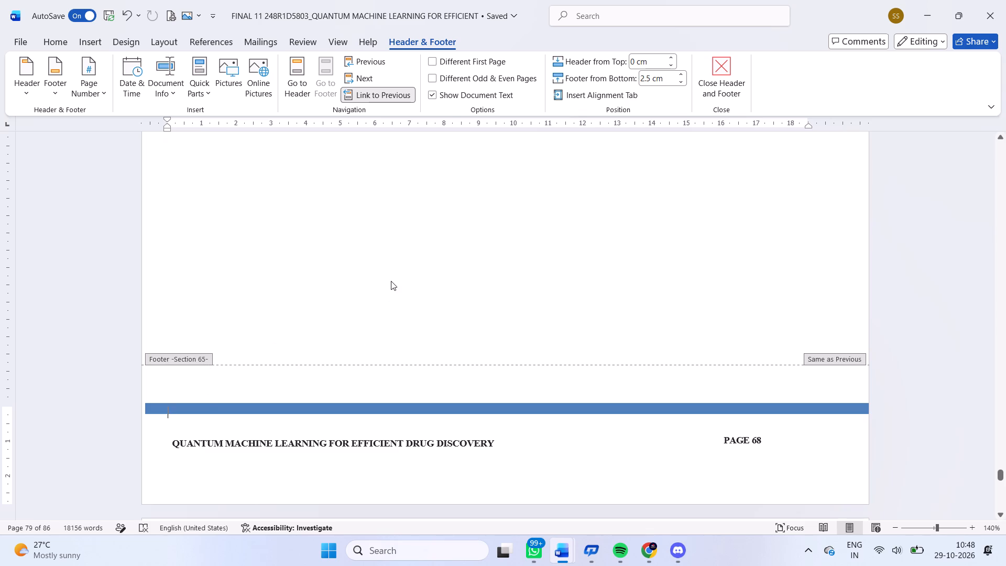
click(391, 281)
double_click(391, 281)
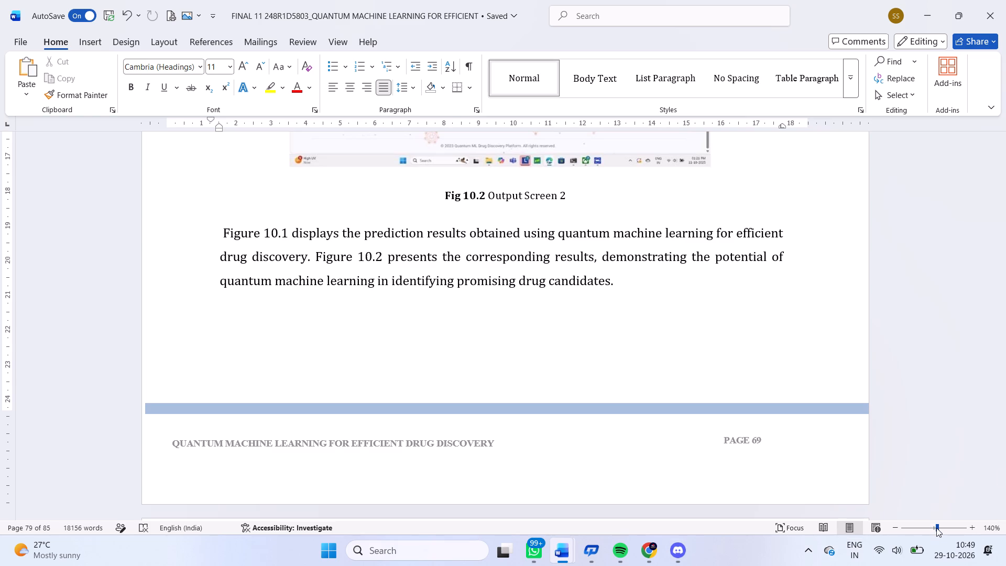
Examine the page layout and footer positions across the whole report in a multi-page overview, from the last page back to the first pages.
drag(936, 528, 906, 531)
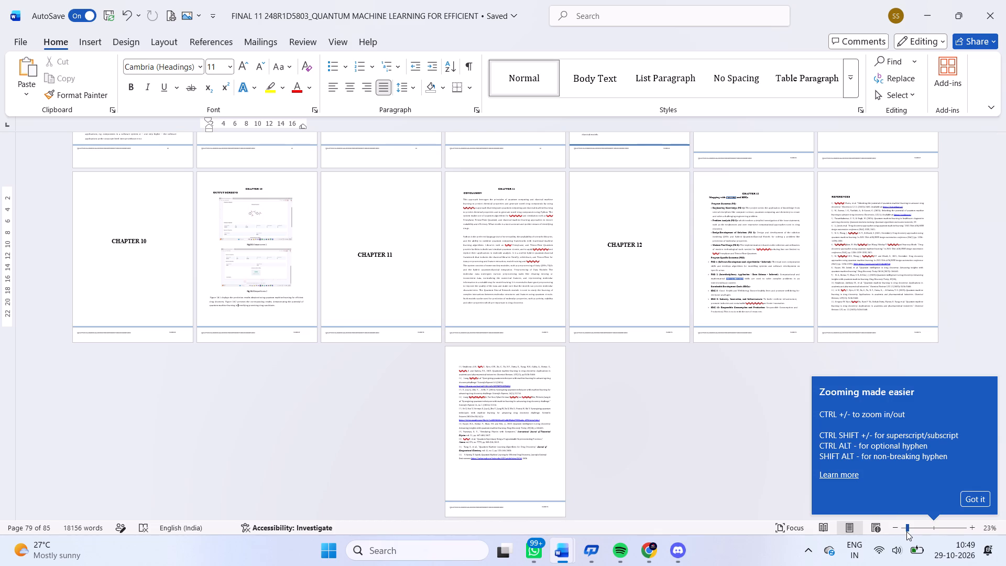
click(976, 506)
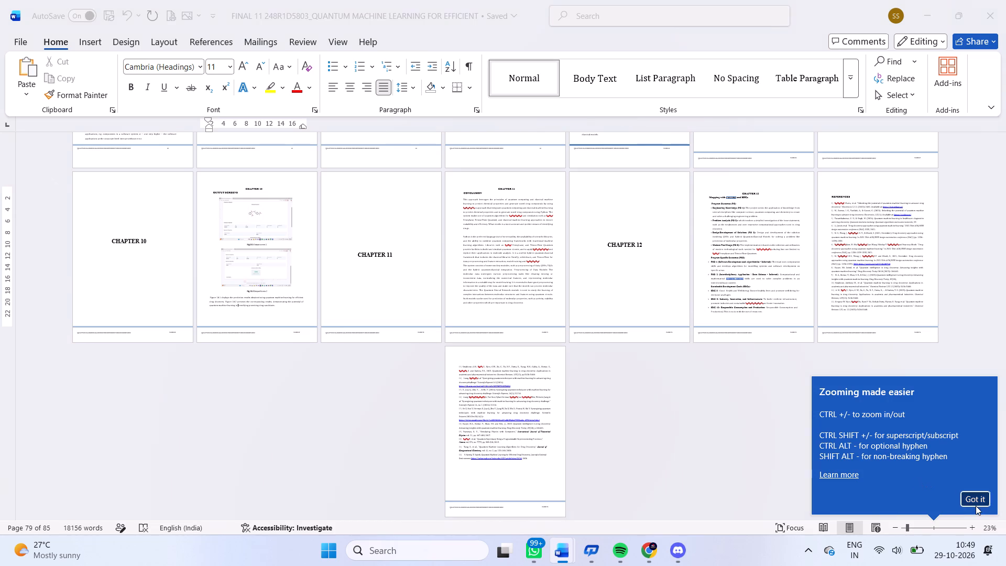
click(822, 456)
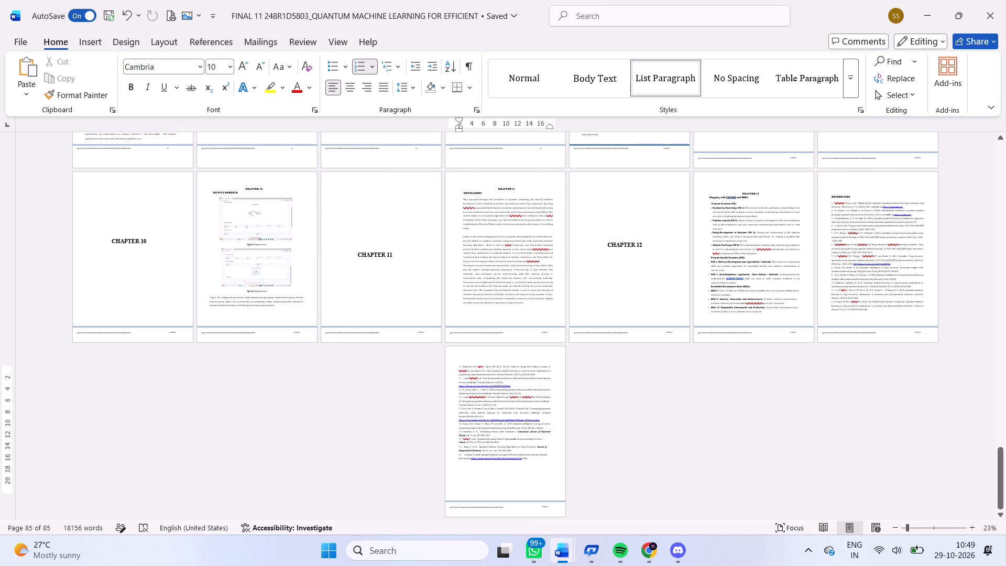
drag(998, 467, 994, 455)
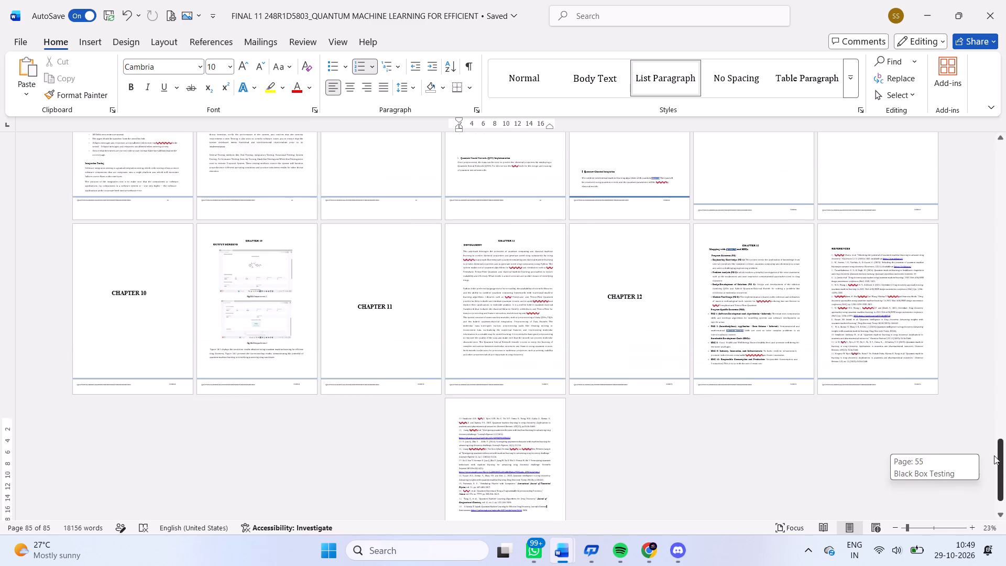
drag(994, 455, 992, 431)
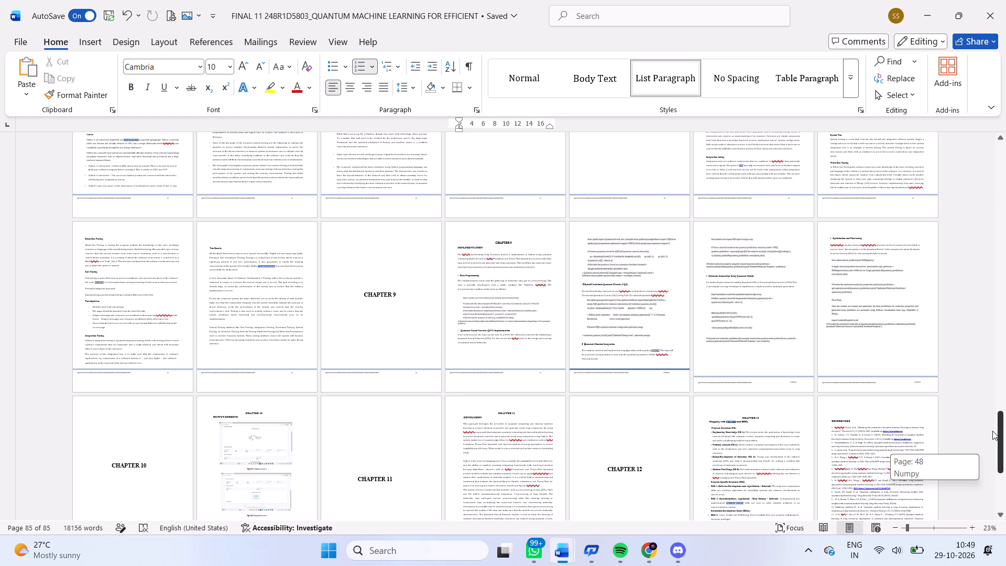
drag(992, 431, 993, 453)
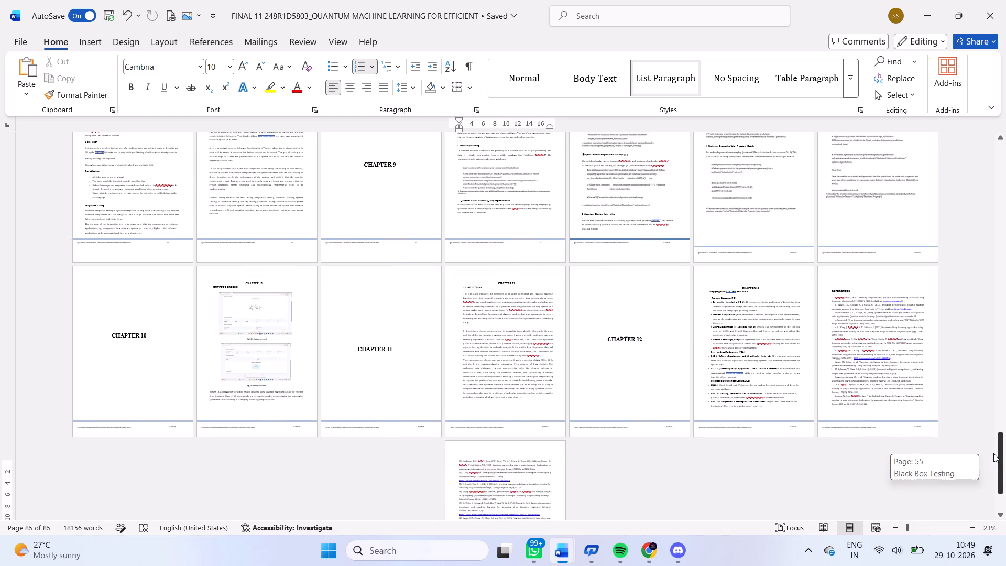
drag(993, 453, 994, 459)
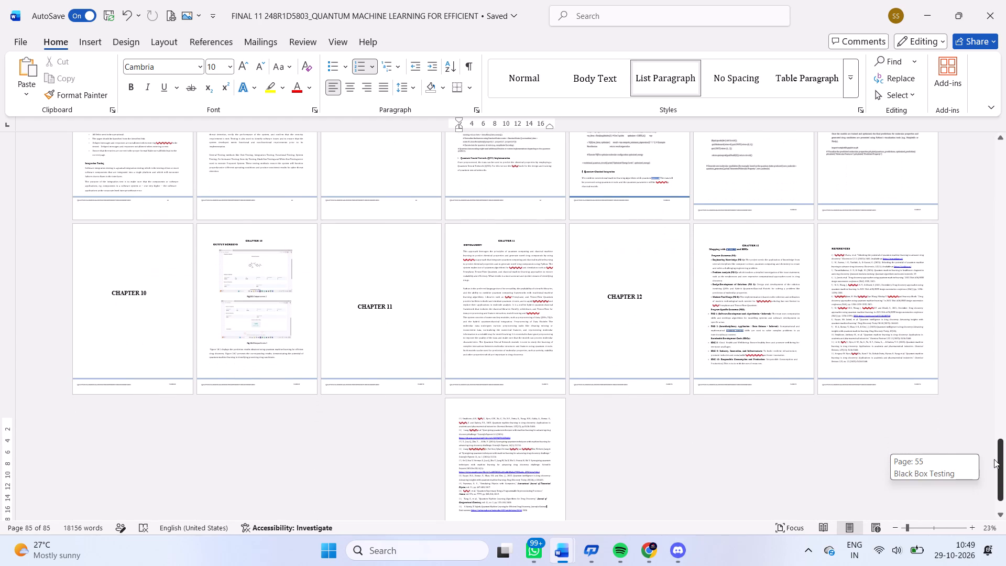
drag(994, 459, 995, 451)
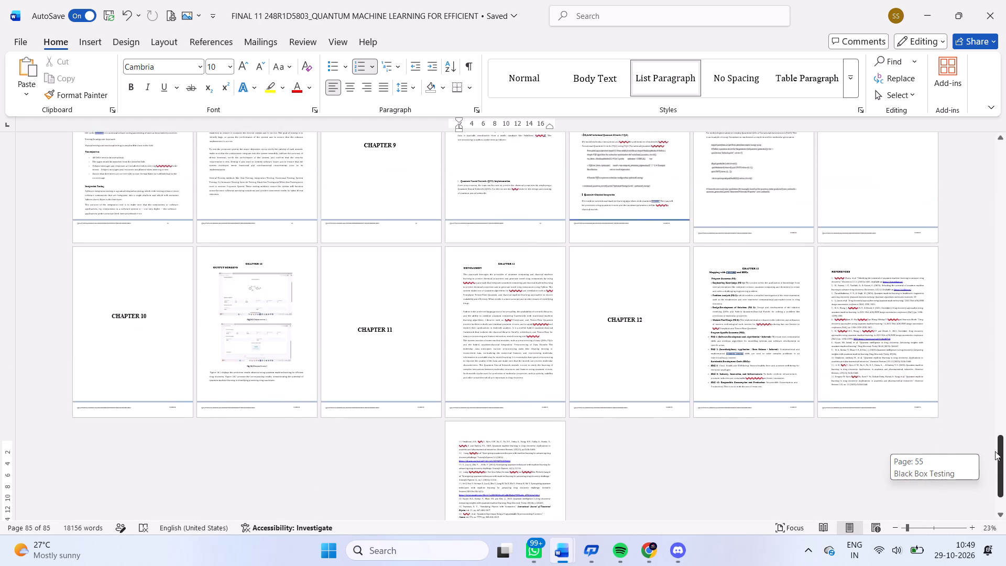
drag(995, 451, 994, 434)
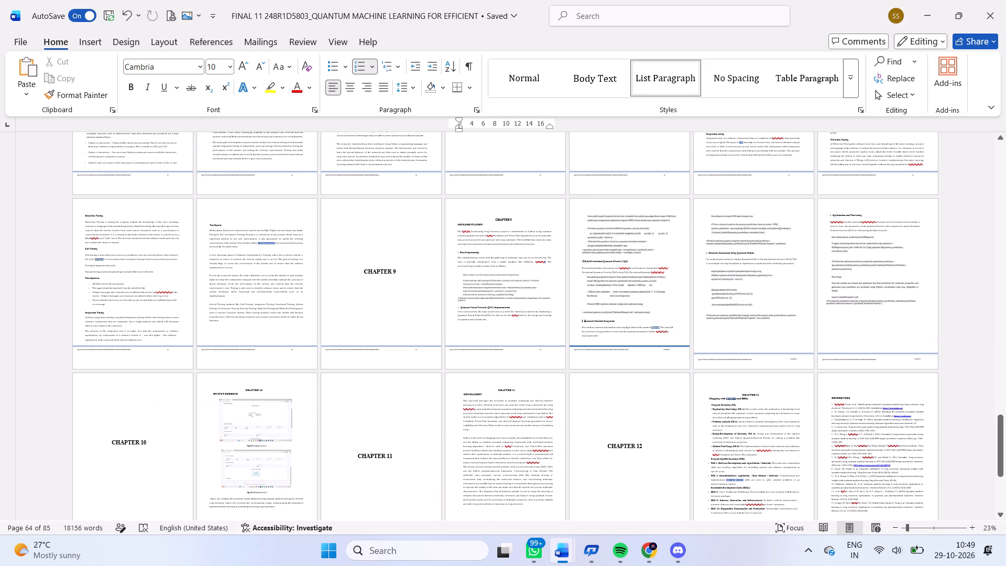
drag(1003, 438, 999, 408)
drag(1001, 405, 1001, 376)
click(1003, 350)
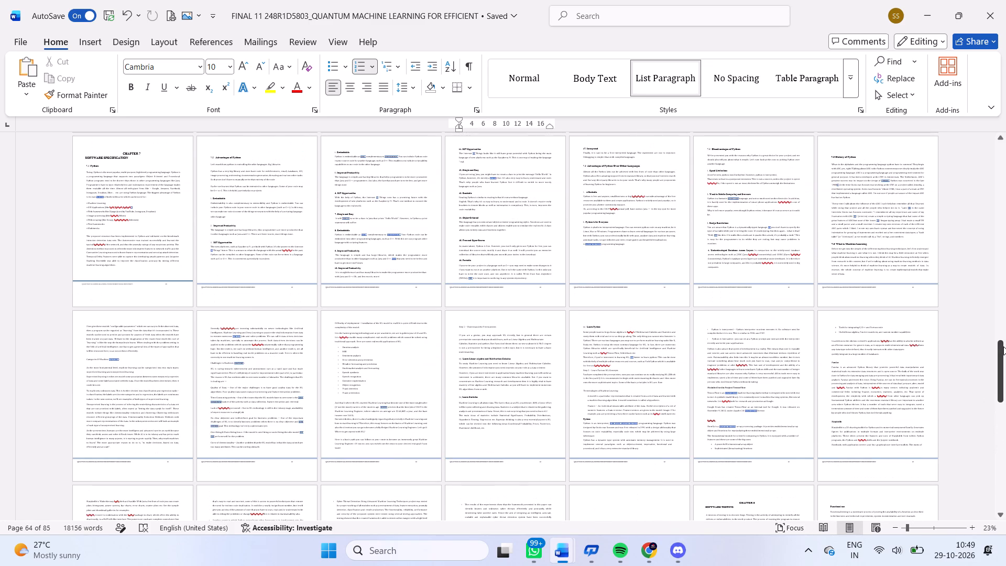
click(545, 279)
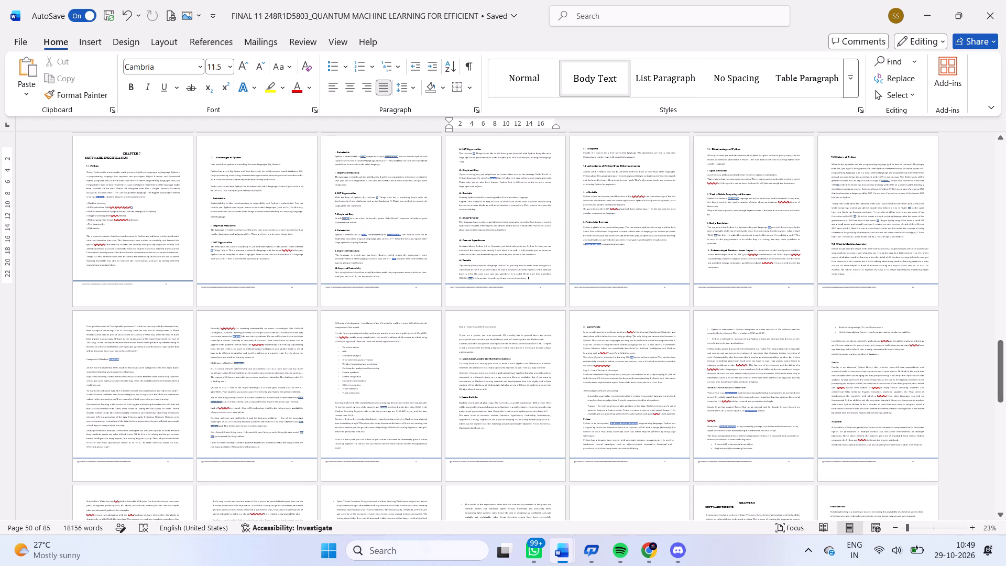
click(148, 231)
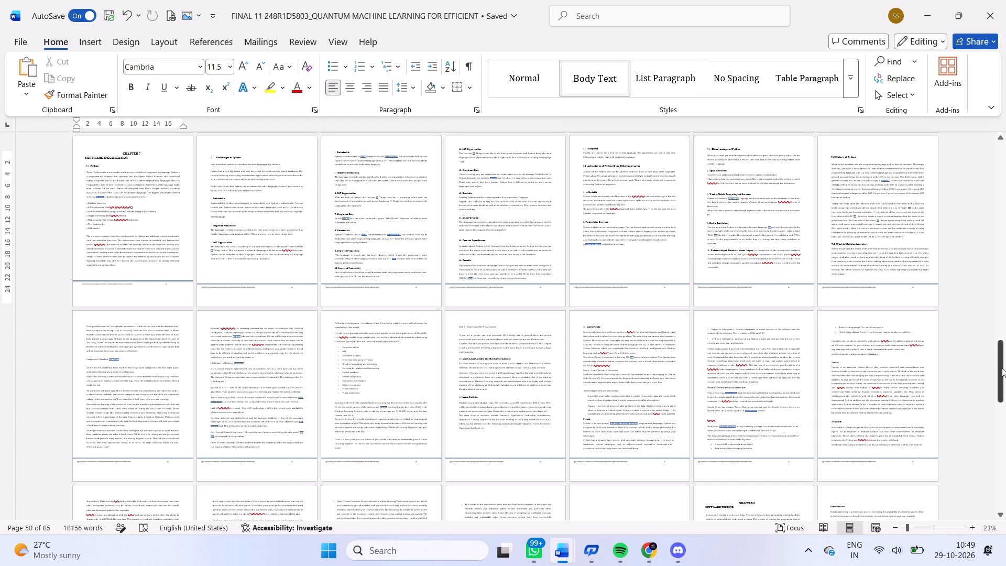
drag(1002, 368, 1005, 258)
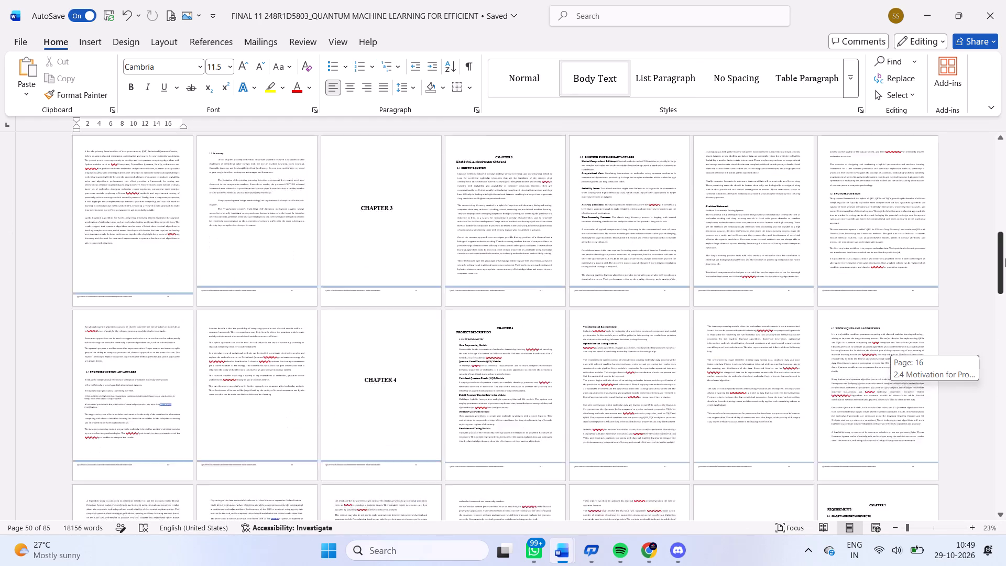
drag(1005, 258, 1005, 236)
drag(1005, 236, 1005, 230)
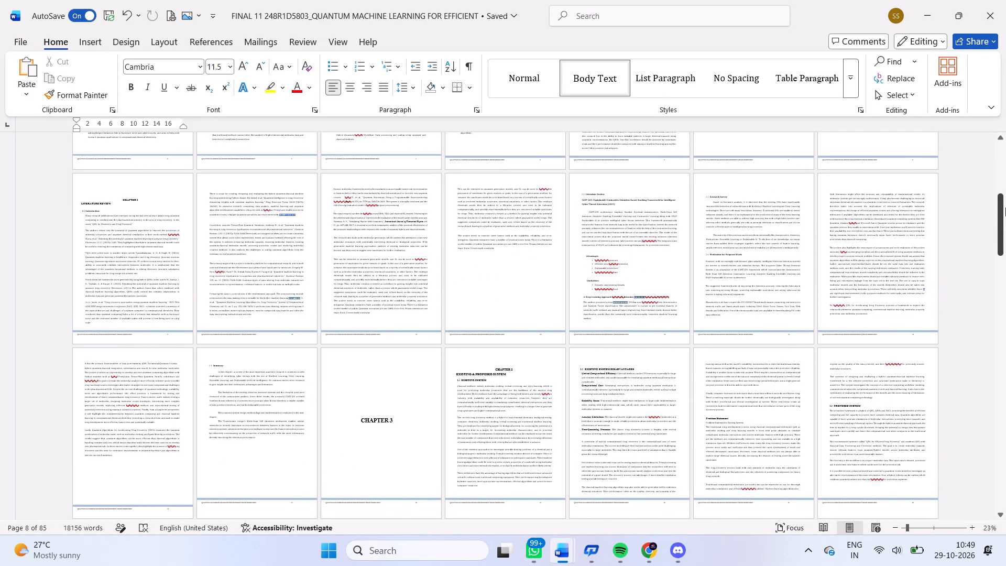
drag(998, 228, 998, 217)
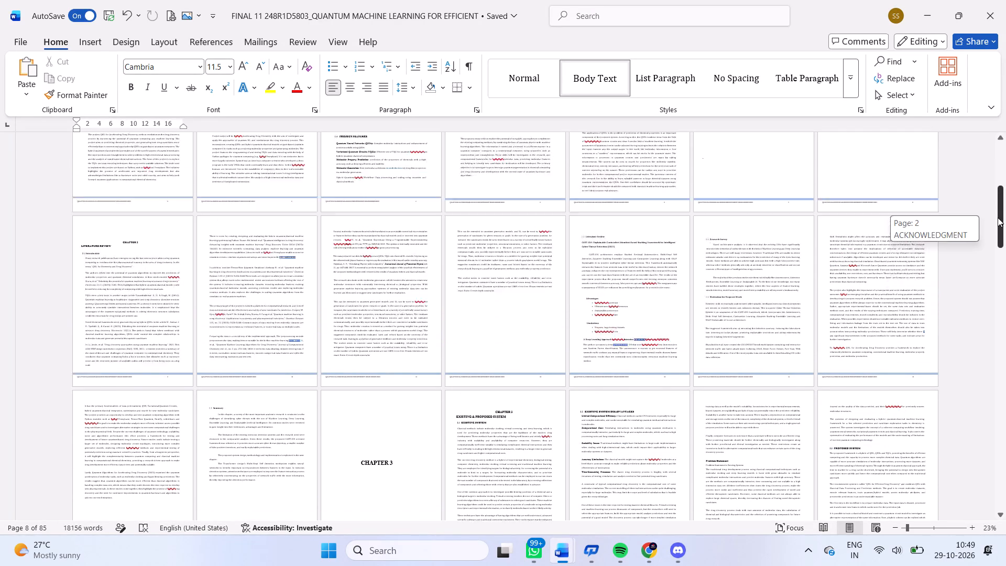
drag(998, 217, 1004, 192)
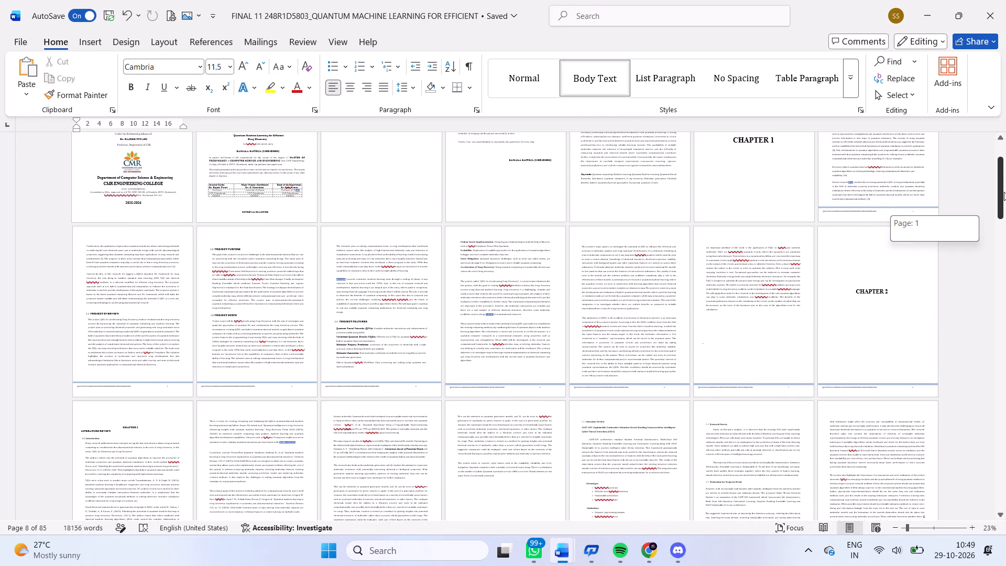
drag(1004, 192, 1005, 189)
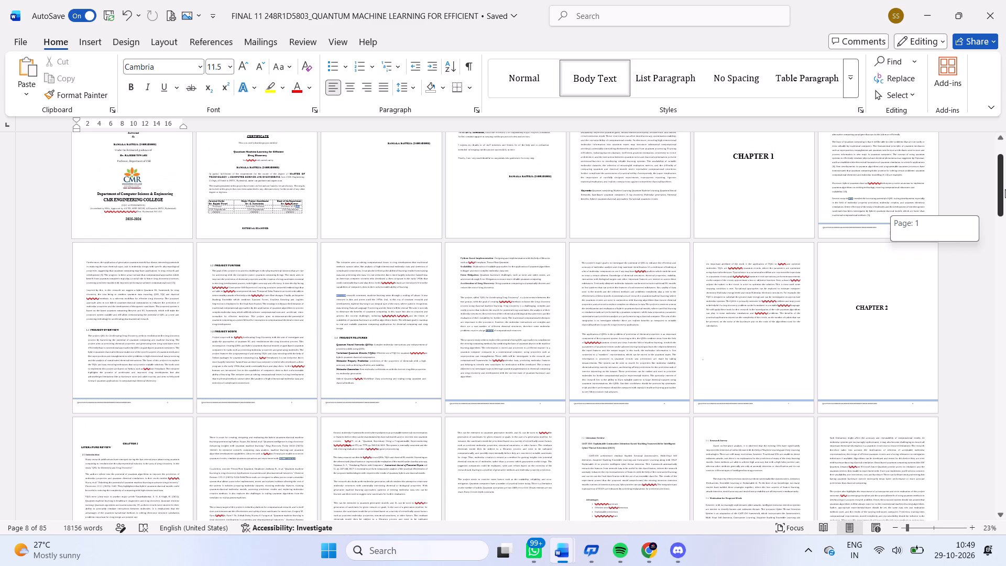
drag(1005, 189, 1005, 187)
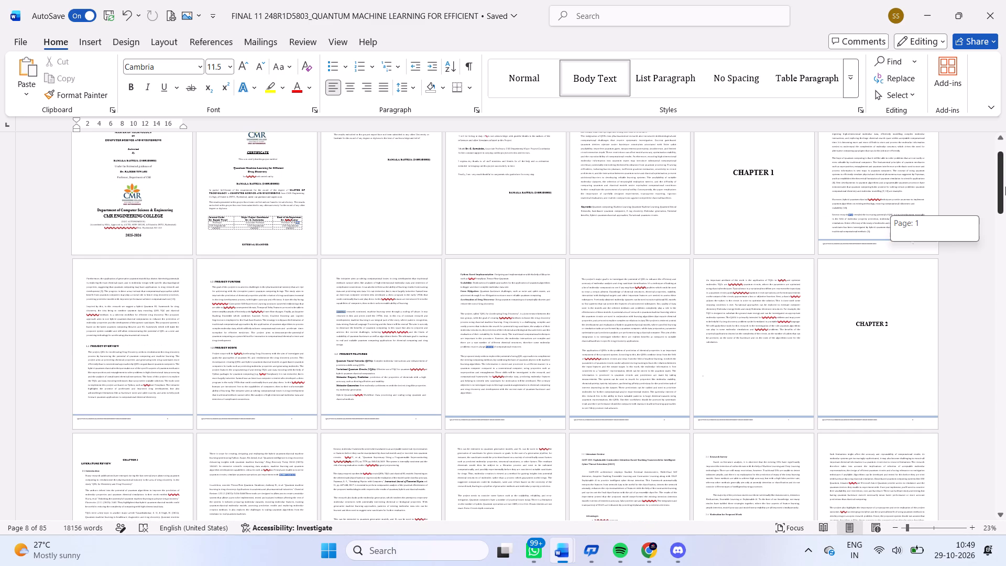
drag(1005, 187, 1001, 182)
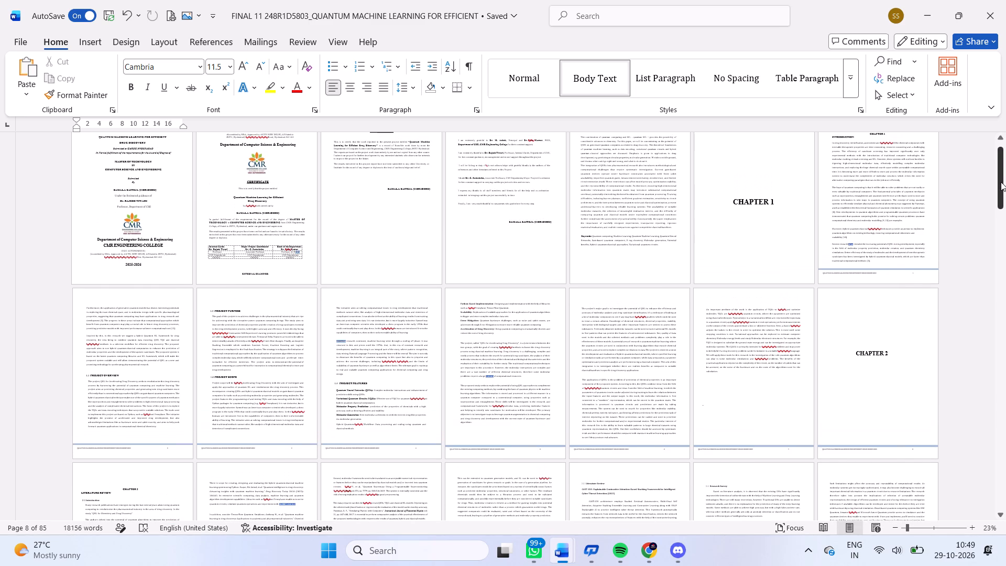
Open the footer on the Chapter 1 title page and set the Section 5 header's distance from the top to 0.4 cm.
click(879, 259)
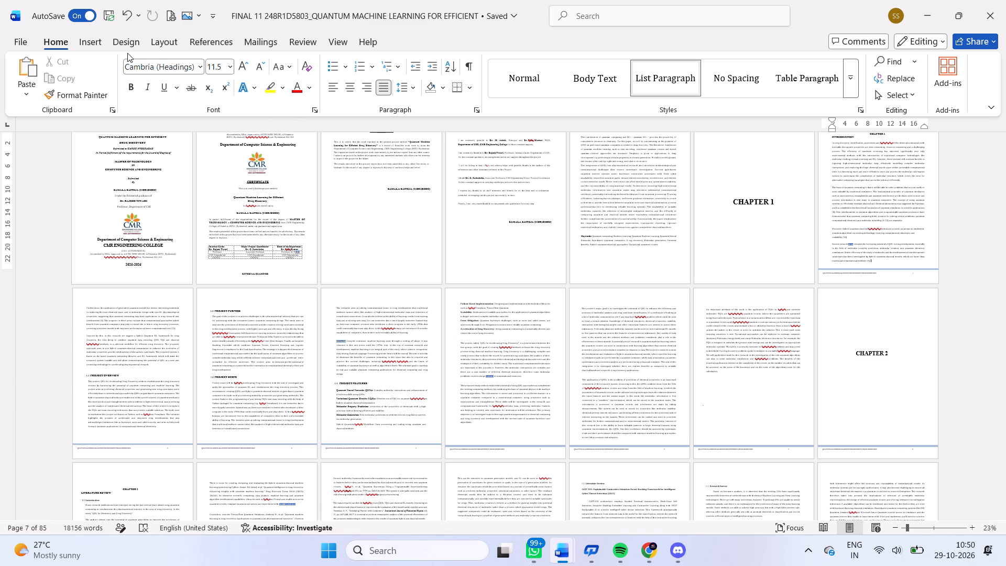
click(95, 48)
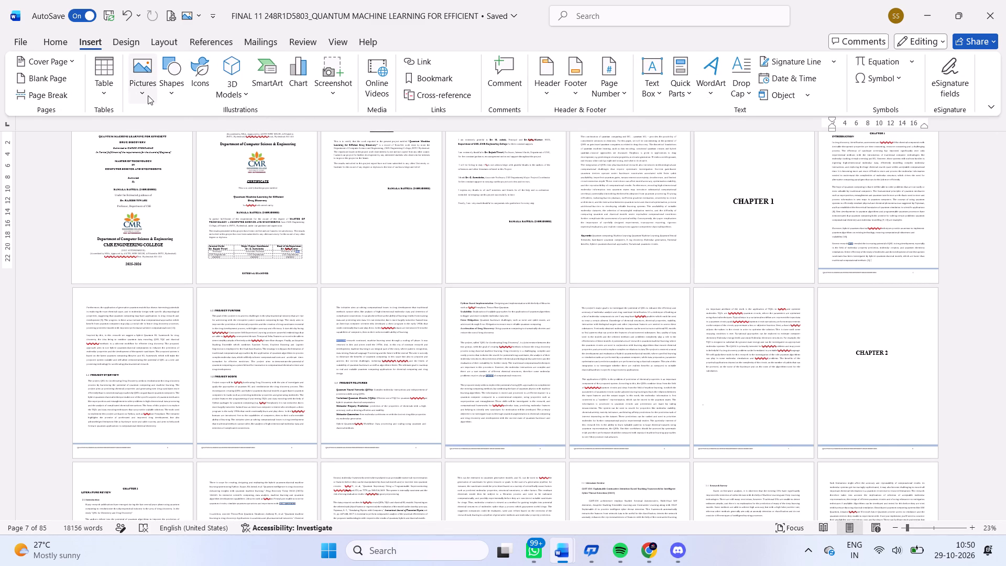
click(577, 94)
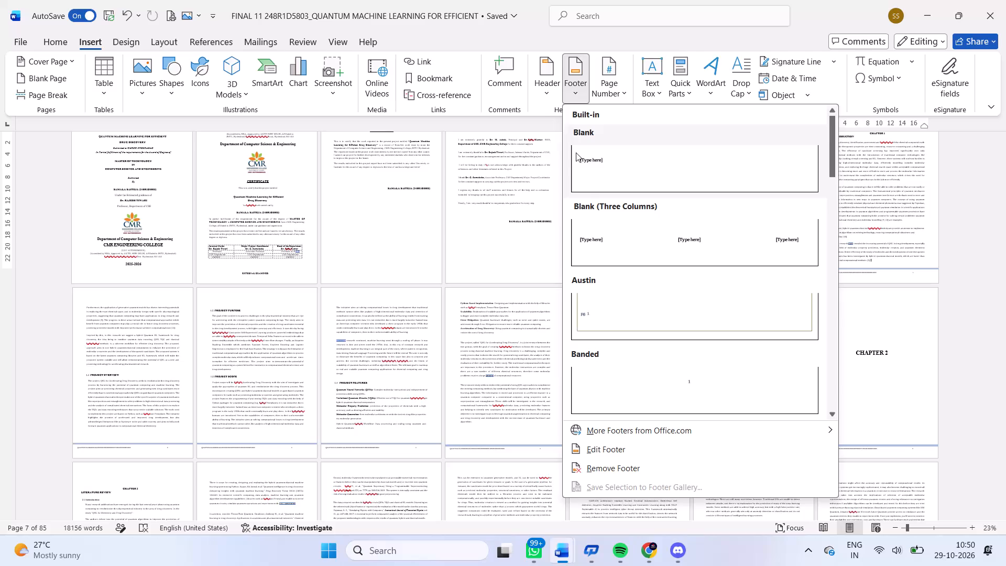
click(904, 276)
double_click(904, 276)
click(904, 276)
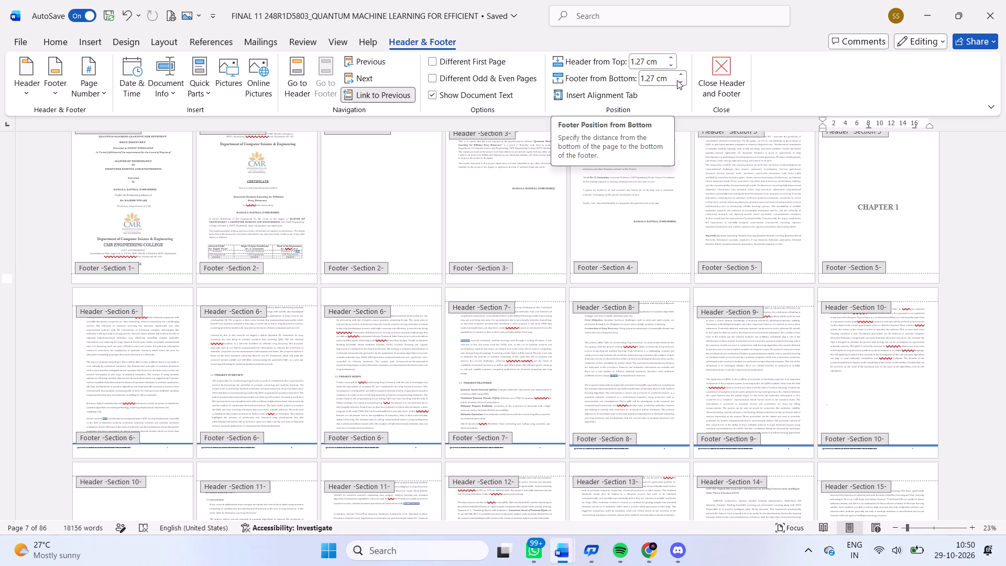
click(672, 55)
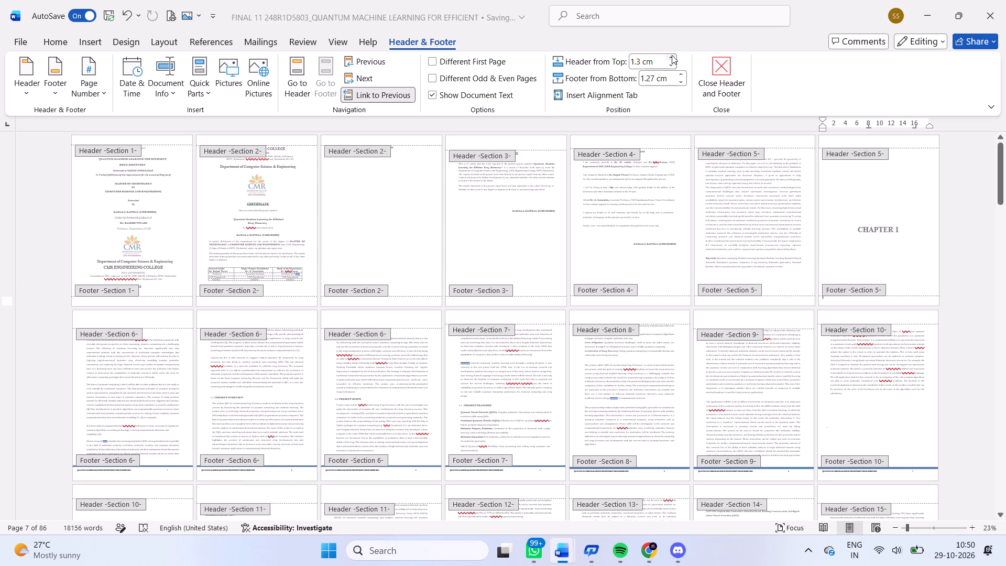
click(672, 66)
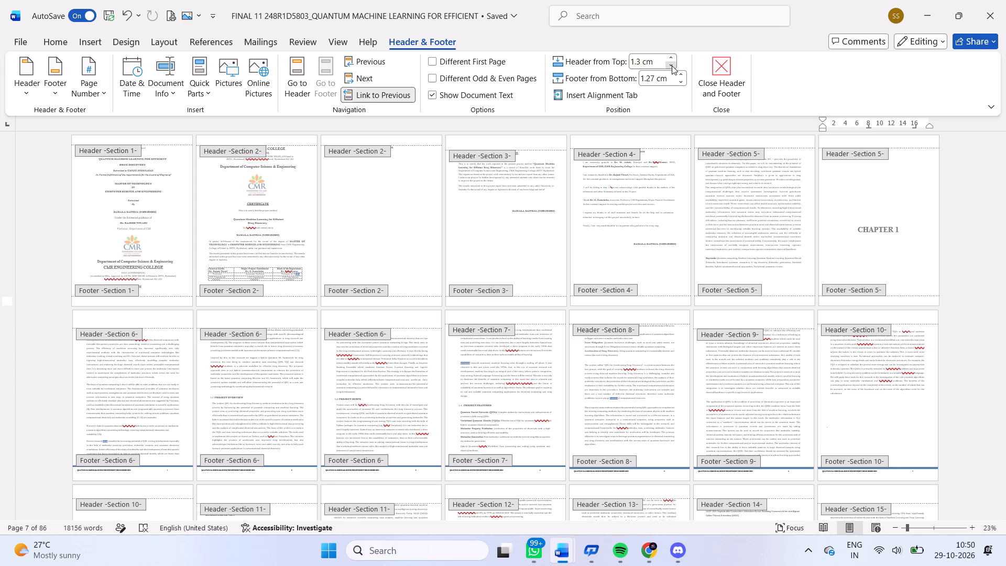
click(672, 66)
click(672, 66)
click(672, 66)
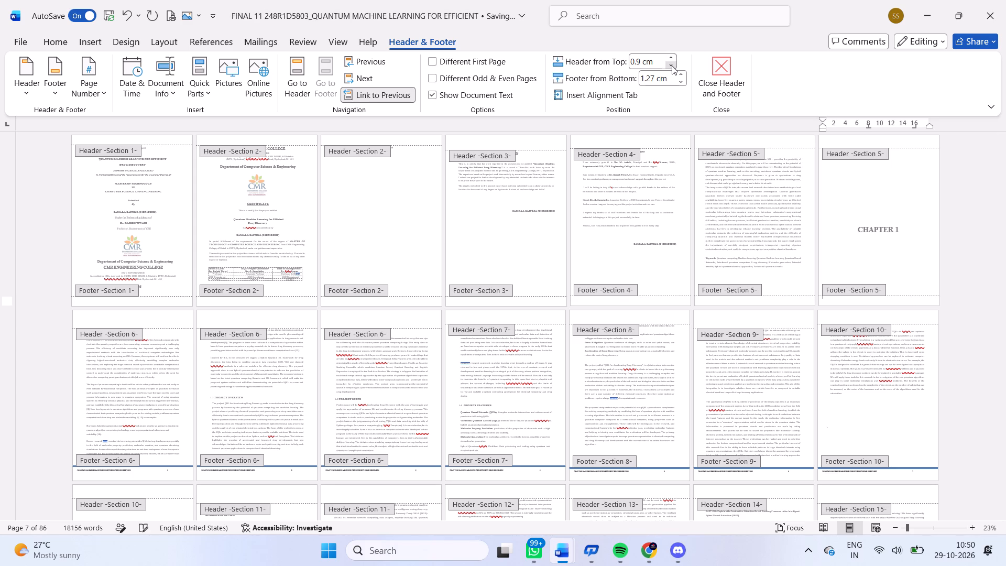
click(672, 66)
click(672, 66)
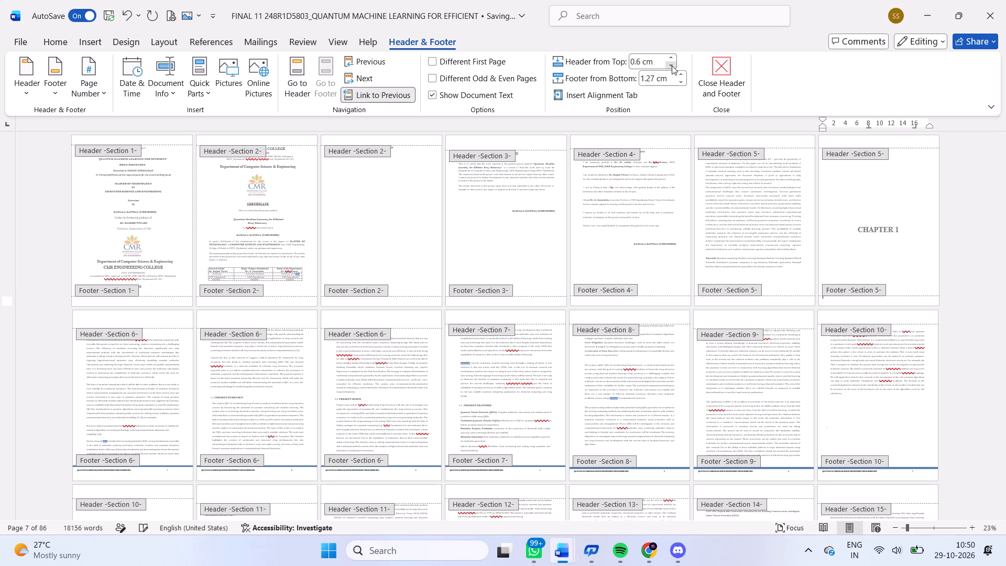
click(672, 66)
click(799, 86)
Set the Section 4 header's distance from the top of the page to 0.5 cm and save the document.
click(642, 200)
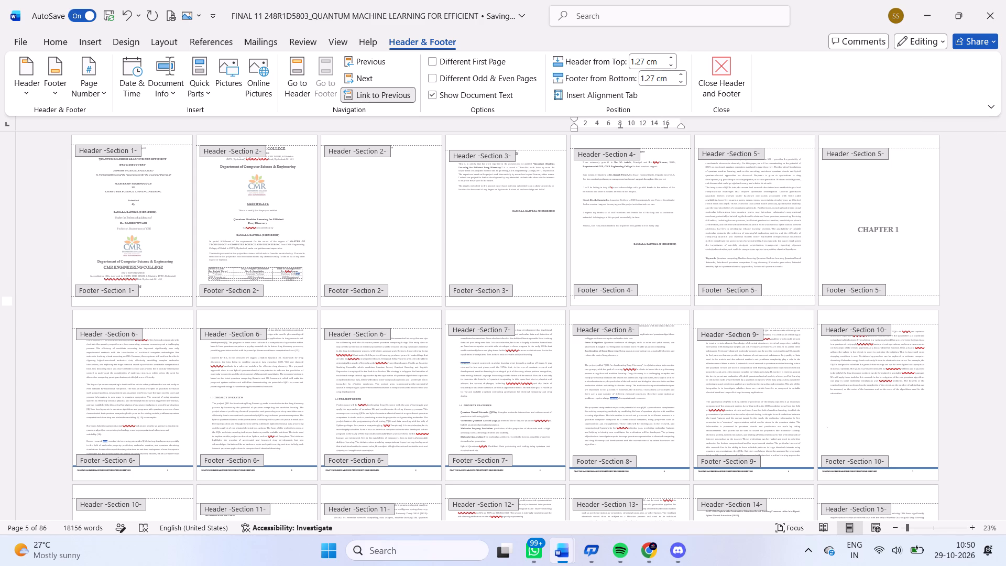
triple_click(671, 66)
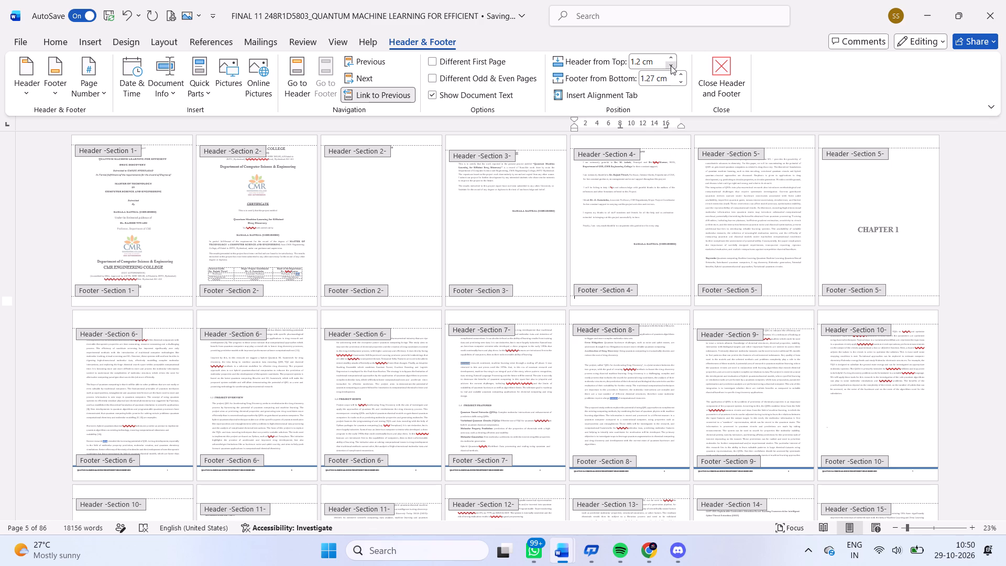
click(671, 66)
triple_click(671, 66)
key(ctrl+s)
click(394, 214)
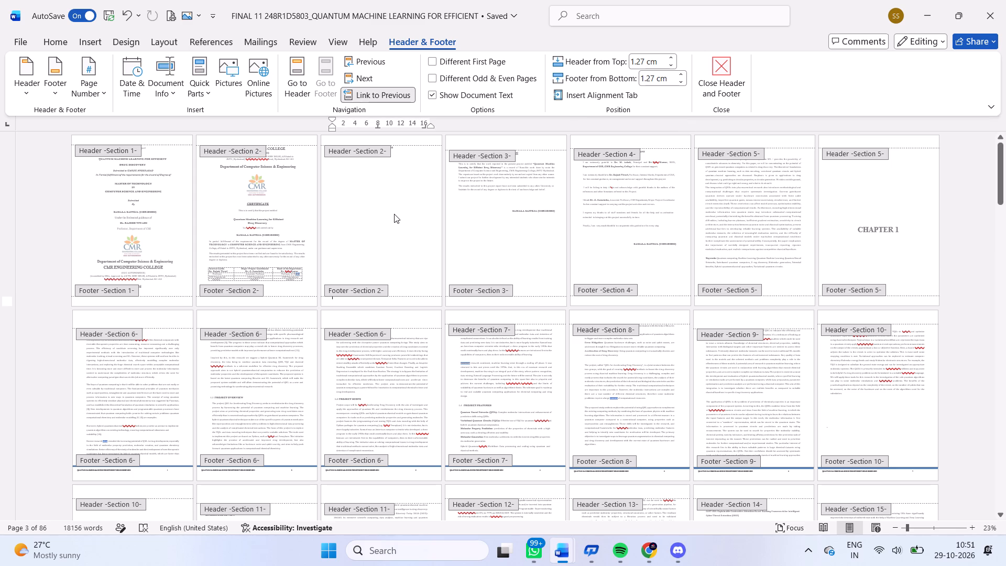
key(ctrl+s)
Review the header and footer areas across all sections through to the last page, and return to the body text.
drag(1000, 183, 1000, 182)
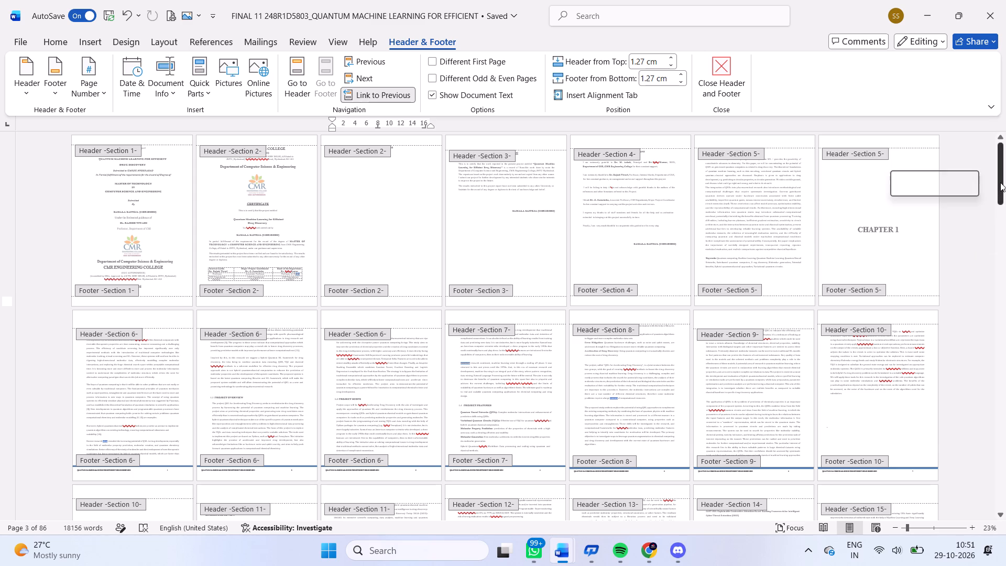
drag(1000, 182, 995, 271)
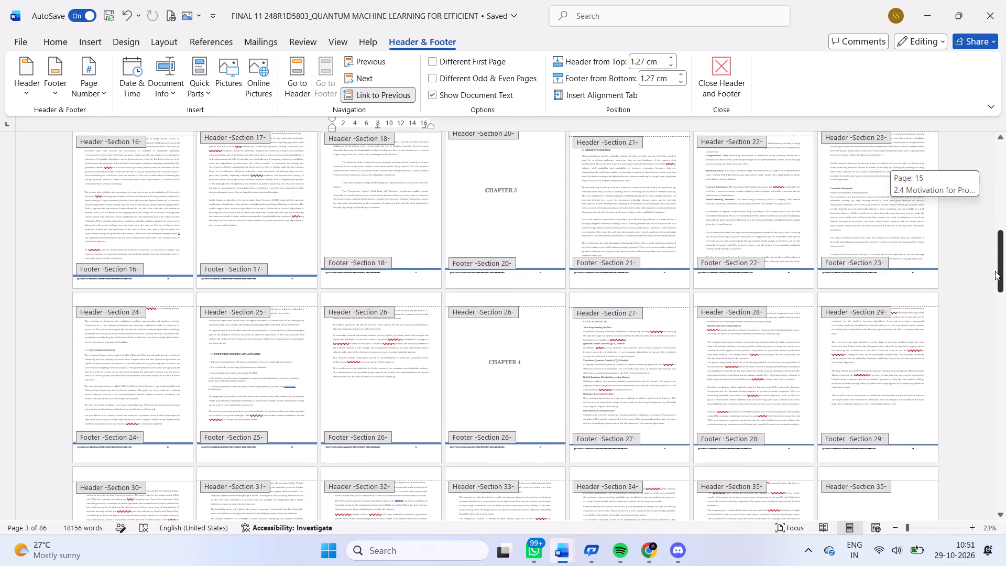
drag(995, 271, 982, 513)
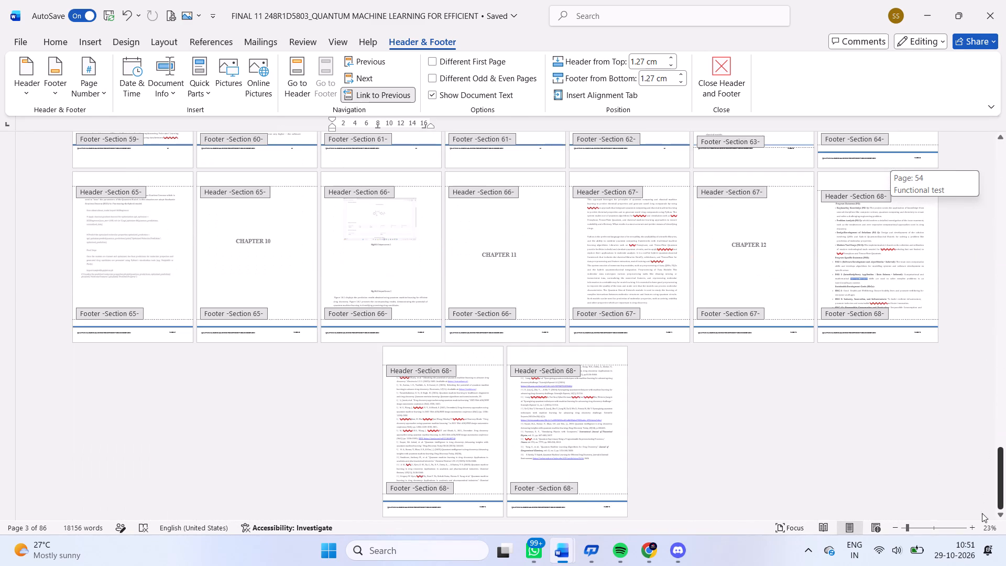
drag(982, 513, 977, 553)
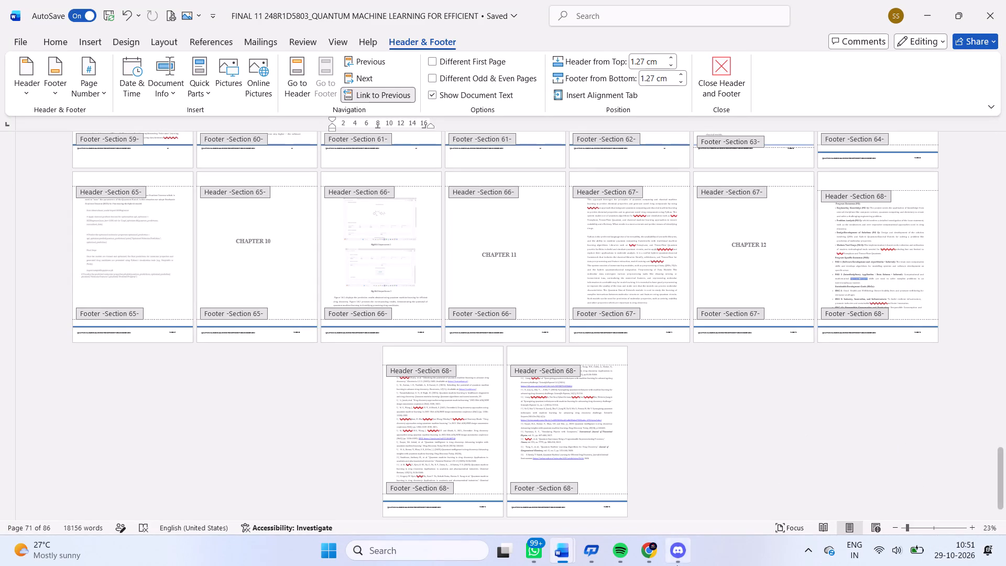
triple_click(662, 468)
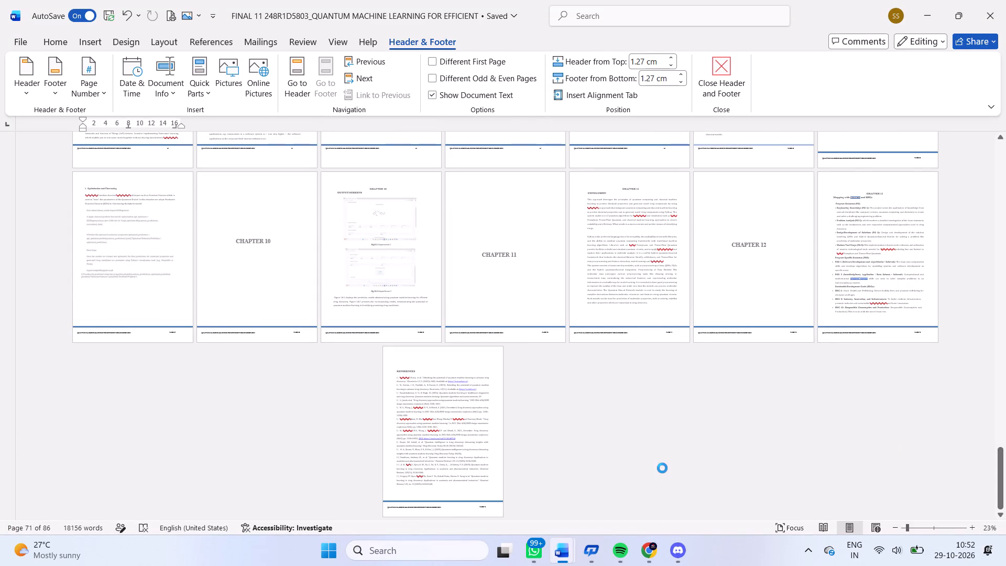
Examine the footer bar, report title and page number up close, from the last pages back to the testing methods page.
ctrl+scroll(662, 468, up, 2)
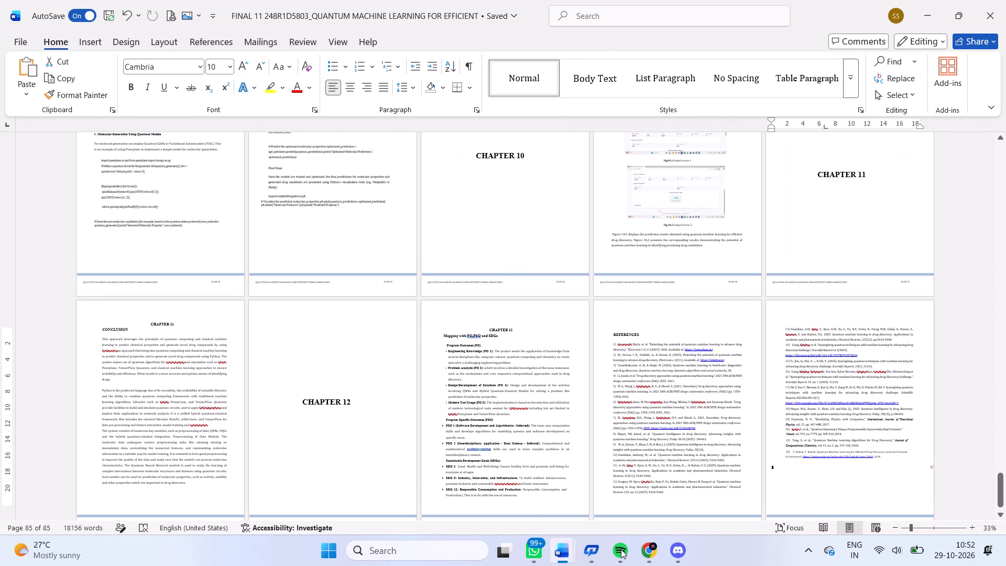
scroll(520, 346, up, 12)
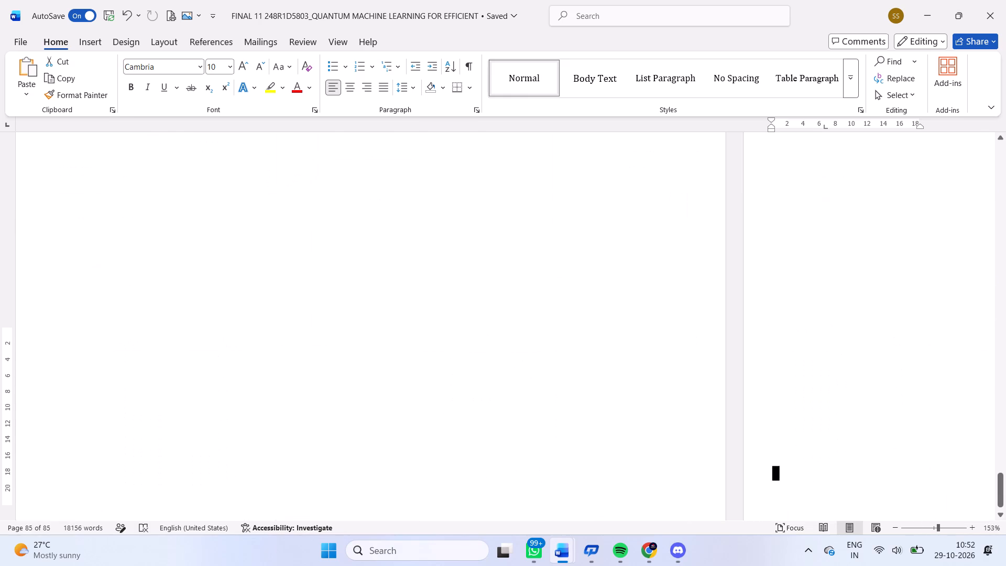
ctrl+scroll(520, 346, down, 1)
scroll(520, 346, down, 5)
scroll(520, 346, up, 9)
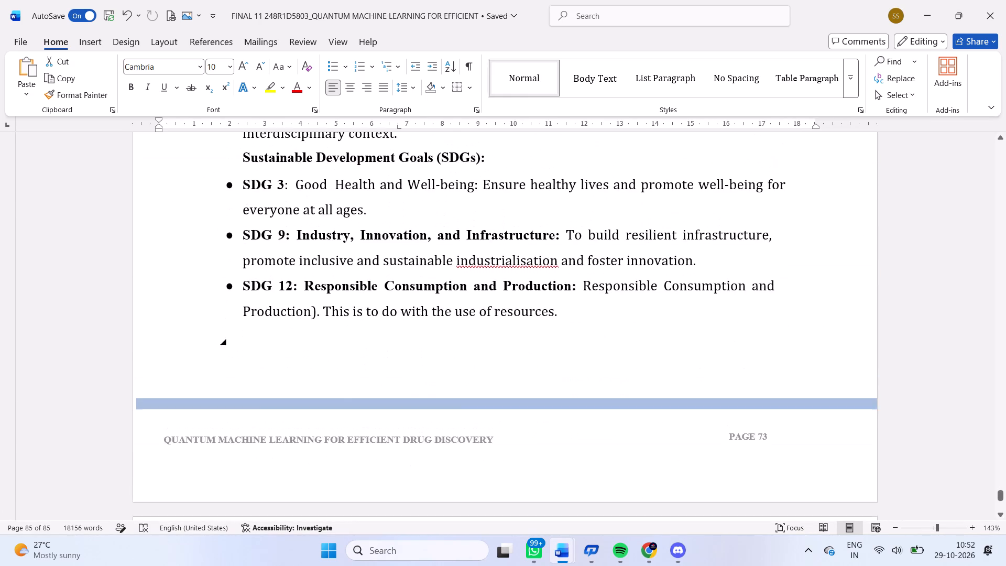
scroll(520, 363, up, 1)
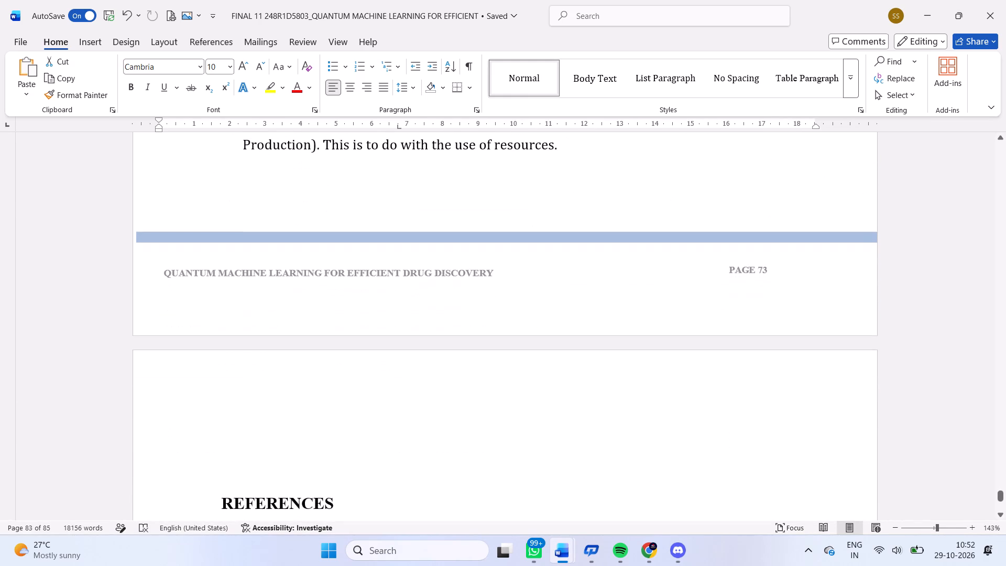
scroll(520, 363, up, 5)
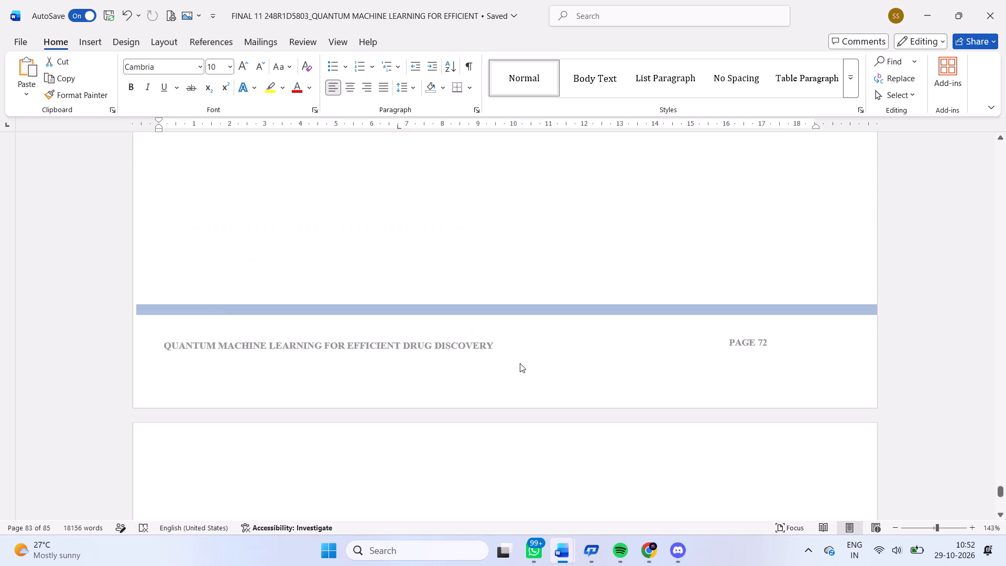
scroll(520, 363, up, 4)
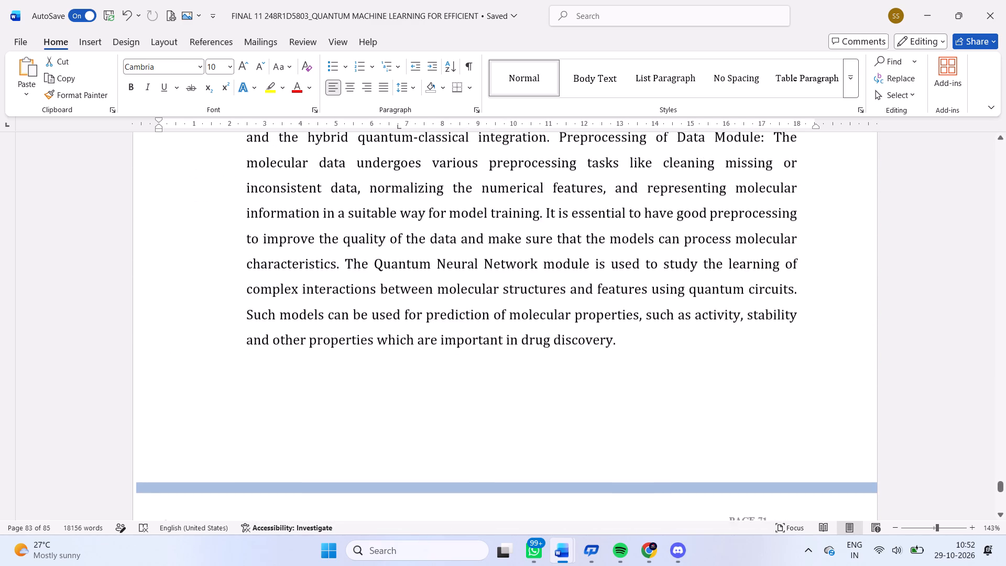
scroll(520, 363, up, 4)
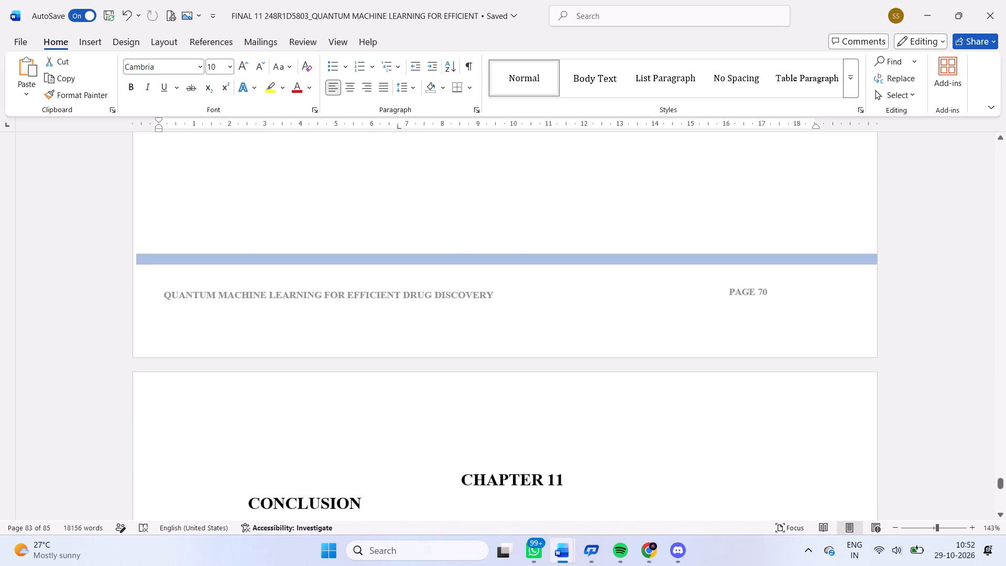
scroll(520, 363, up, 5)
scroll(520, 363, right, 1)
scroll(520, 363, up, 2)
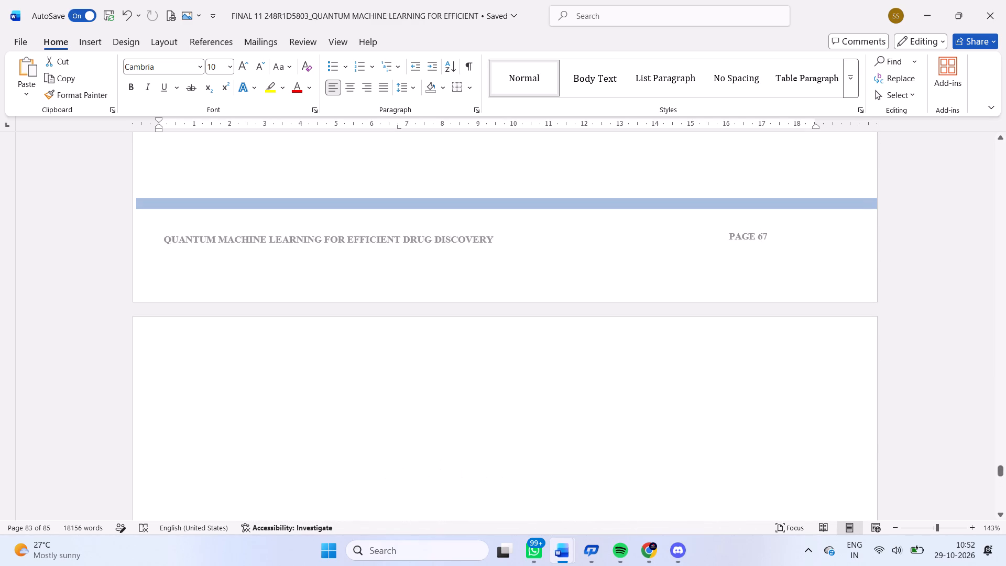
scroll(520, 363, up, 9)
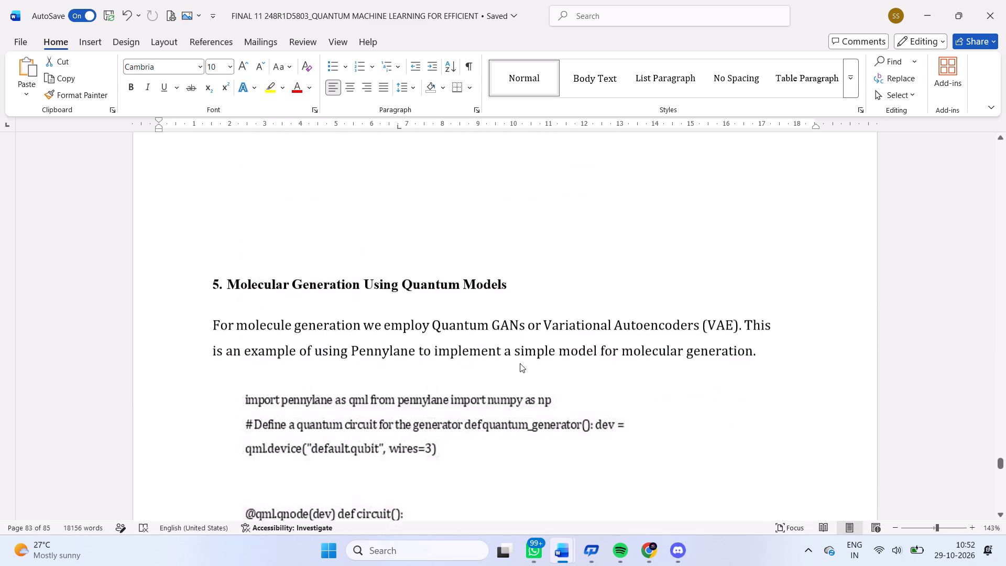
scroll(520, 363, up, 4)
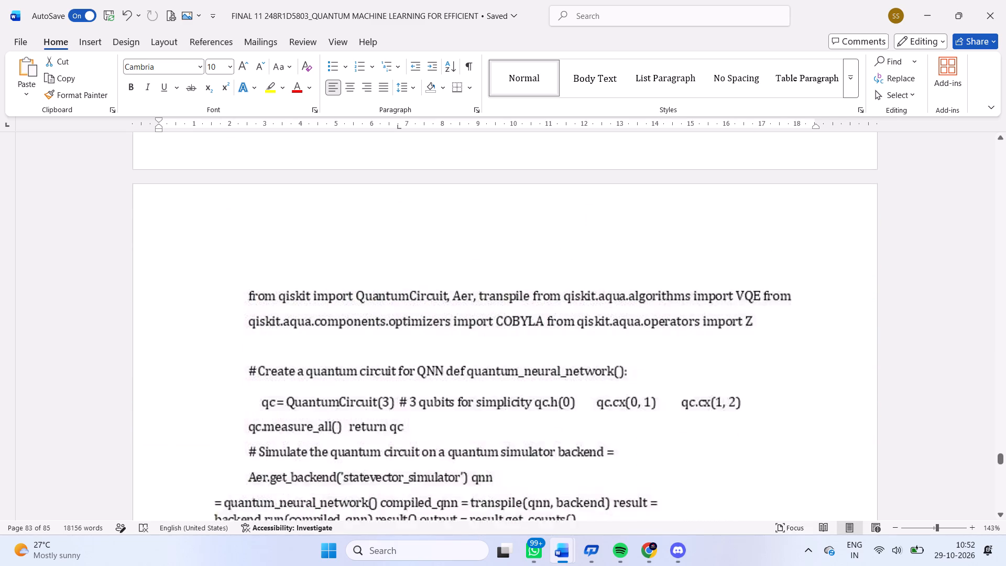
scroll(520, 363, up, 6)
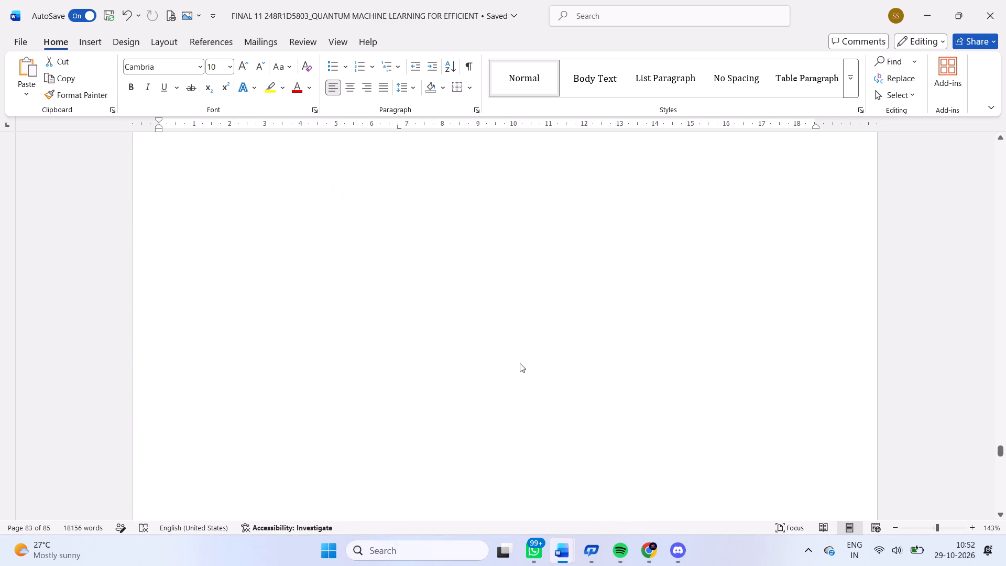
scroll(520, 363, up, 1)
scroll(520, 363, down, 4)
scroll(520, 363, right, 1)
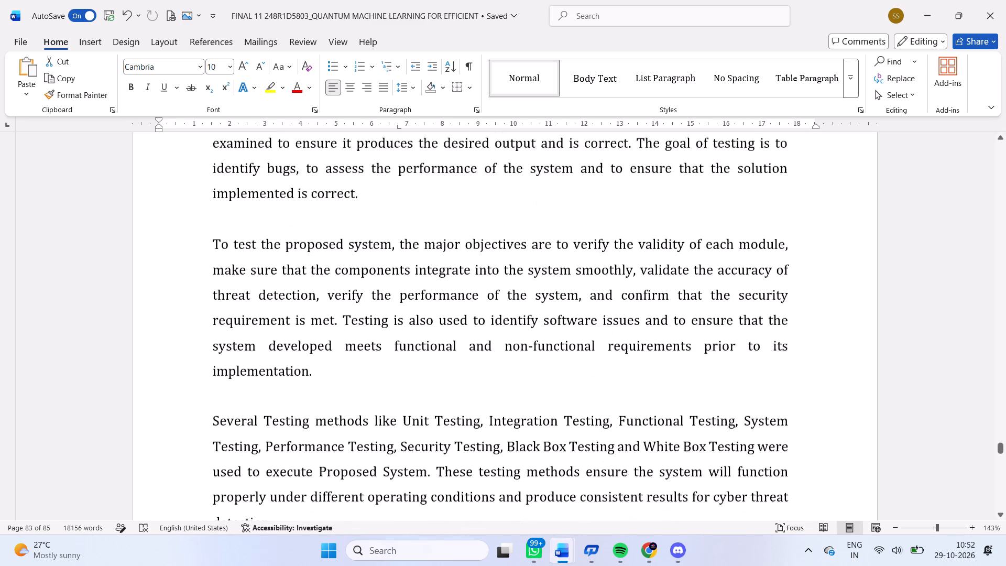
scroll(520, 363, right, 2)
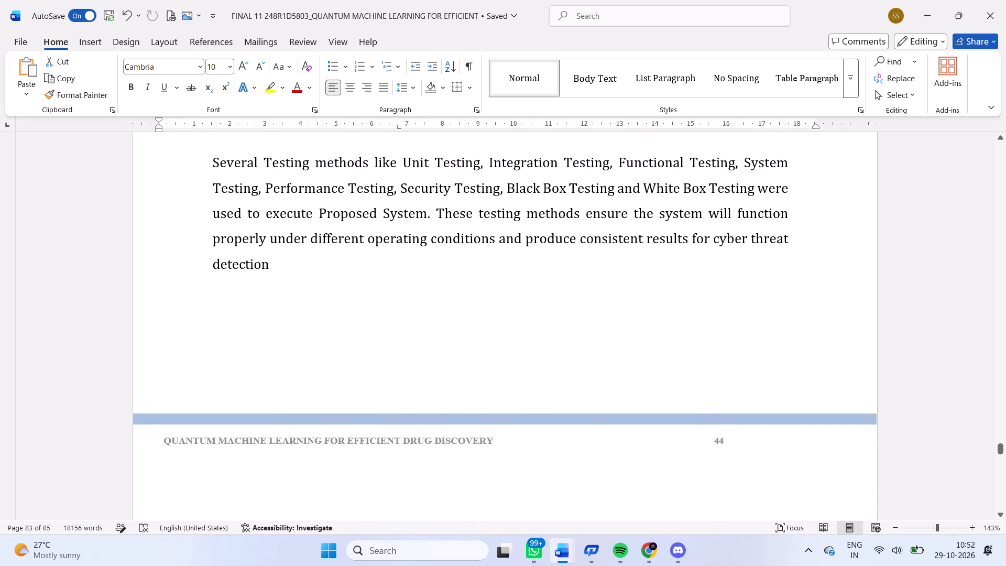
scroll(520, 363, right, 1)
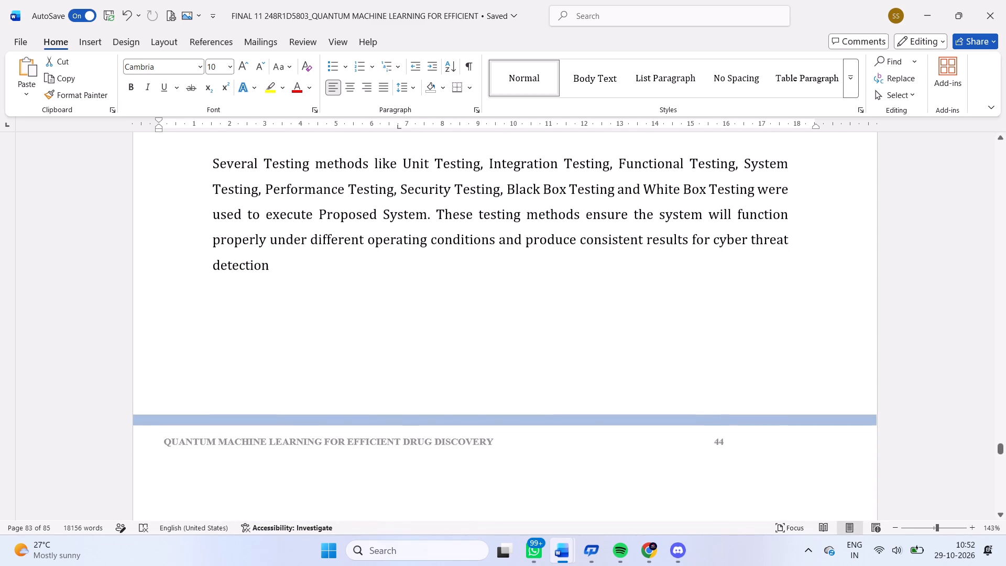
Delete the empty line above the Test Results heading at the top of its page.
scroll(520, 363, right, 2)
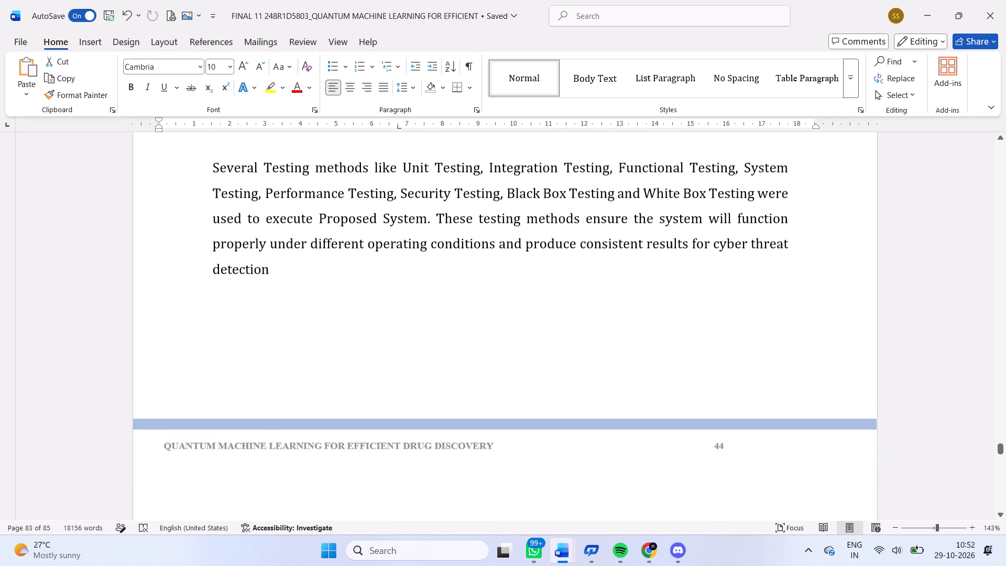
scroll(520, 363, right, 1)
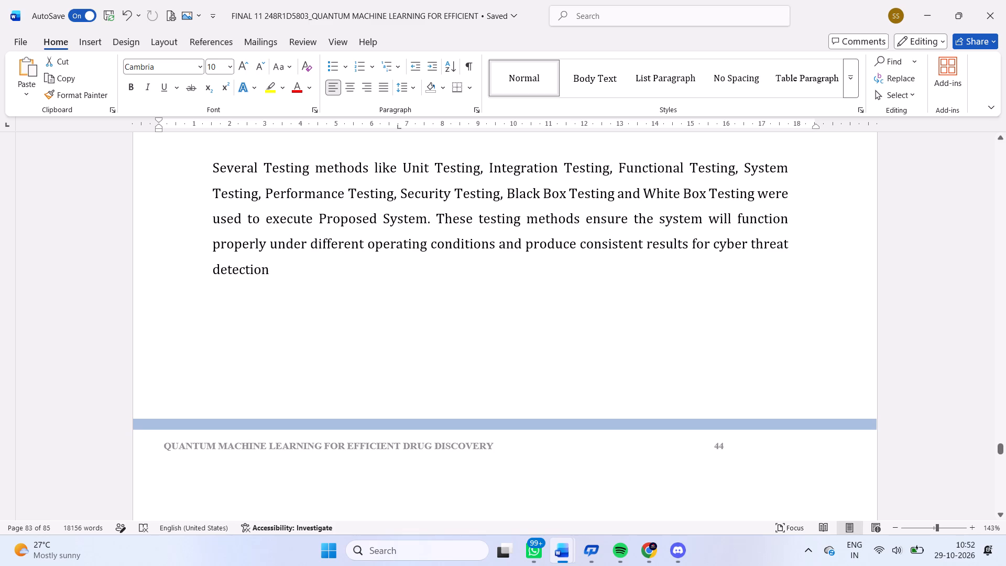
scroll(520, 363, right, 2)
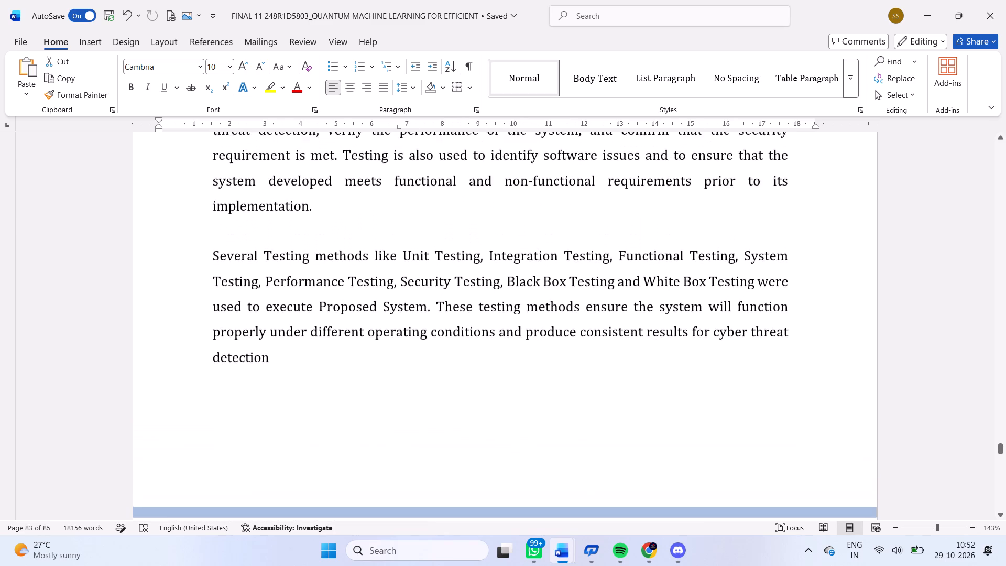
scroll(520, 363, right, 1)
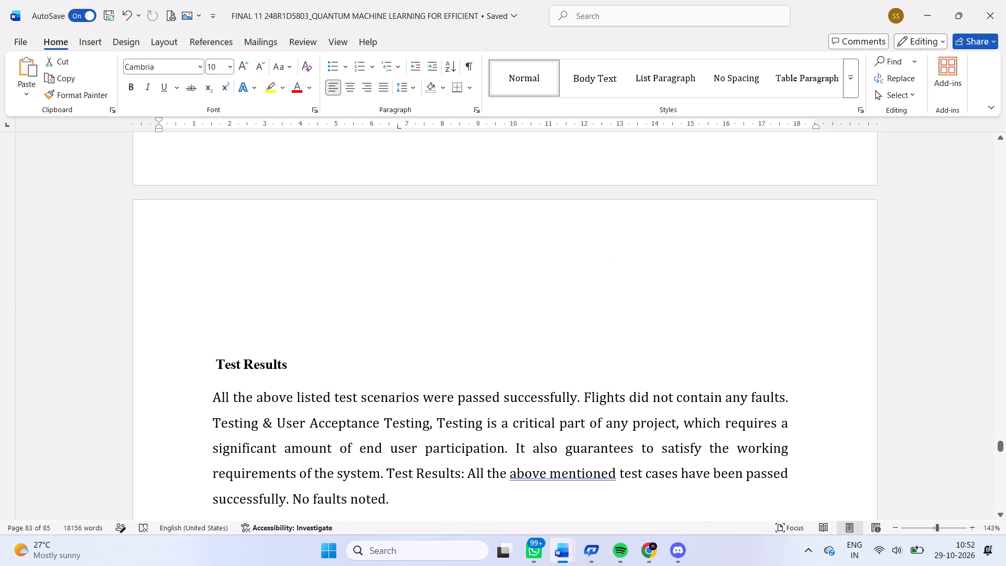
click(237, 309)
key(BackSpace)
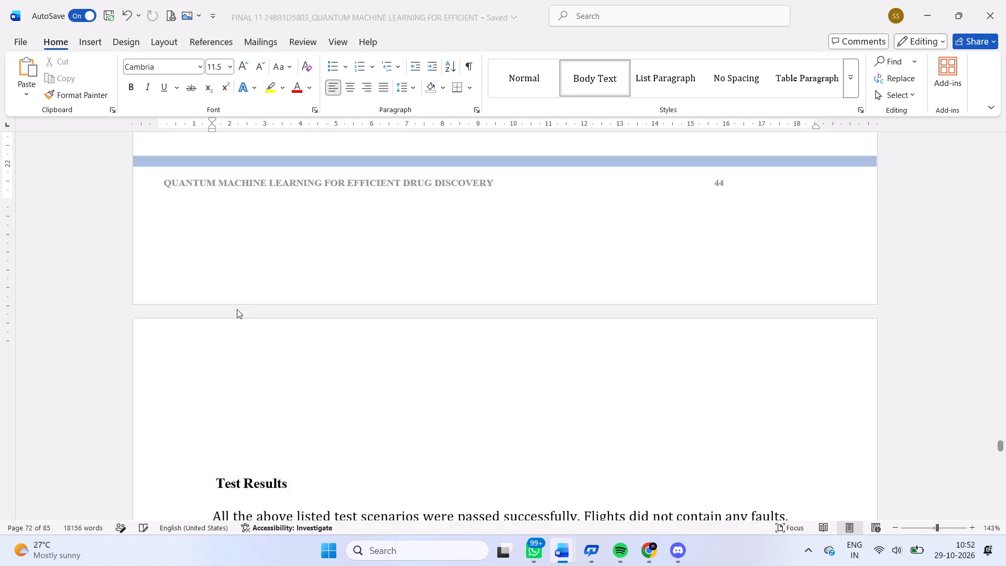
Examine page tops, spacing and footers from the Test Results page back through Functional test and the Chapter 8 title page to the bulleted pages before it.
scroll(299, 377, up, 2)
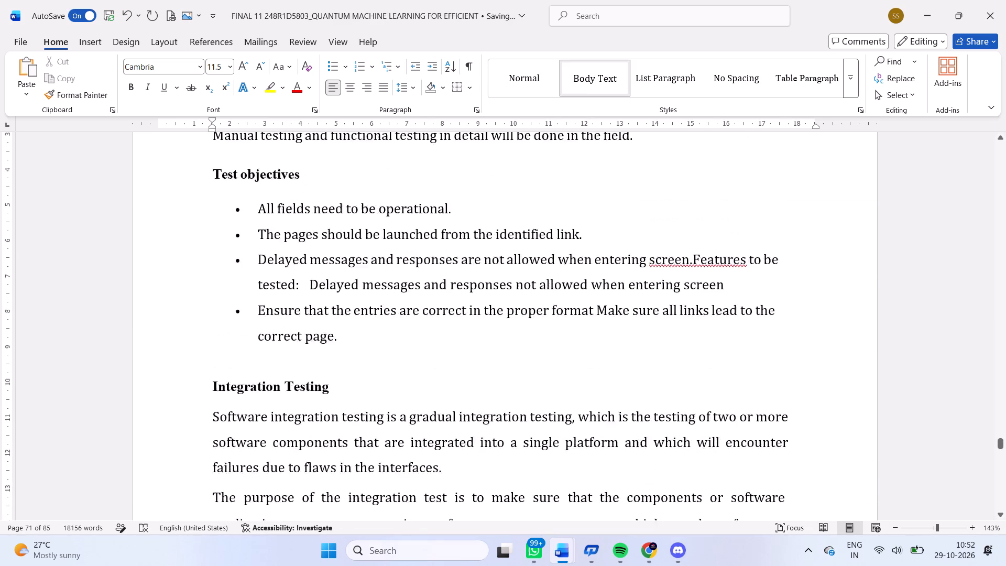
scroll(299, 377, up, 3)
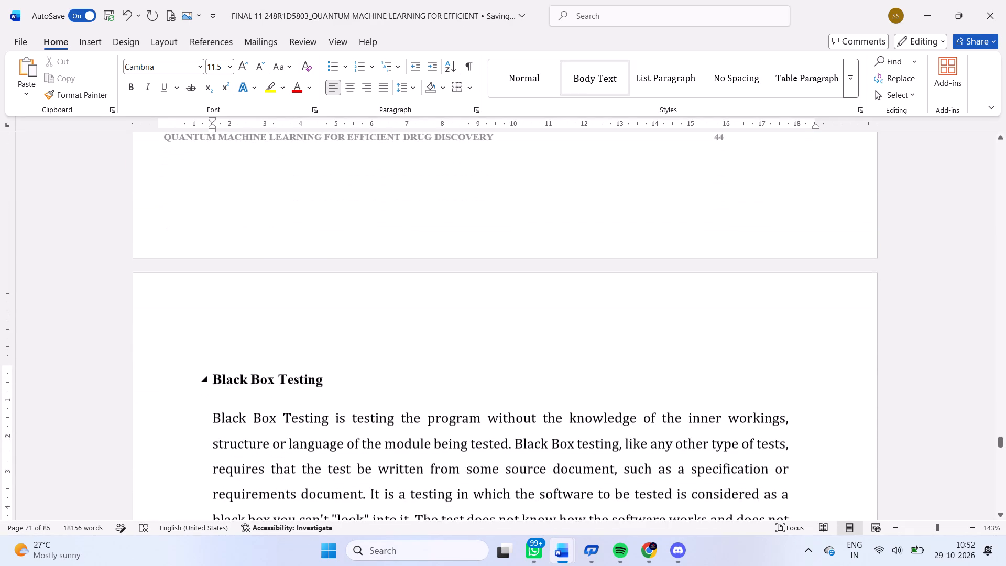
scroll(299, 377, up, 2)
scroll(299, 377, down, 2)
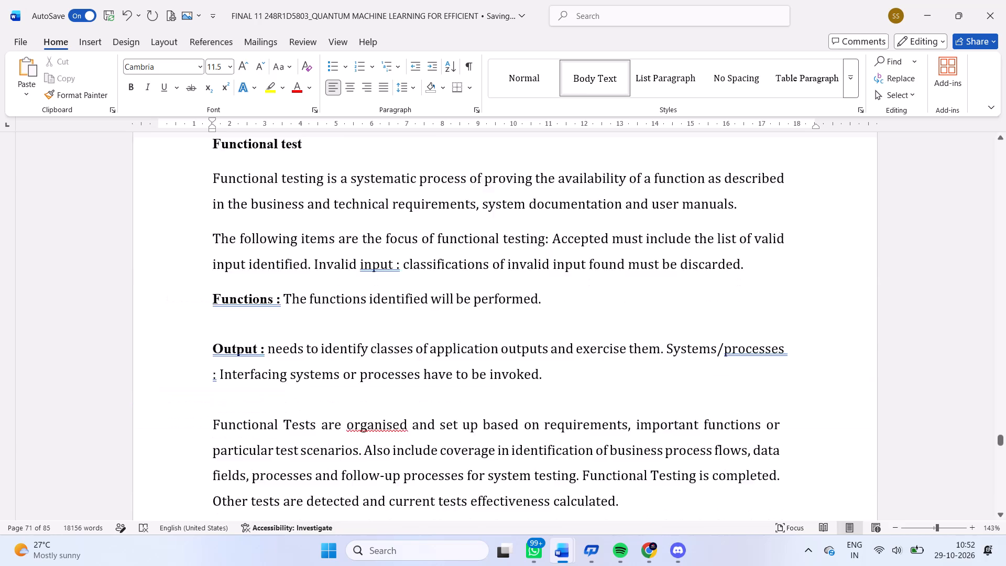
scroll(299, 377, up, 3)
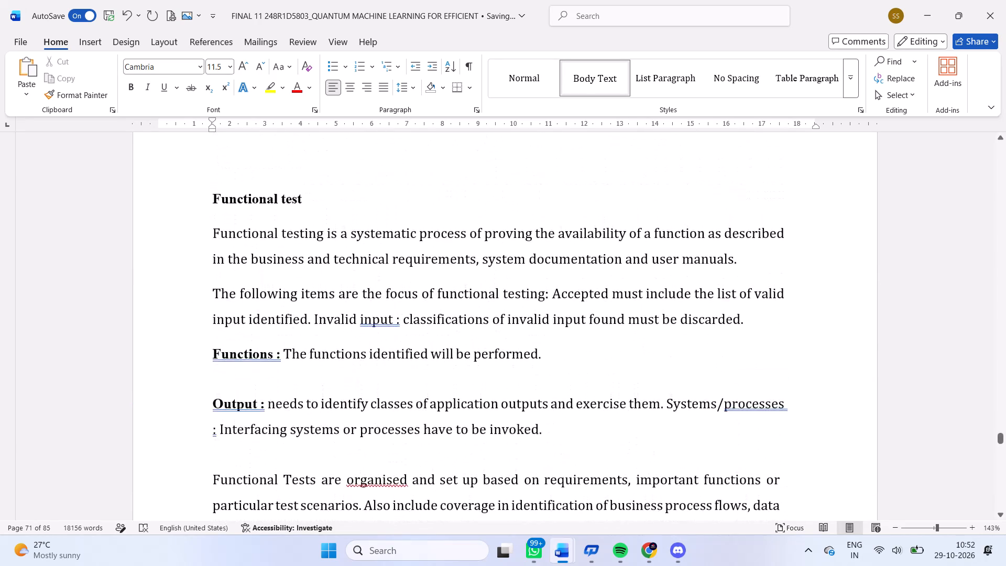
scroll(299, 377, up, 1)
click(212, 271)
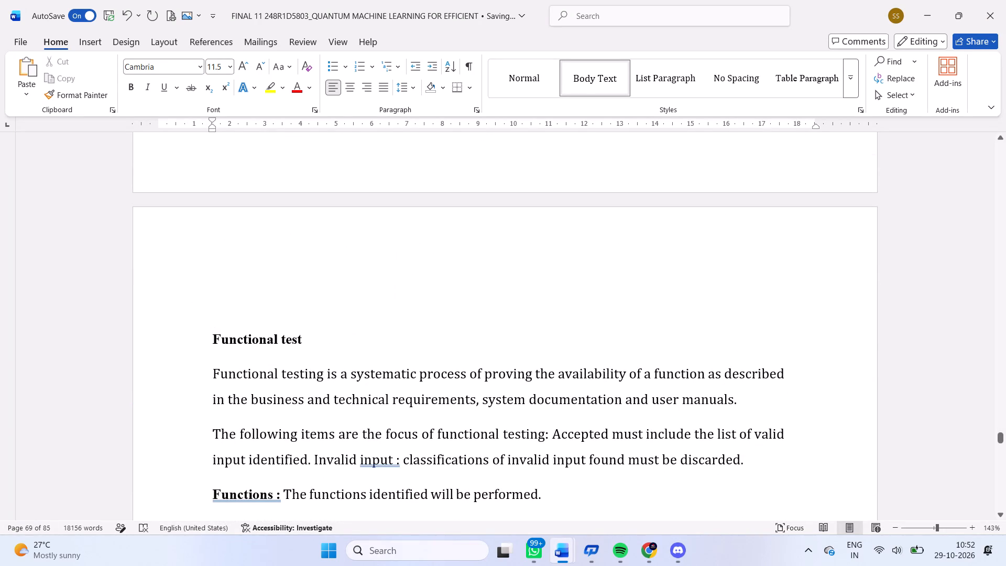
click(225, 286)
click(225, 286)
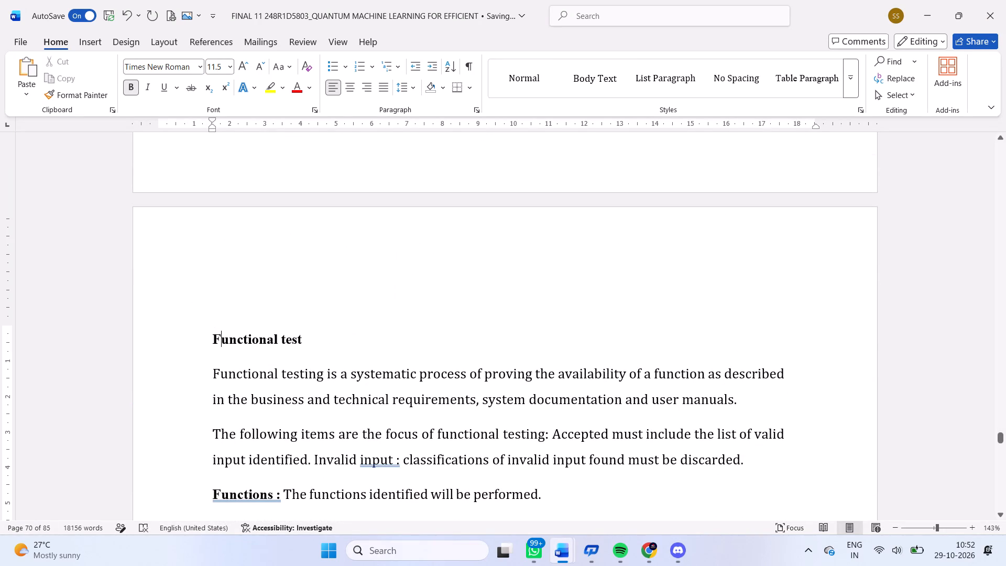
scroll(299, 330, up, 5)
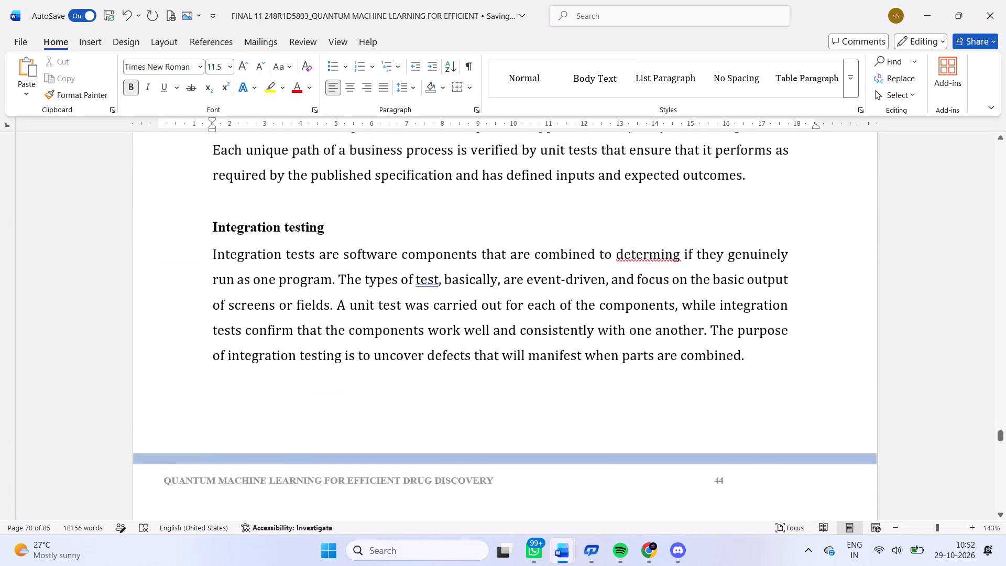
scroll(299, 330, up, 3)
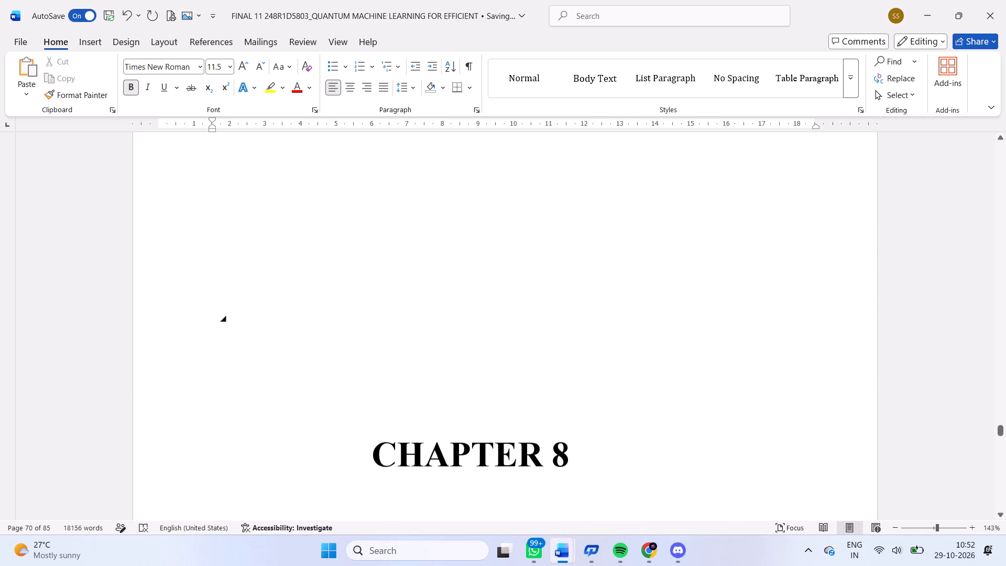
scroll(299, 330, up, 4)
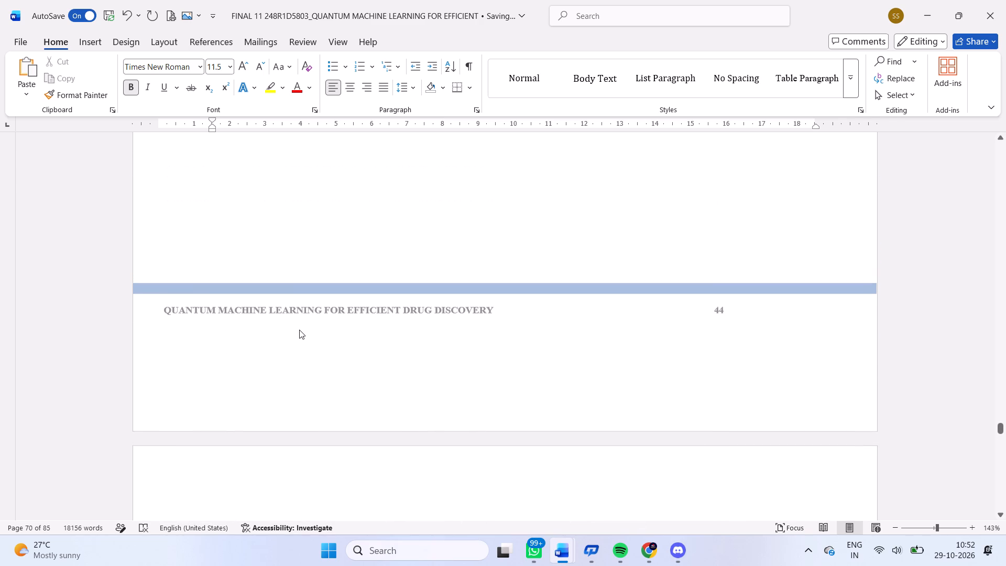
scroll(299, 330, up, 3)
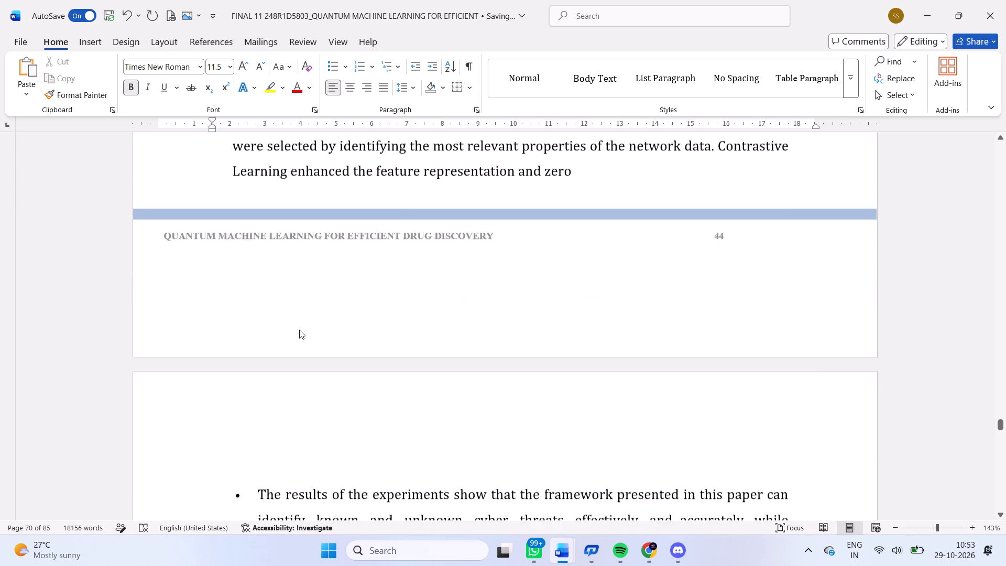
scroll(299, 330, up, 1)
Reduce the left indent of the bullet beginning "The results of the experiments" to about 2 cm, aligning it with the preceding bullets.
scroll(299, 330, down, 1)
click(299, 330)
scroll(299, 330, down, 1)
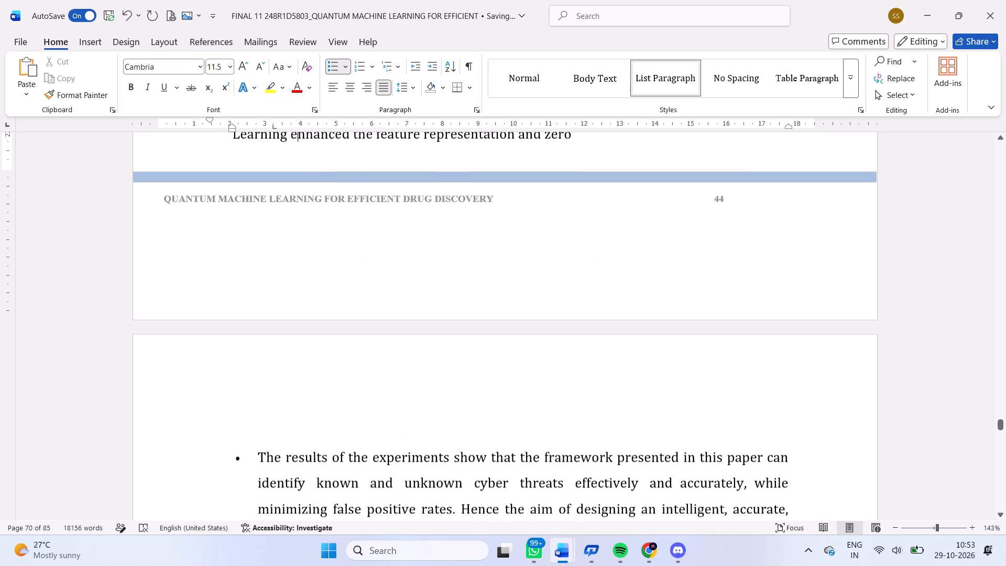
scroll(299, 330, down, 3)
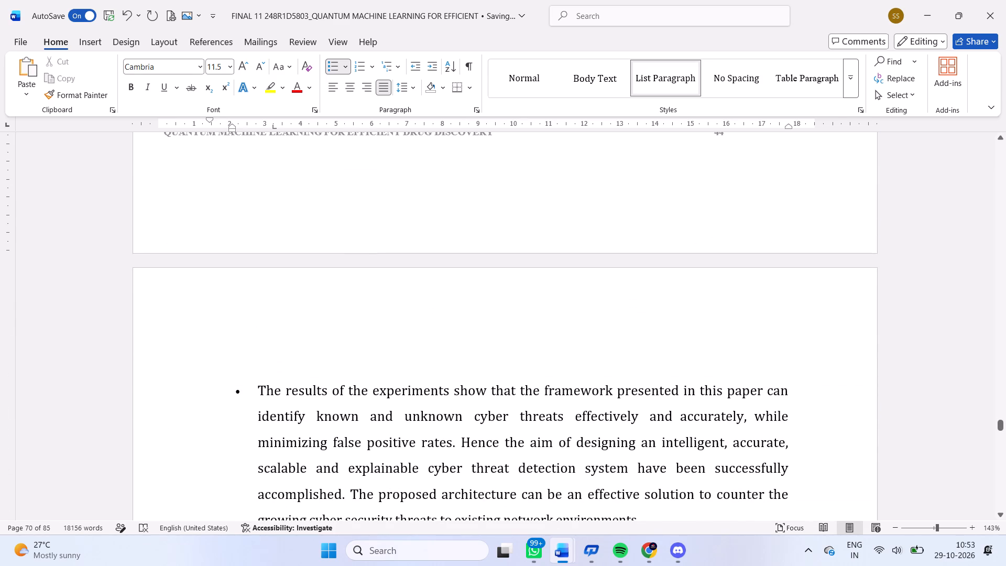
ctrl+scroll(250, 392, down, 1)
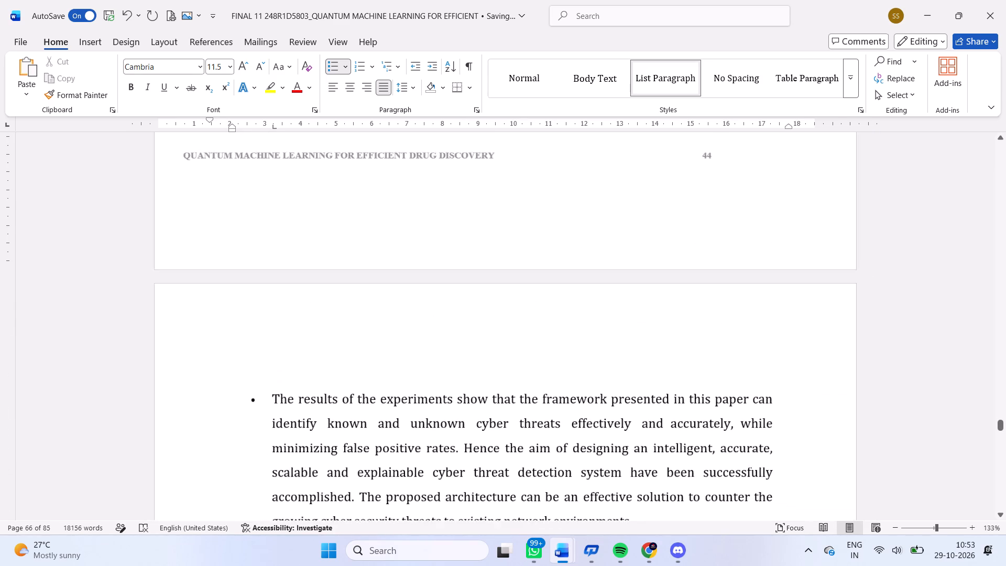
ctrl+scroll(250, 392, down, 1)
ctrl+scroll(337, 322, down, 1)
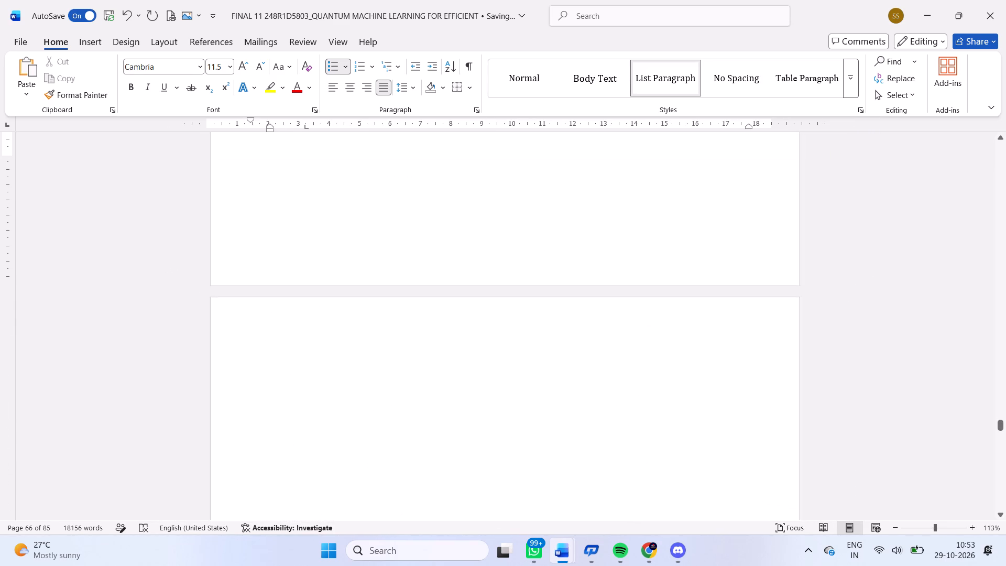
click(306, 389)
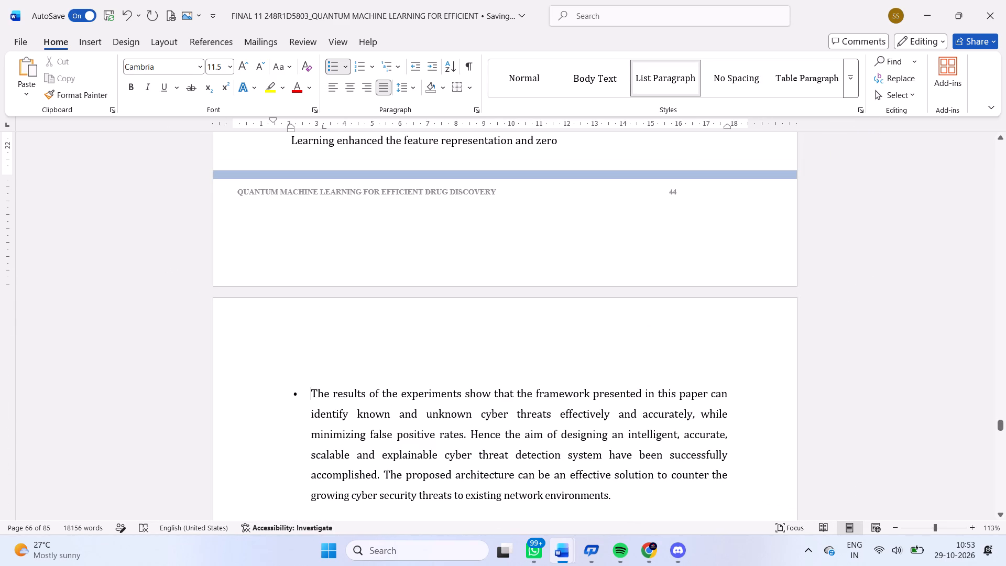
drag(307, 128, 290, 129)
scroll(378, 153, up, 1)
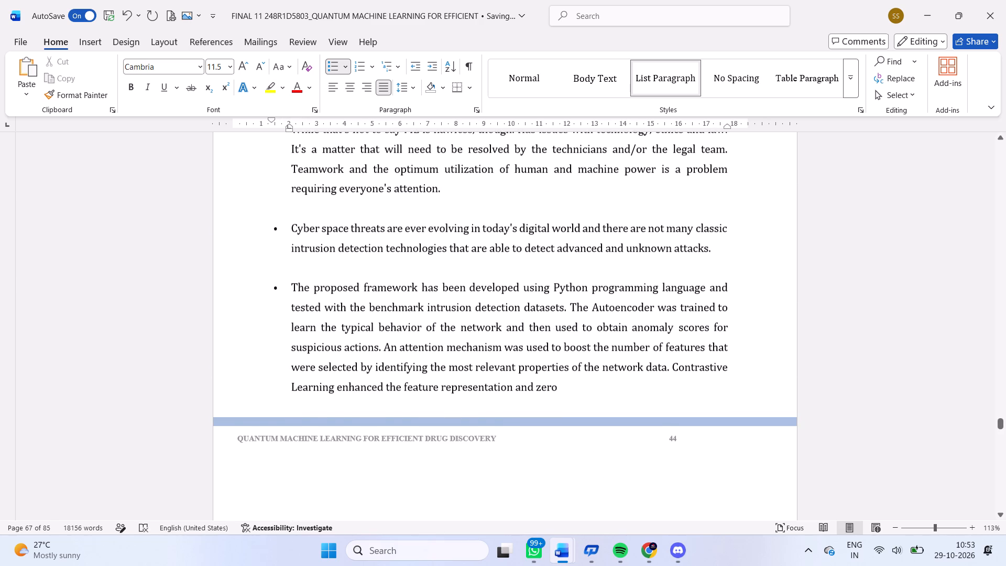
scroll(378, 153, up, 1)
scroll(378, 153, down, 2)
scroll(378, 153, up, 1)
scroll(378, 153, down, 2)
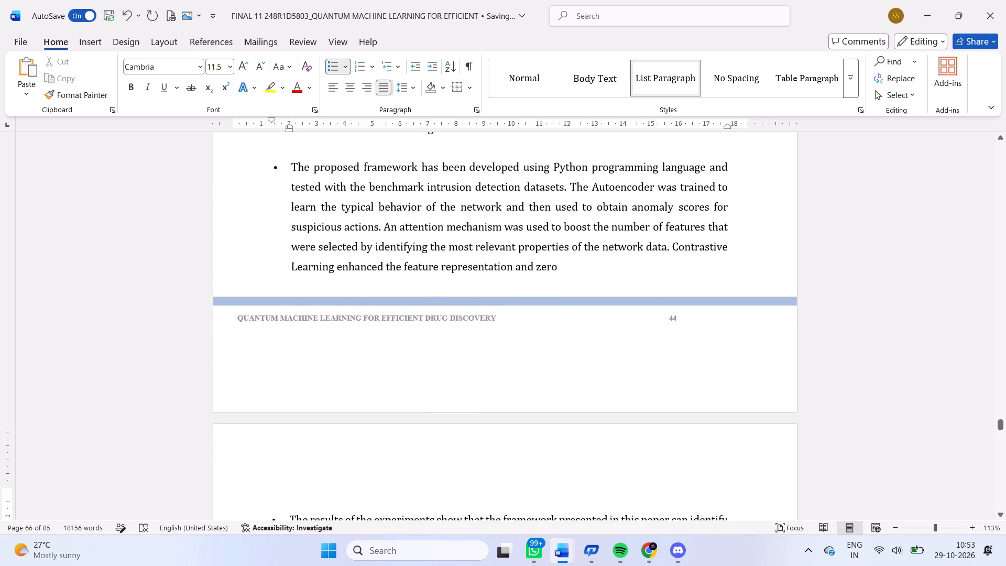
ctrl+scroll(378, 153, down, 1)
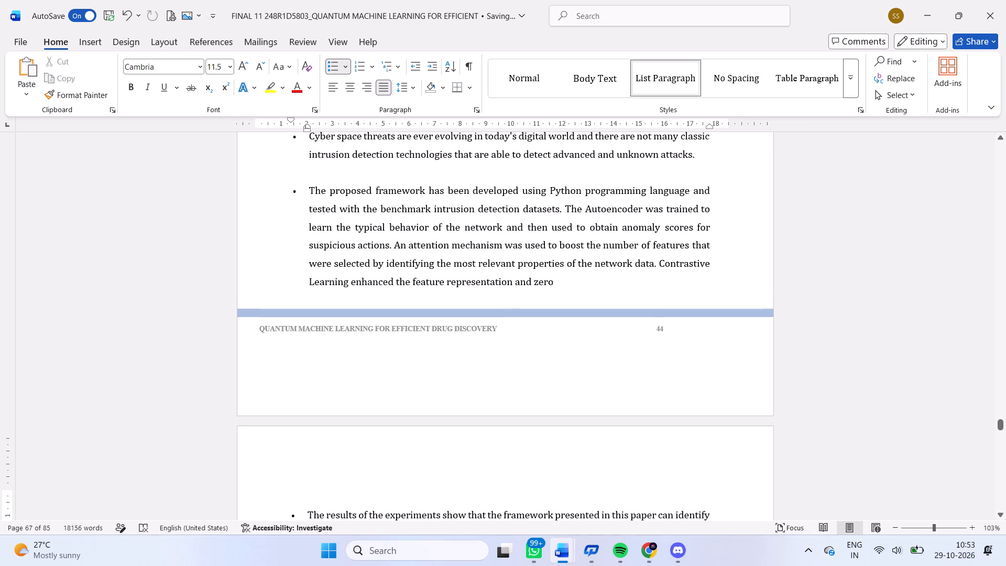
Review the pages from the bulleted testing results back through the Python sections to the report cover.
scroll(378, 153, up, 5)
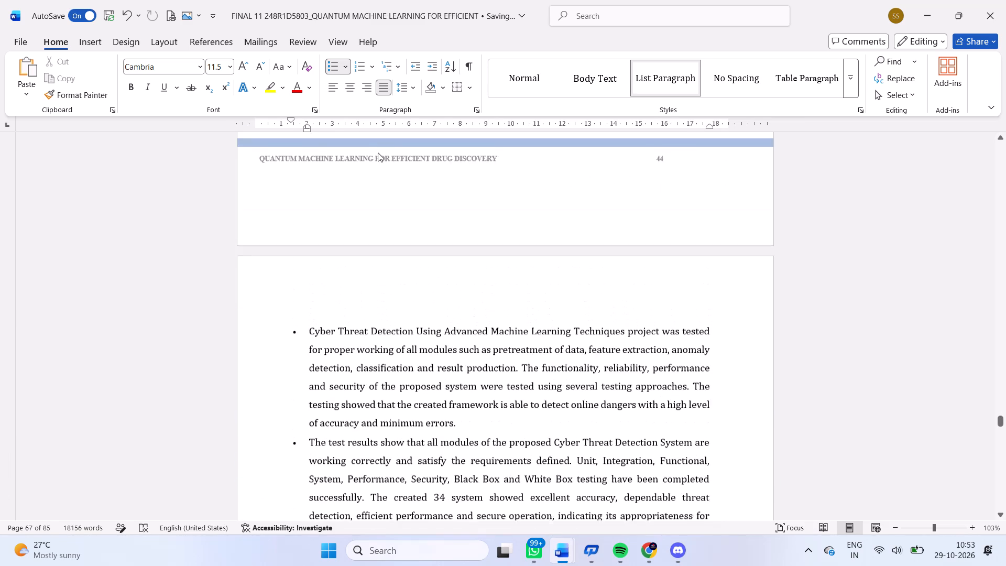
scroll(378, 153, up, 4)
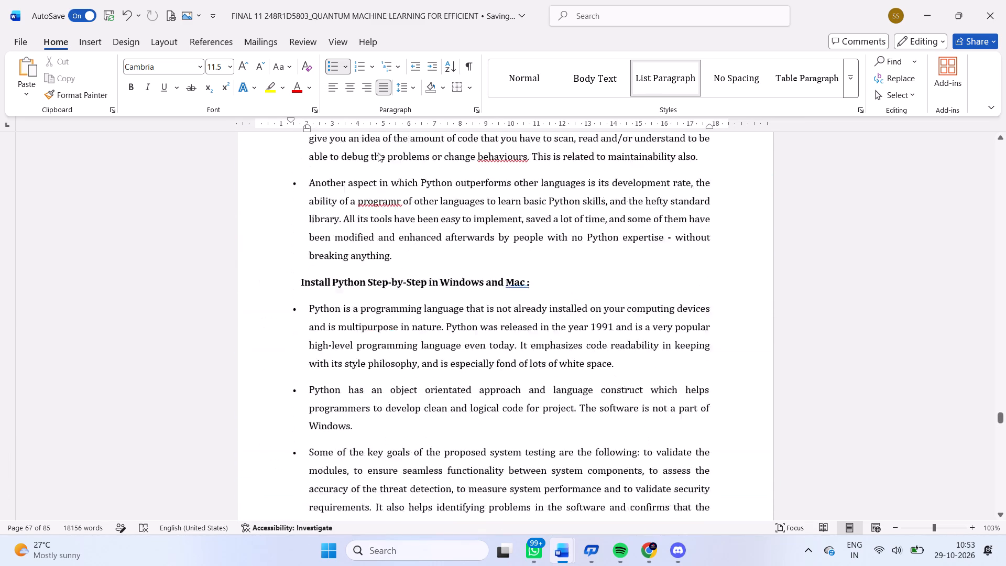
scroll(378, 153, up, 1)
scroll(378, 153, up, 20)
scroll(378, 153, up, 6)
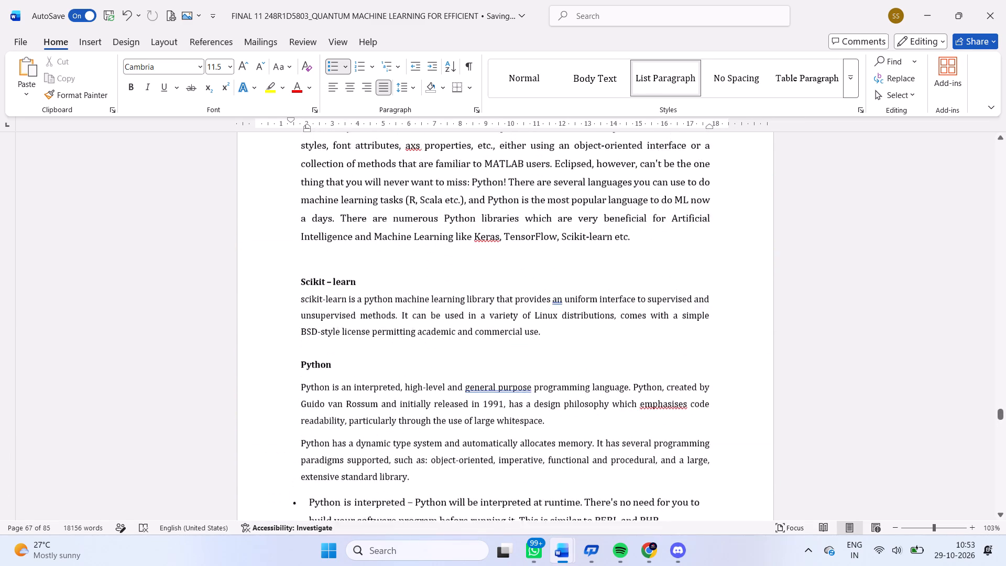
scroll(378, 153, up, 19)
scroll(378, 153, up, 7)
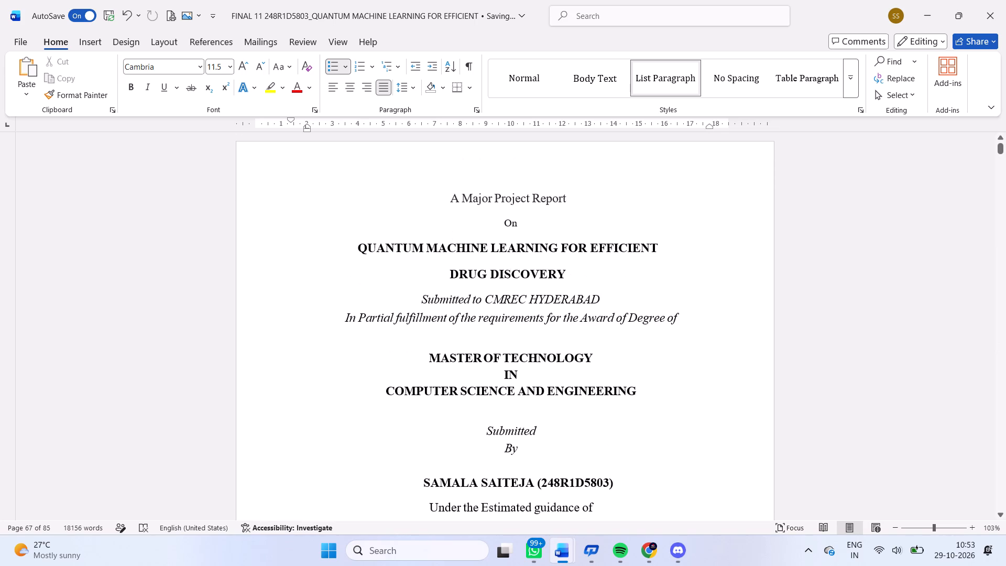
Review the front matter layout from the cover through the certificate, declaration and acknowledgment to the abstract's keywords.
scroll(378, 153, down, 5)
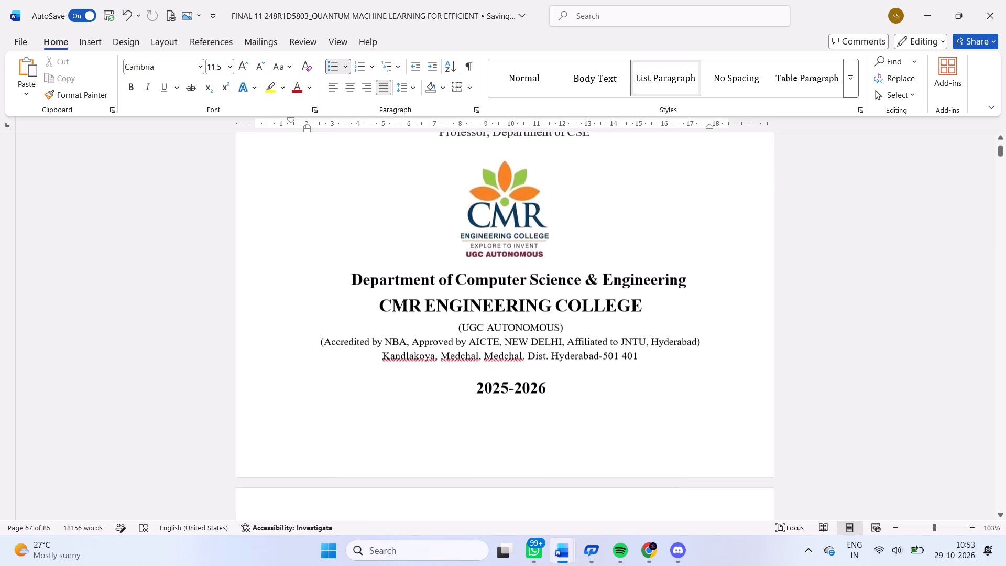
scroll(378, 153, down, 1)
scroll(250, 162, down, 1)
scroll(386, 267, down, 1)
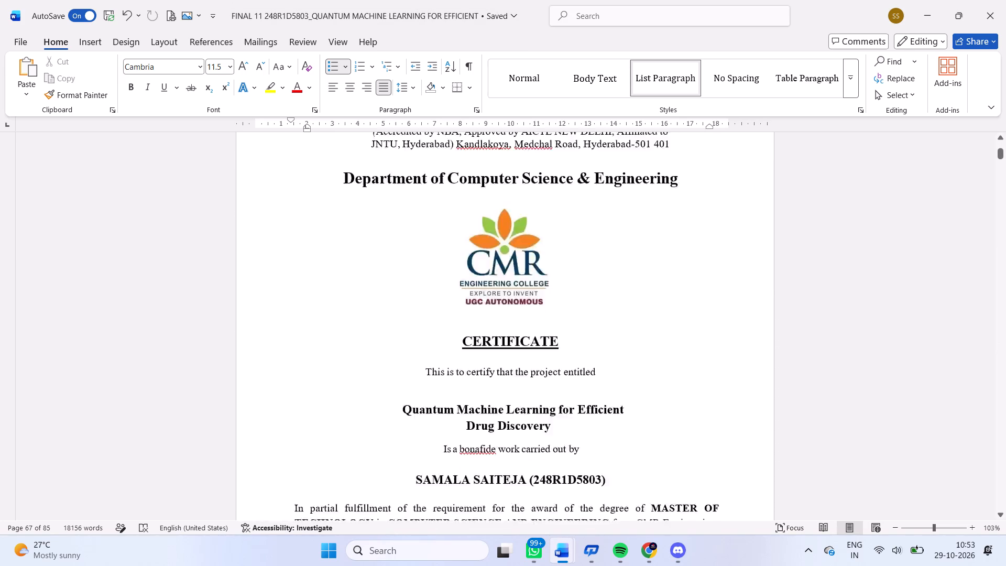
scroll(386, 267, down, 4)
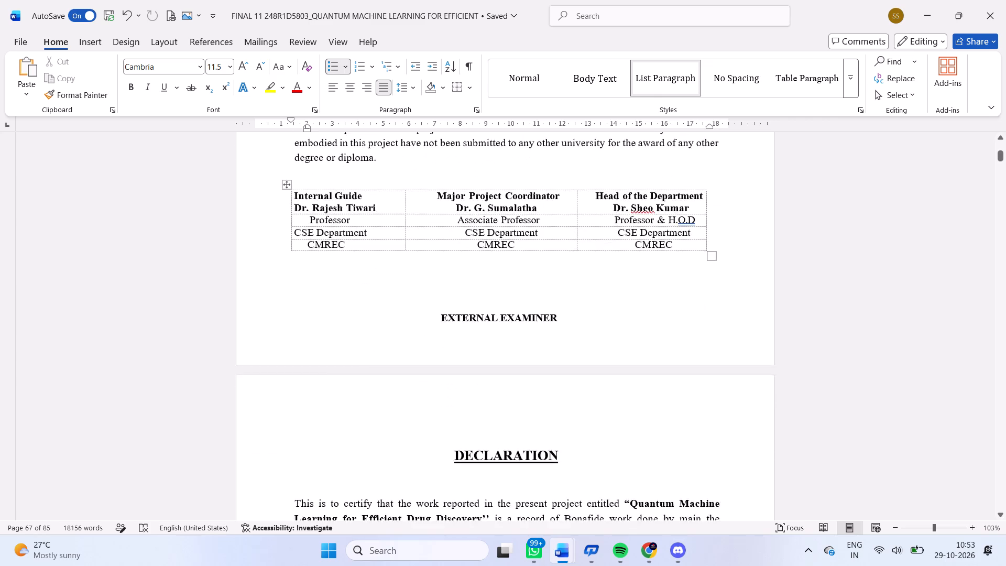
scroll(386, 267, down, 5)
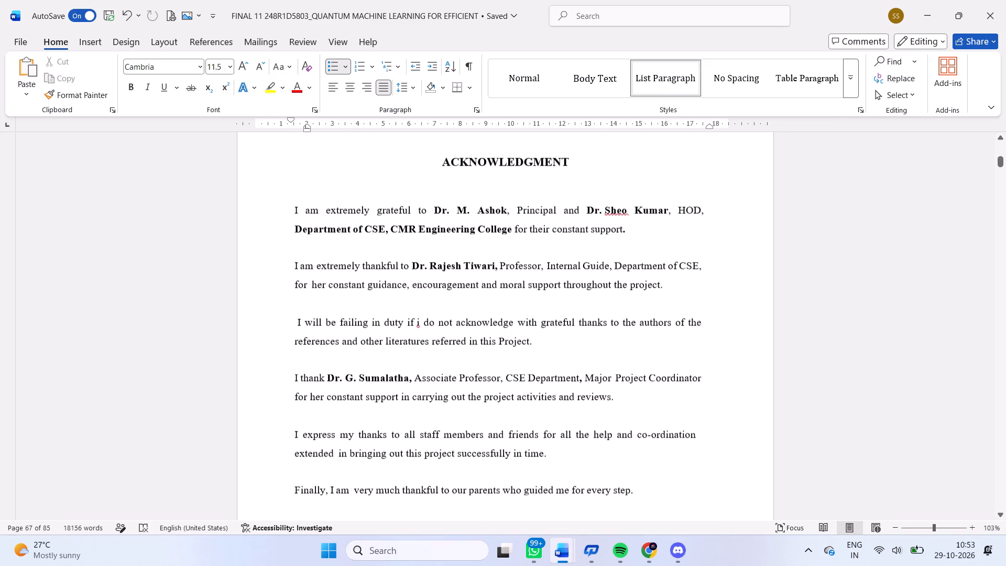
scroll(386, 267, down, 2)
scroll(386, 267, up, 1)
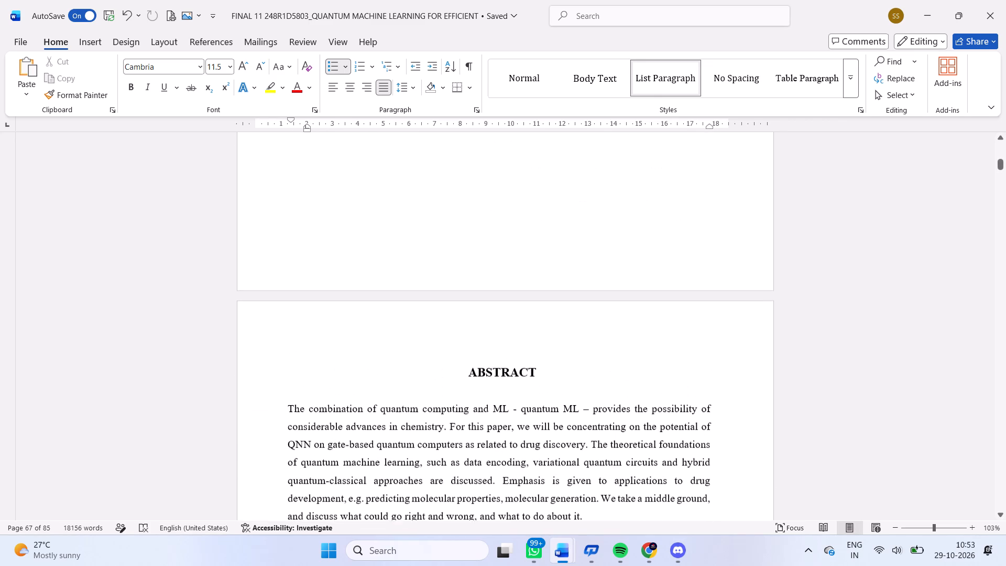
scroll(386, 267, up, 2)
scroll(408, 325, down, 1)
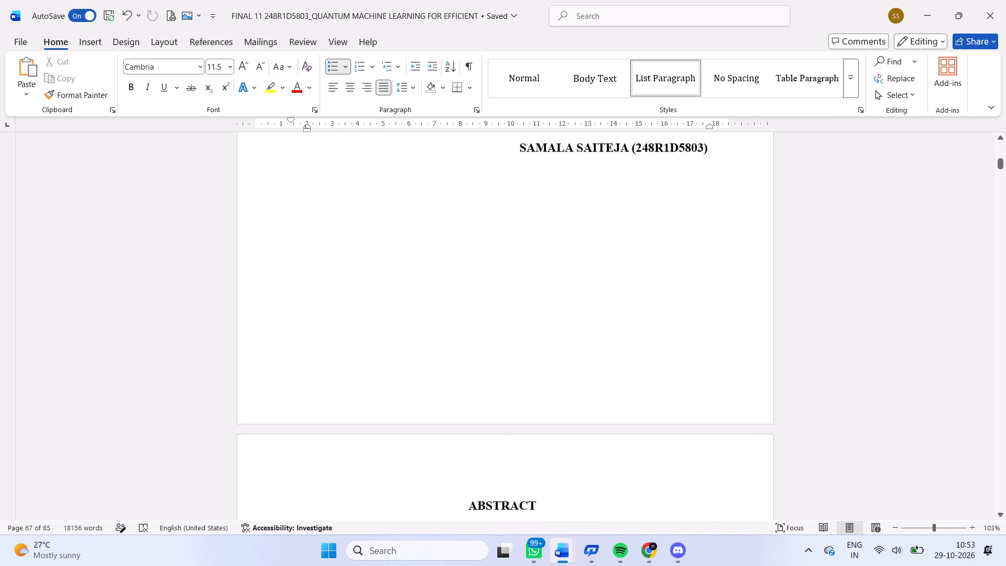
scroll(408, 325, down, 5)
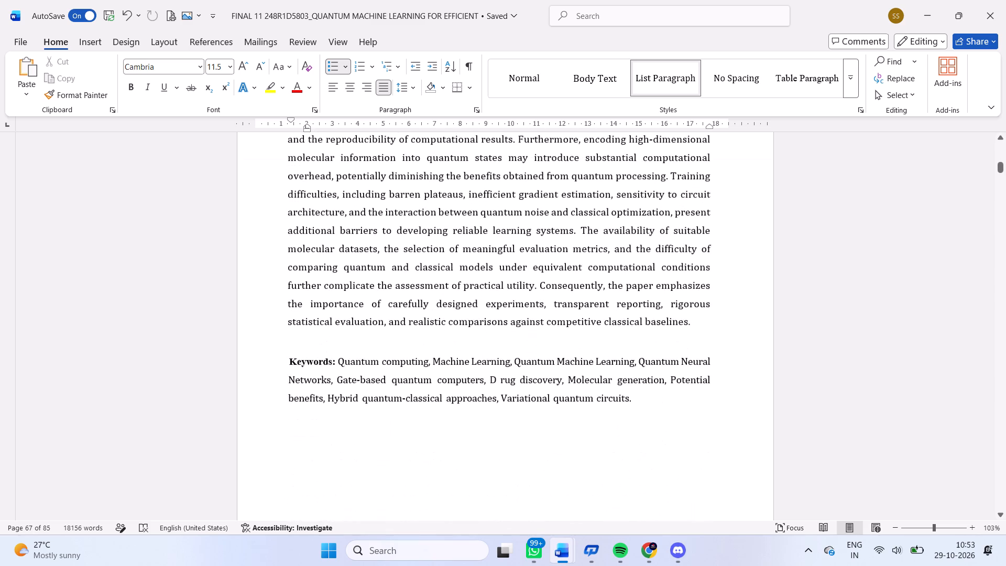
Examine the Chapter 1 title page and the Introduction pages, checking heading placement, paragraph spacing, page tops and the footer.
scroll(408, 325, down, 3)
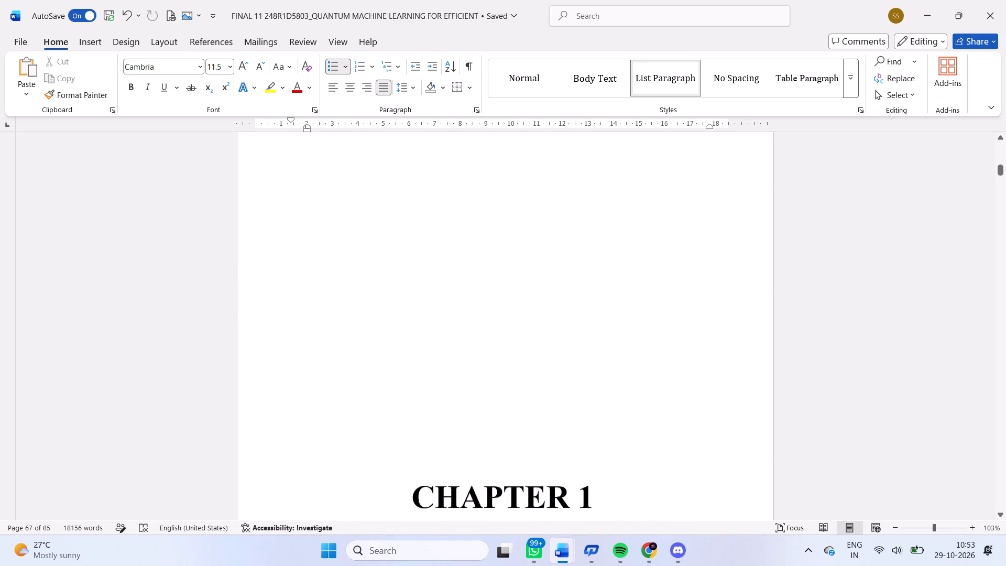
scroll(408, 325, down, 3)
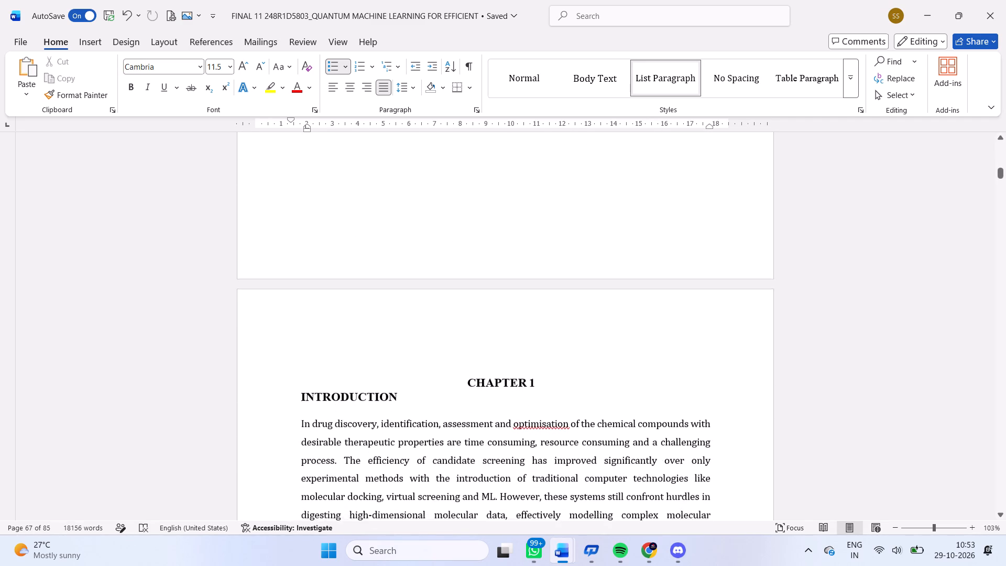
scroll(408, 325, down, 3)
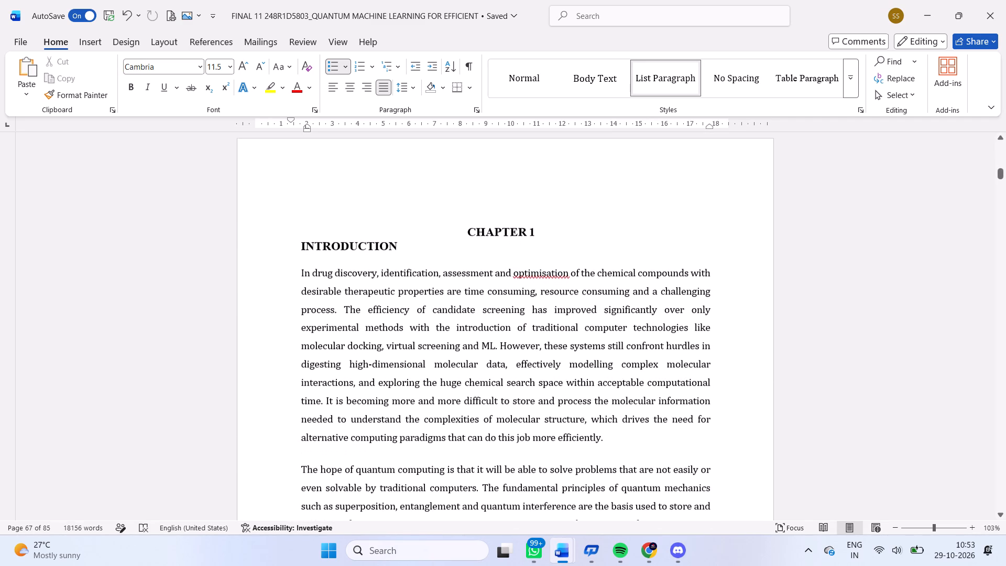
scroll(408, 325, down, 1)
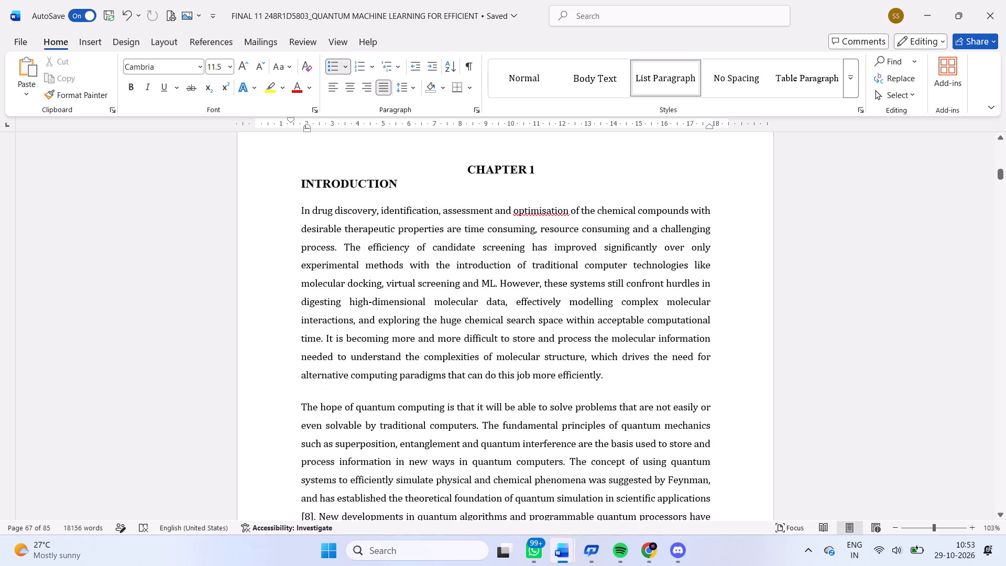
scroll(408, 325, down, 1)
scroll(483, 325, down, 1)
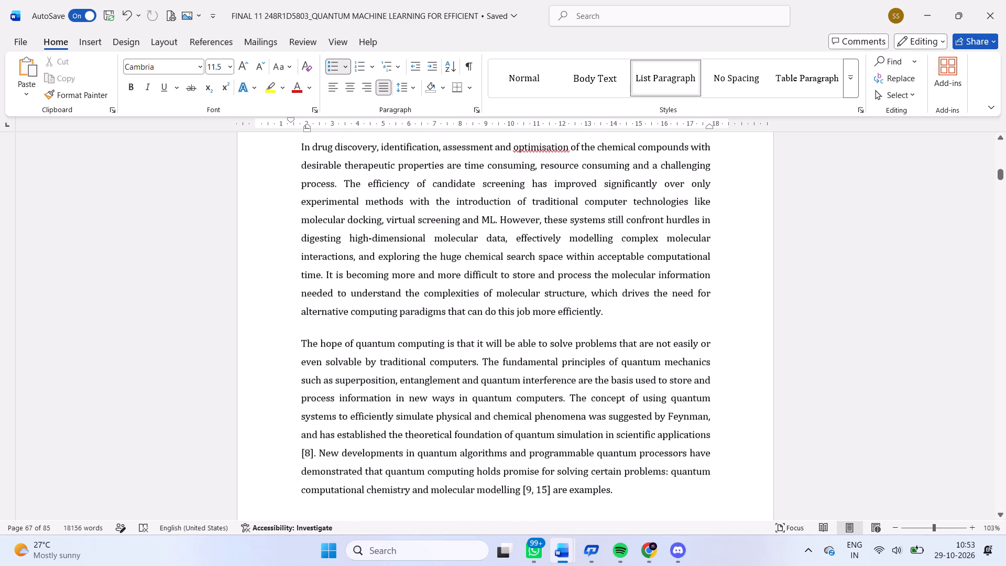
scroll(483, 325, down, 1)
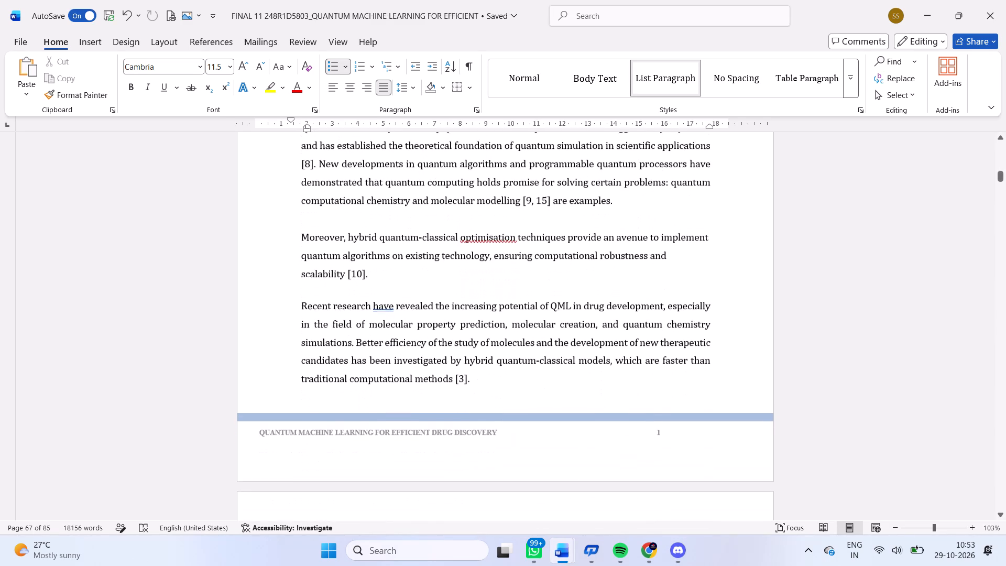
scroll(483, 325, down, 1)
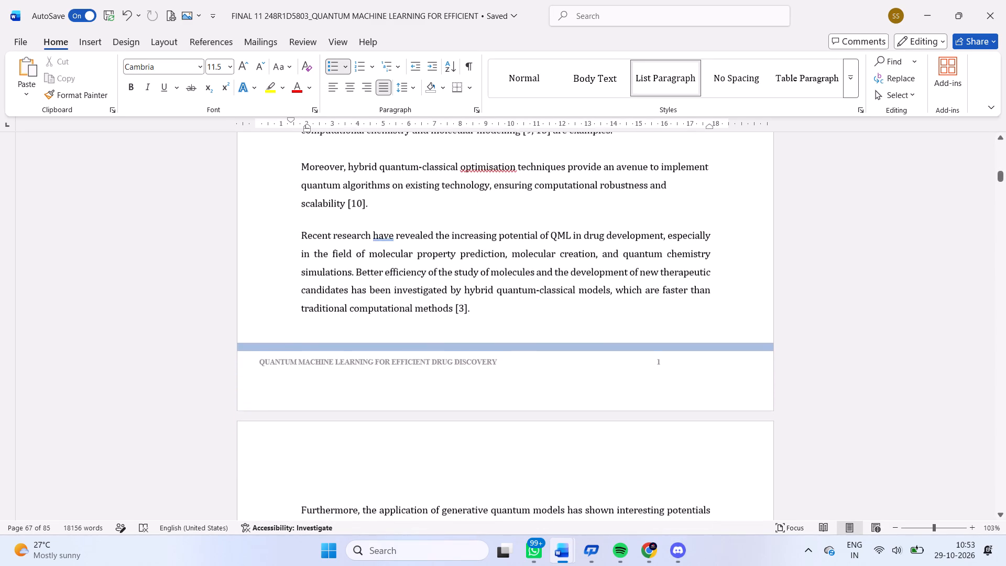
scroll(483, 325, down, 1)
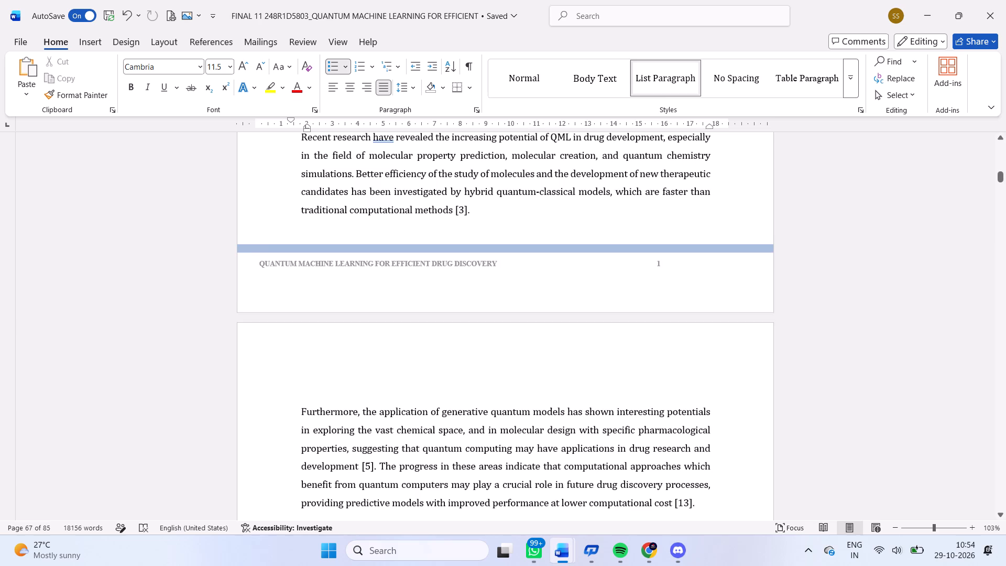
scroll(483, 325, up, 3)
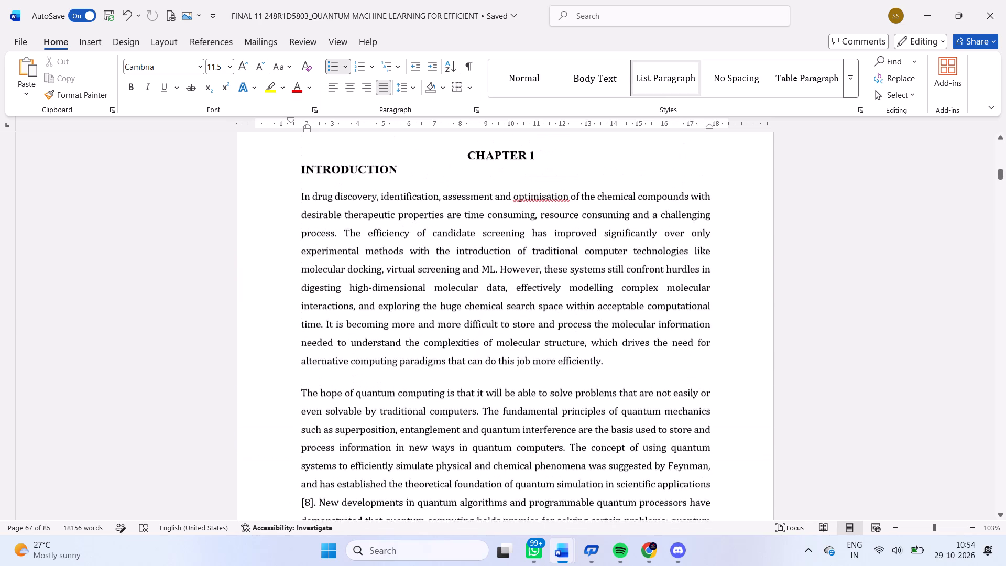
scroll(355, 368, down, 1)
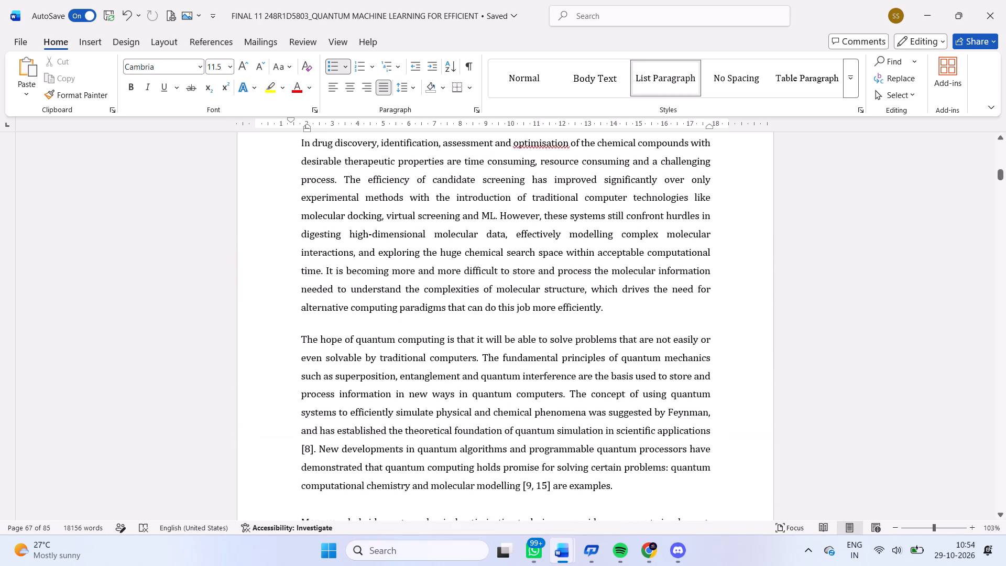
scroll(355, 368, down, 2)
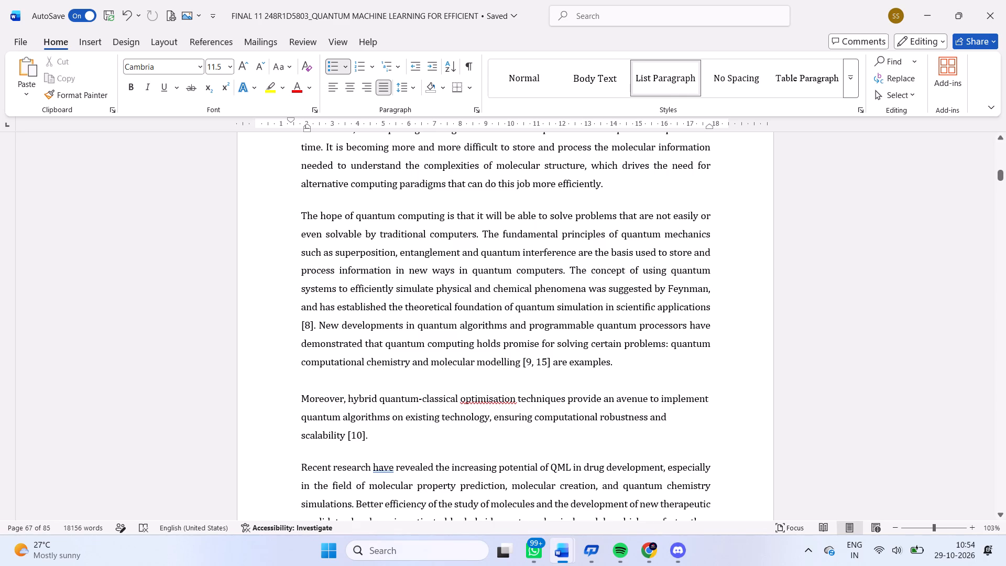
scroll(432, 331, up, 2)
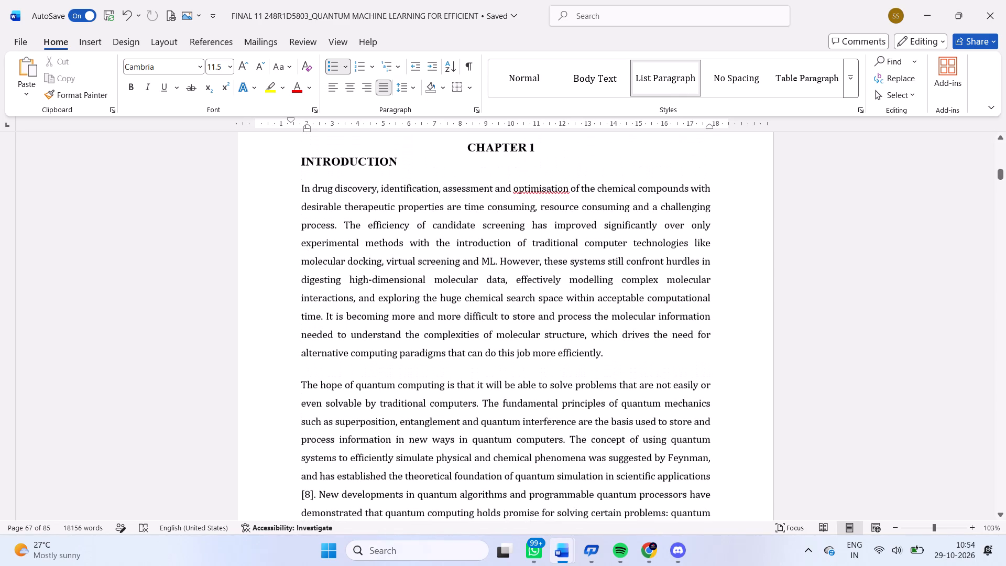
scroll(432, 331, up, 1)
scroll(432, 331, down, 2)
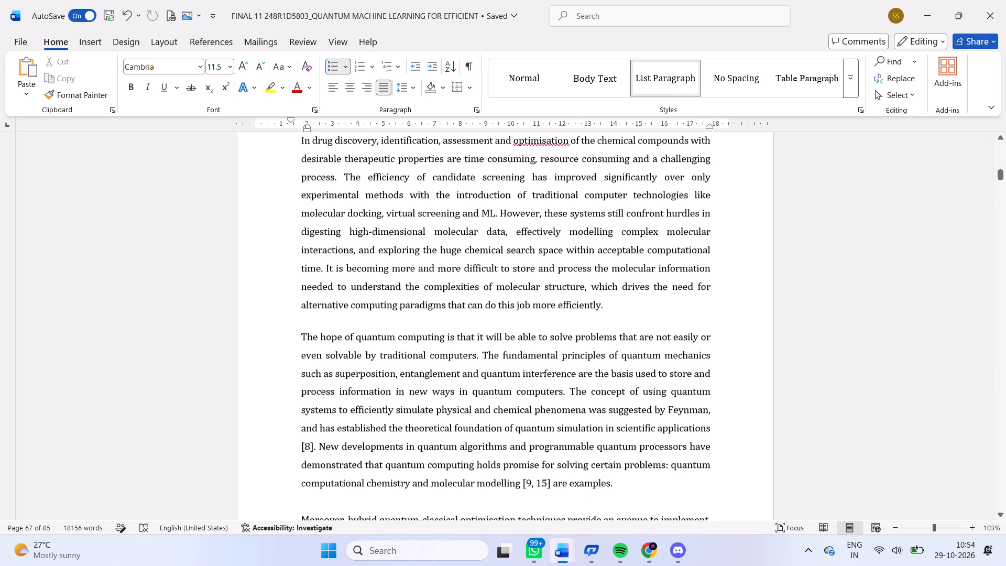
scroll(432, 331, down, 2)
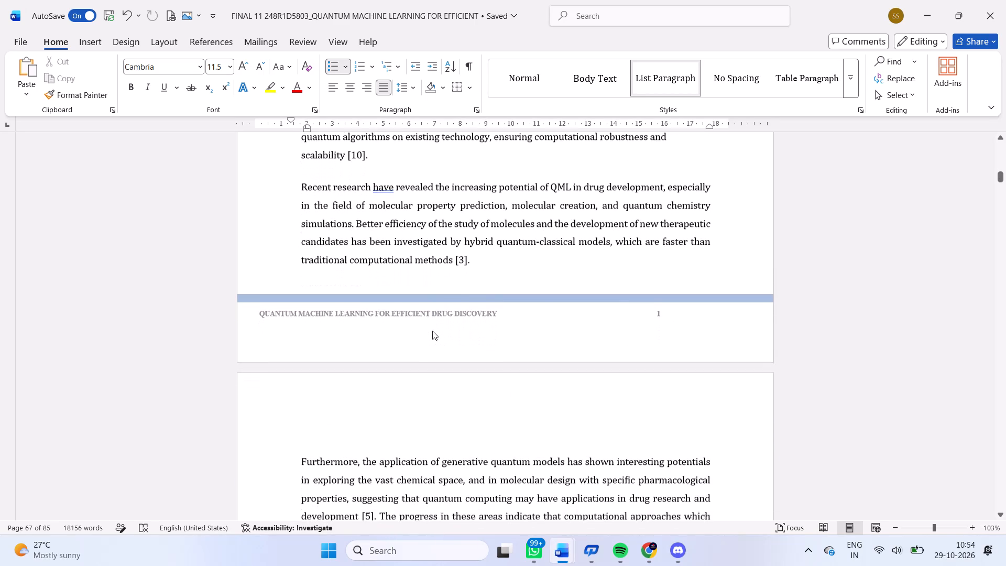
scroll(432, 331, down, 2)
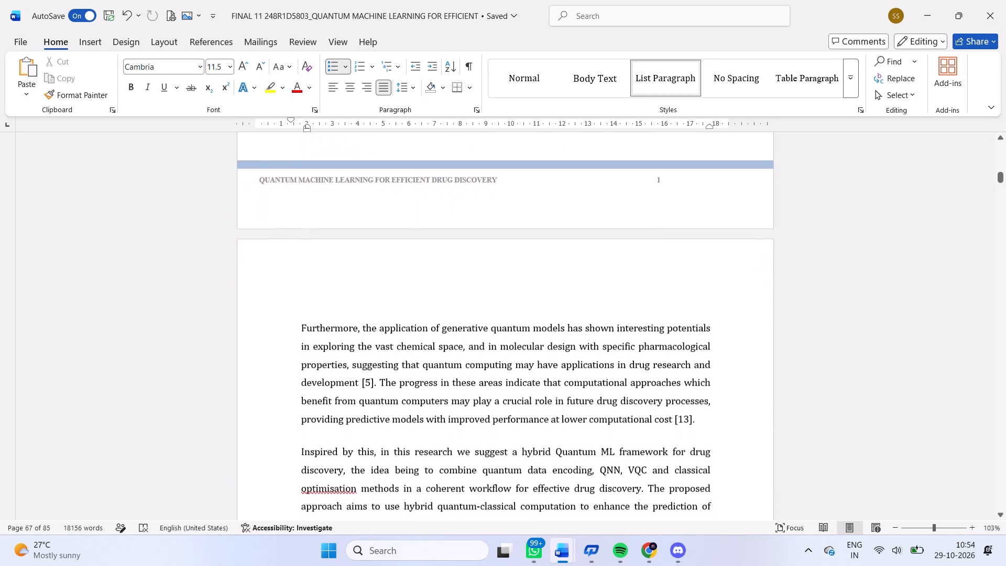
scroll(432, 331, up, 2)
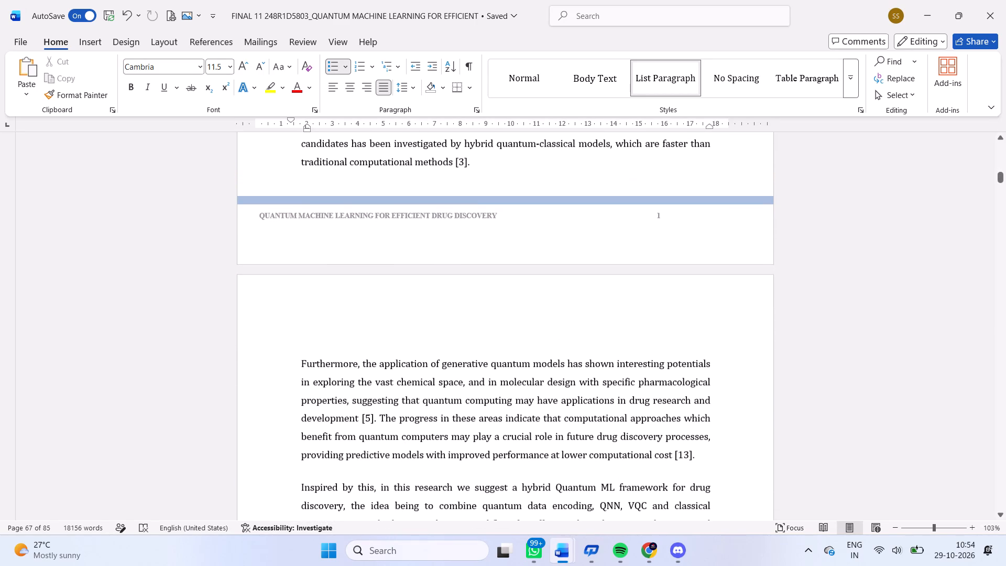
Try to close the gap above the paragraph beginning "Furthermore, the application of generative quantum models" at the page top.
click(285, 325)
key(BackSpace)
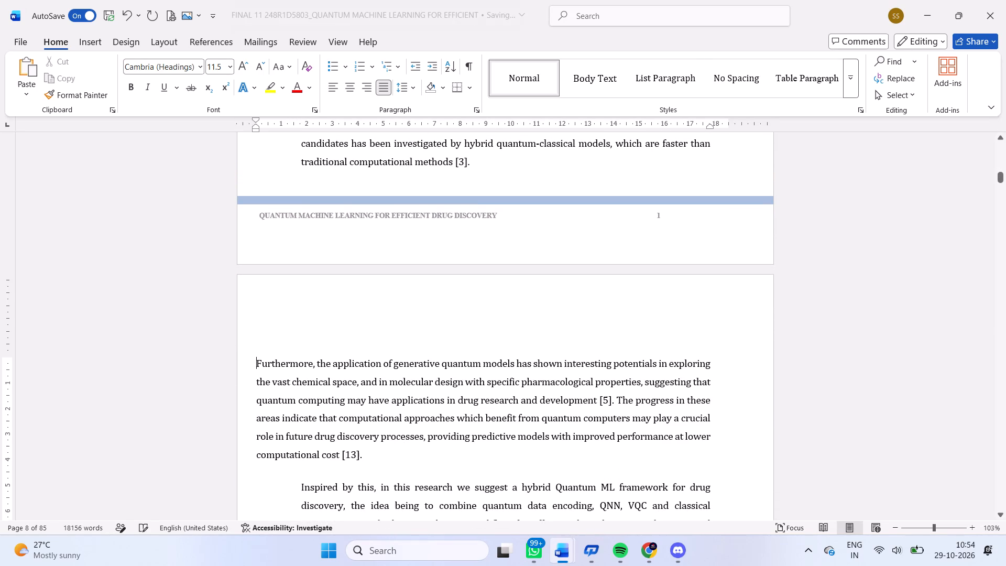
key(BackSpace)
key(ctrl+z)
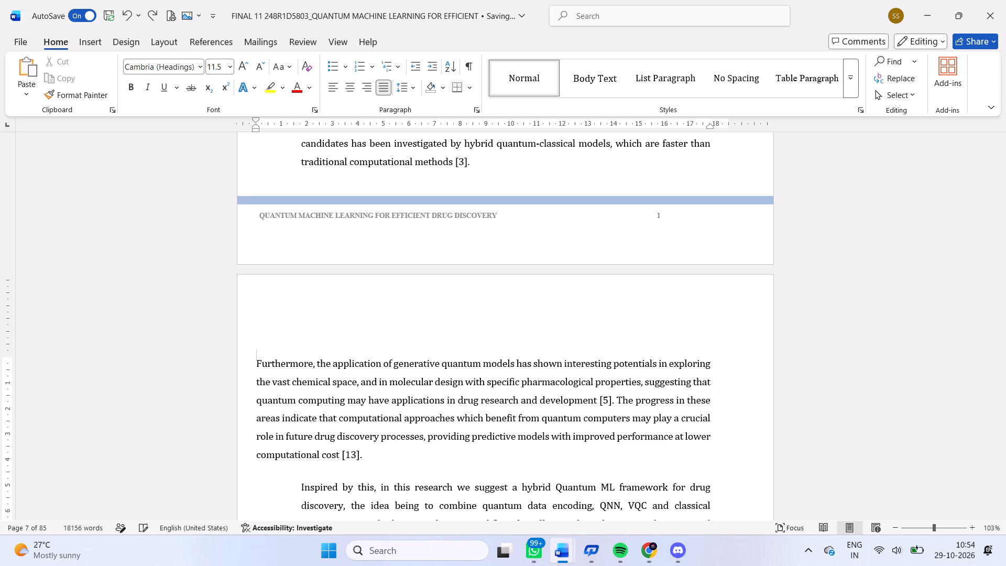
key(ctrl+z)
Examine the spacing, page tops and footers from the second Introduction page through Project Overview, Purpose, Scope and Features.
scroll(422, 315, down, 1)
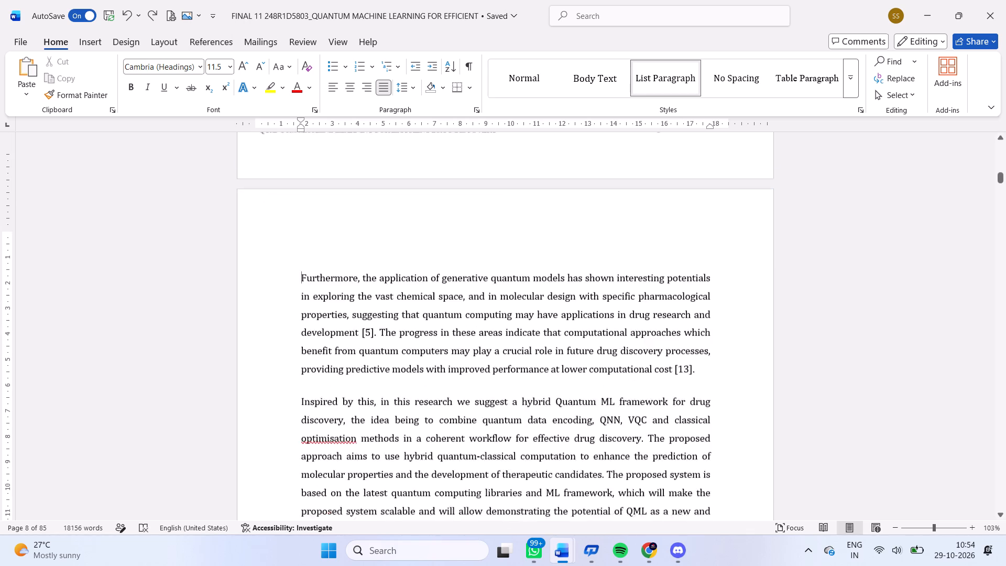
scroll(422, 315, down, 1)
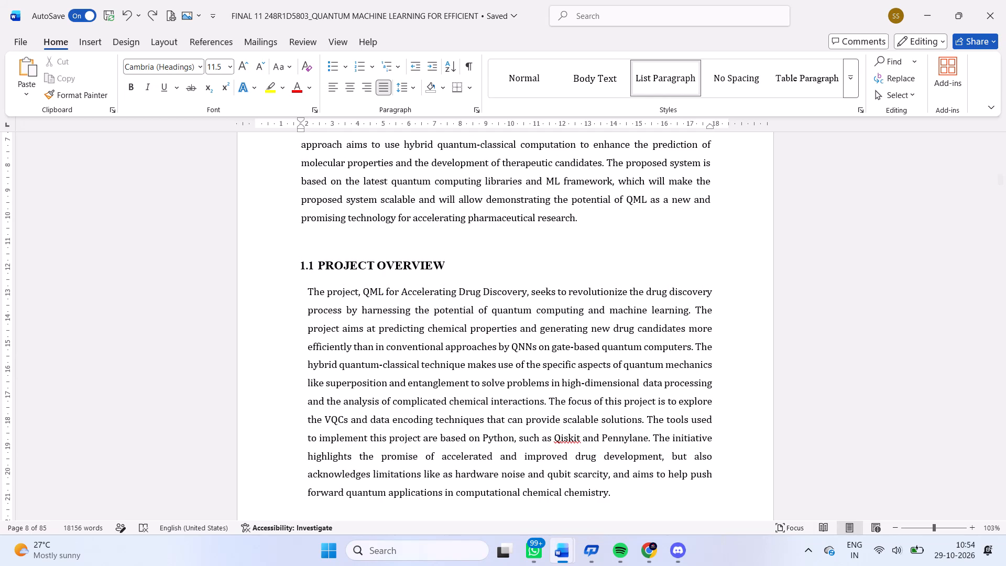
scroll(422, 315, down, 1)
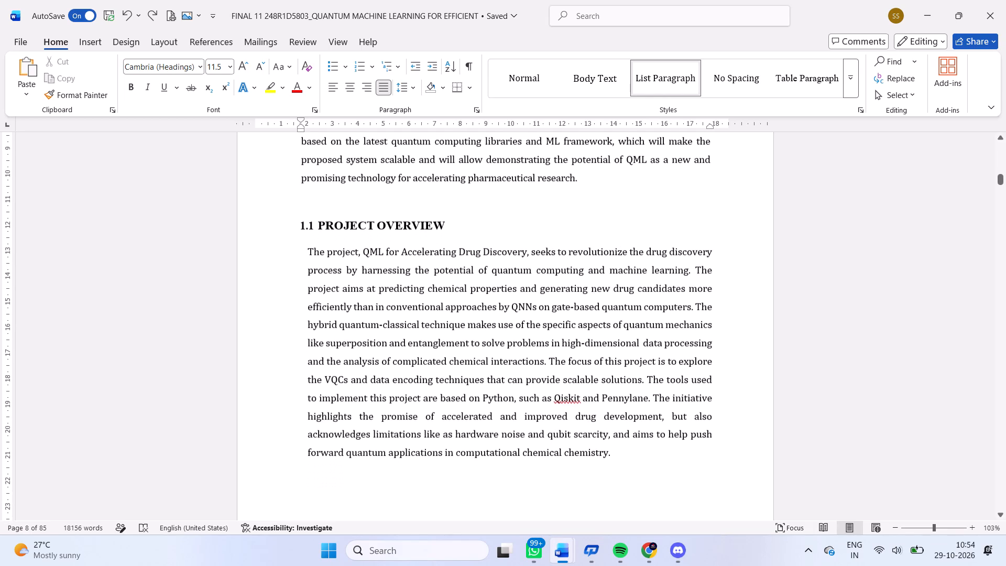
right_click(422, 315)
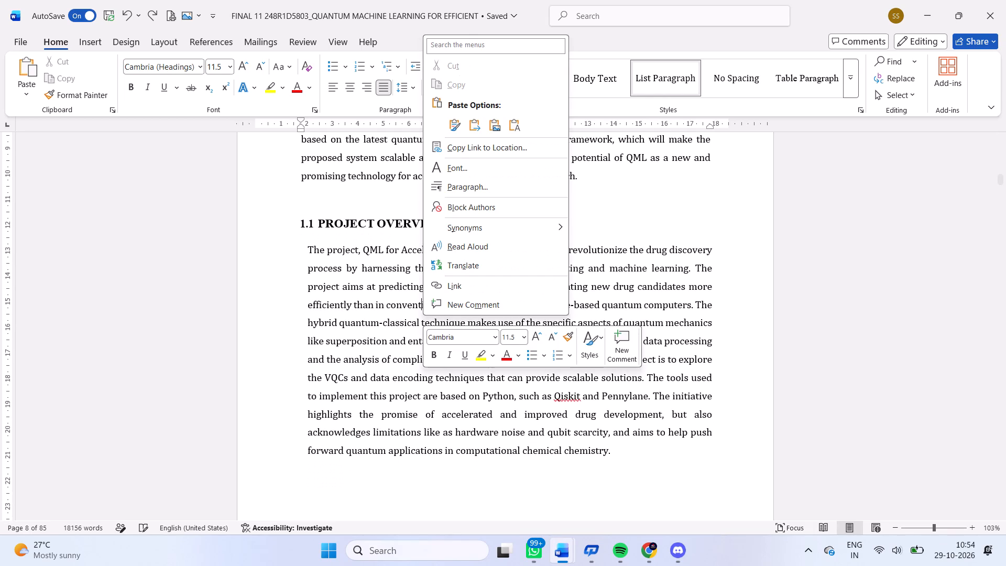
click(682, 227)
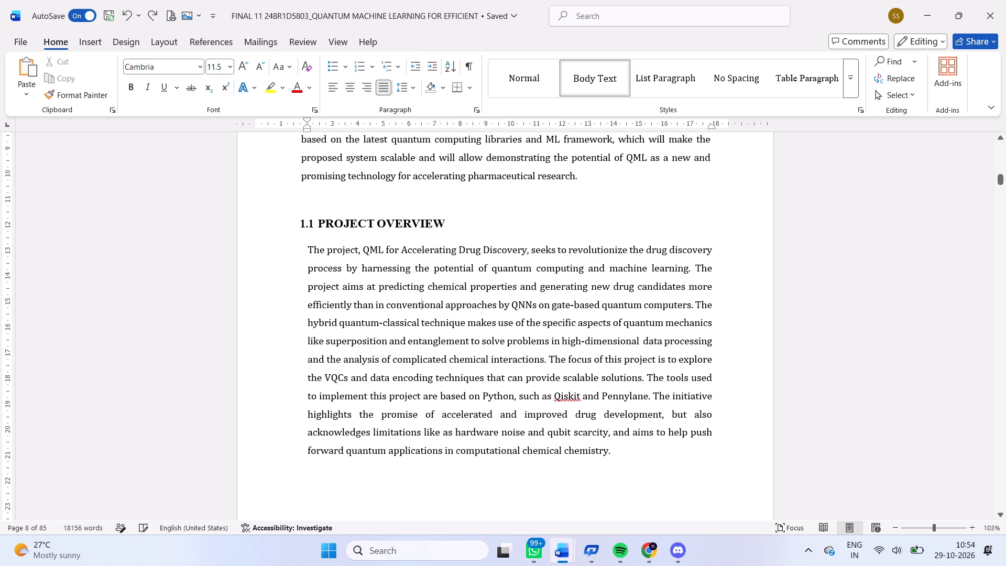
scroll(531, 265, down, 2)
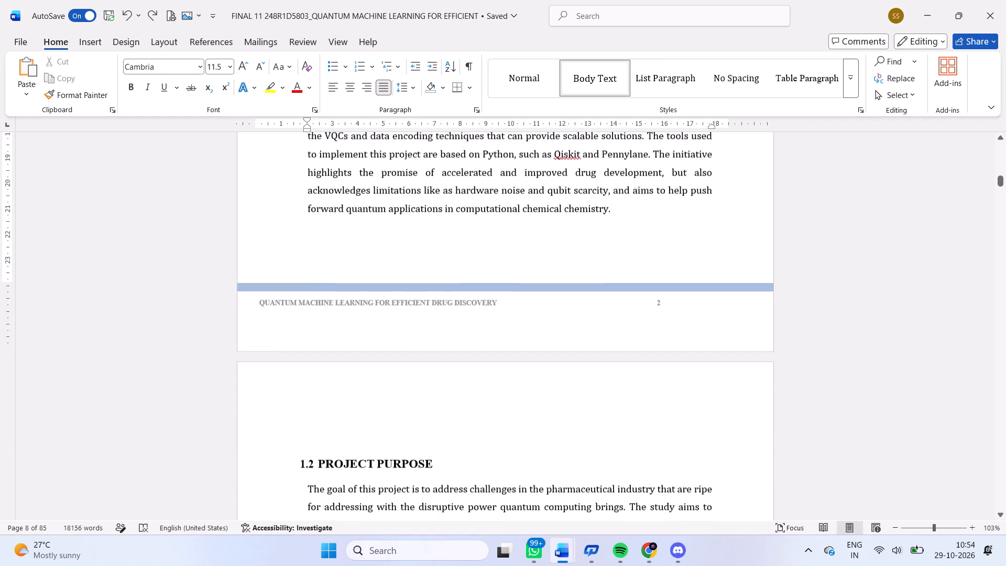
scroll(531, 265, down, 5)
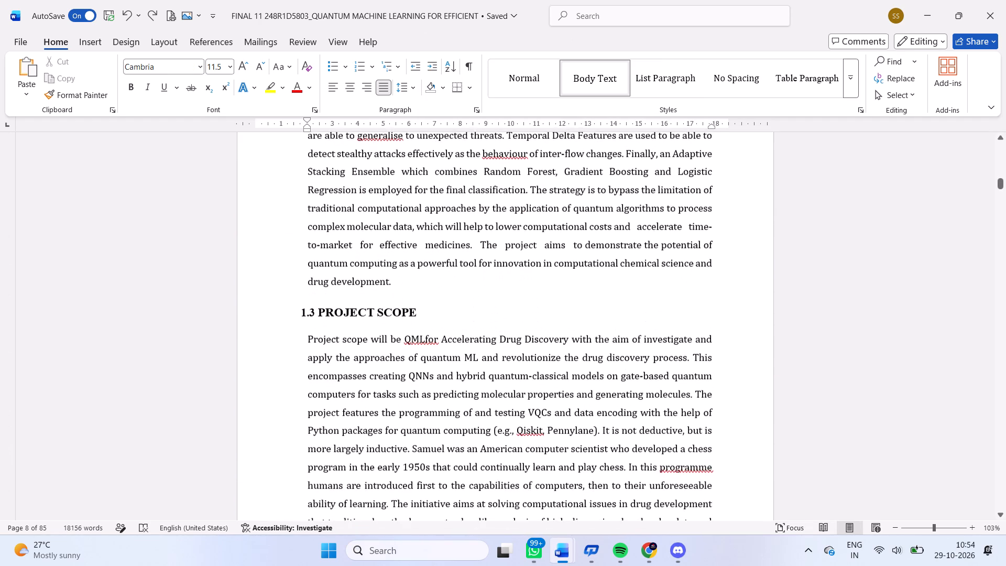
scroll(531, 265, down, 3)
scroll(531, 265, up, 3)
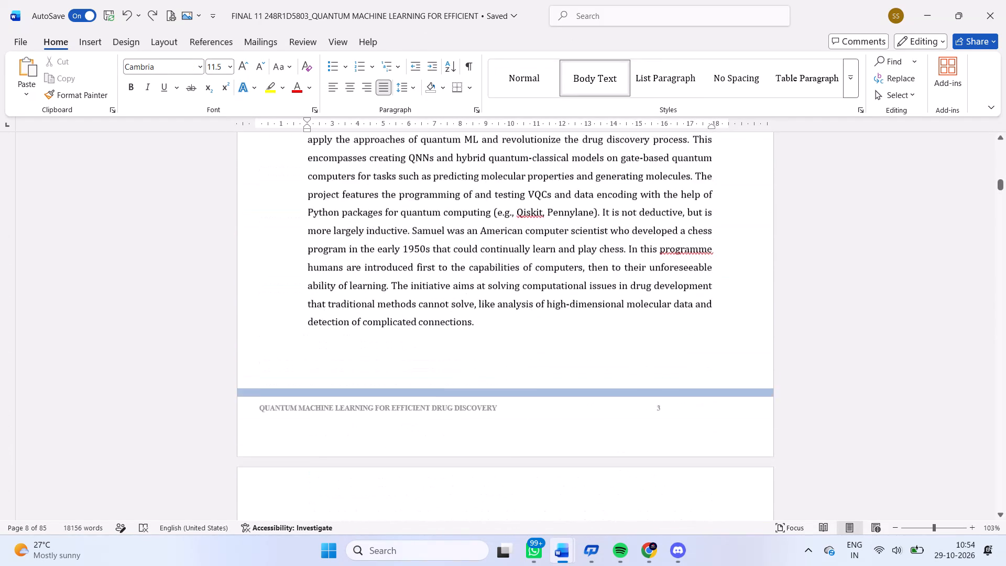
scroll(531, 265, up, 3)
scroll(531, 265, down, 1)
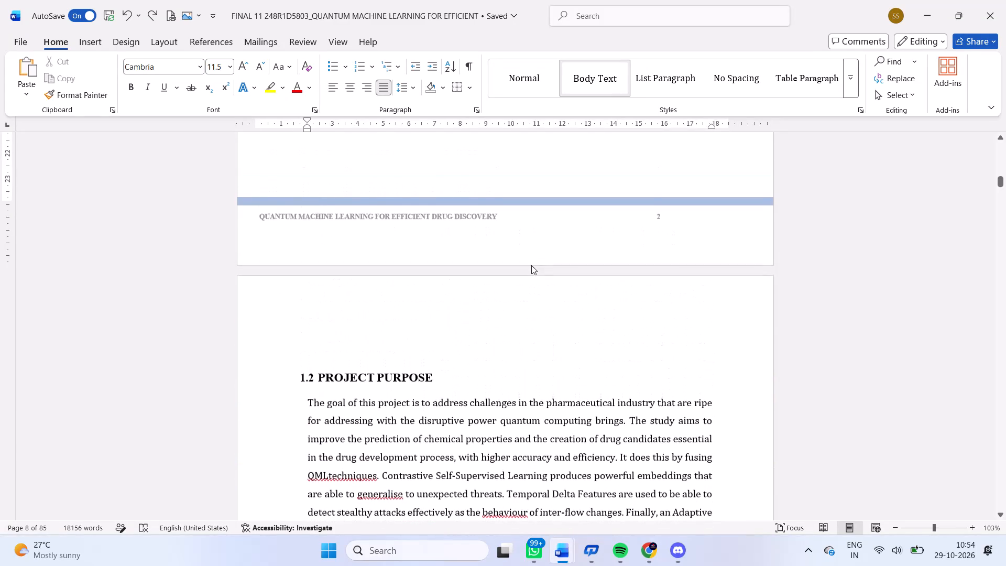
scroll(531, 265, down, 1)
scroll(531, 265, up, 2)
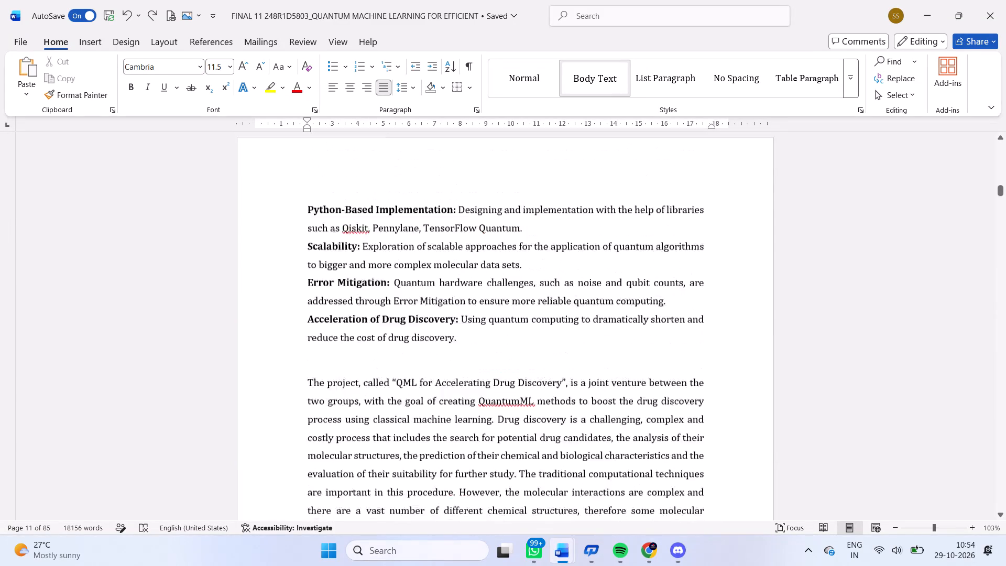
scroll(531, 265, up, 3)
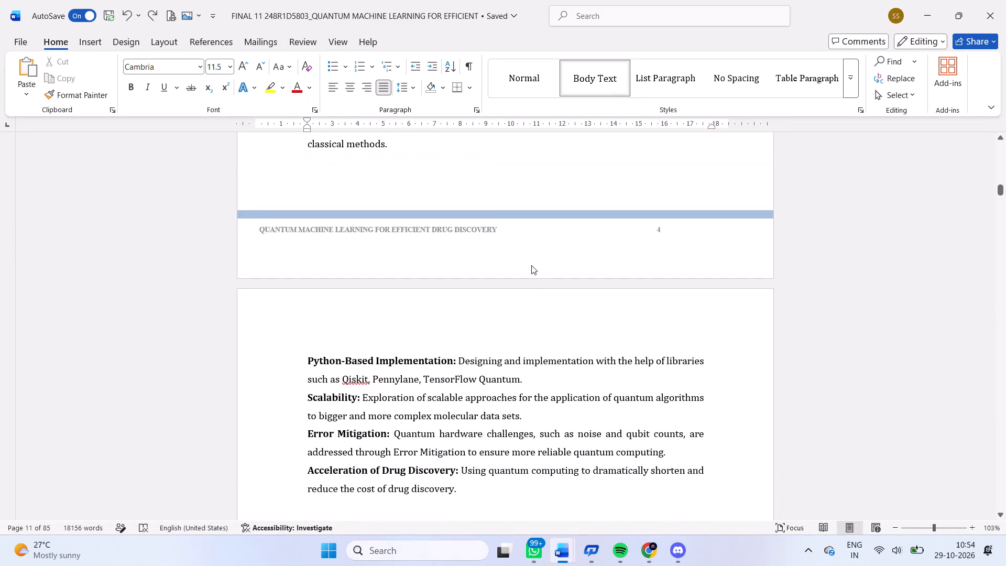
scroll(531, 265, up, 1)
ctrl+scroll(531, 265, down, 1)
ctrl+scroll(531, 265, up, 1)
Compare page layouts and footer bars in a multi-page overview from the report cover through the Chapter 2 pages.
ctrl+scroll(531, 265, down, 1)
ctrl+scroll(531, 265, up, 1)
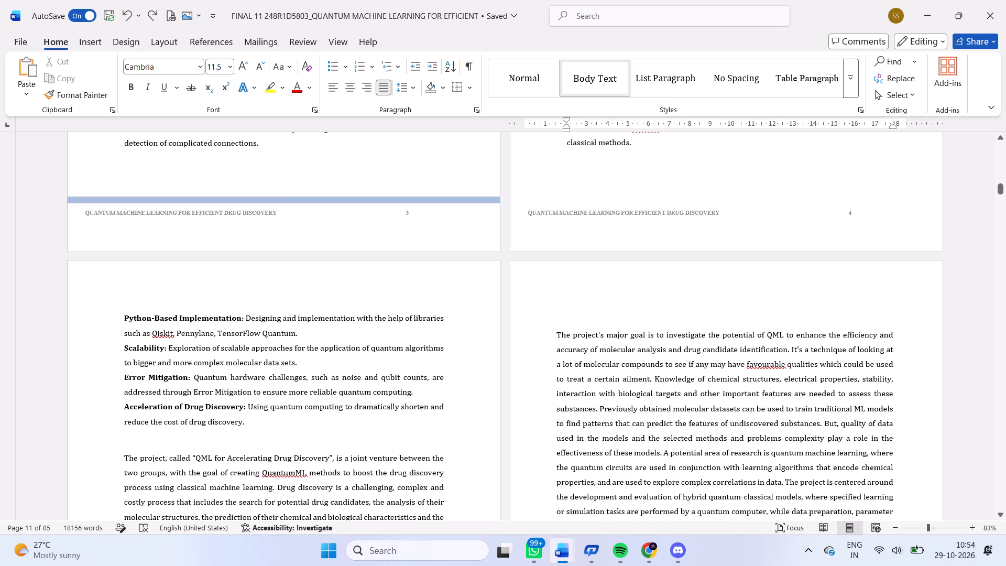
ctrl+scroll(495, 364, down, 3)
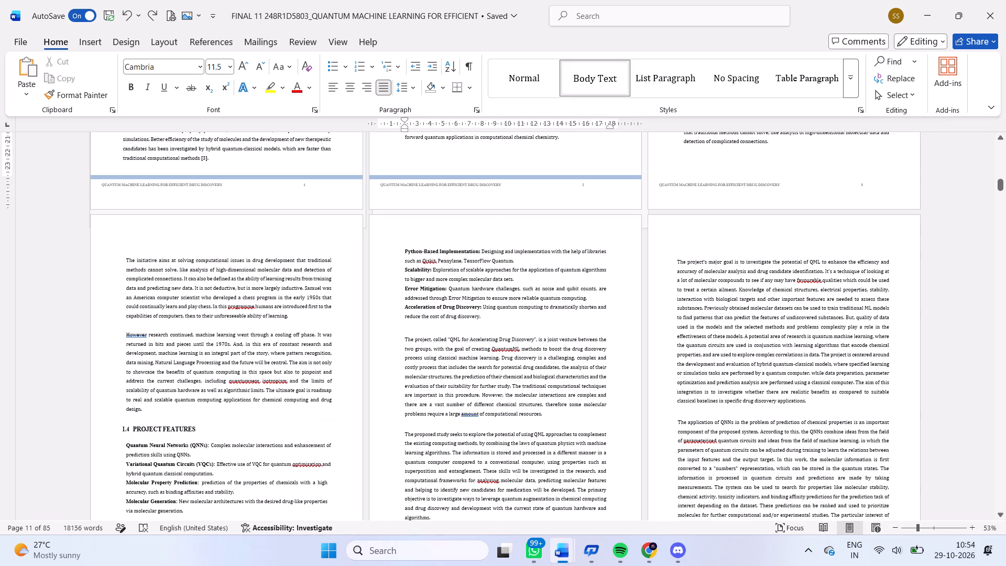
ctrl+scroll(583, 331, down, 3)
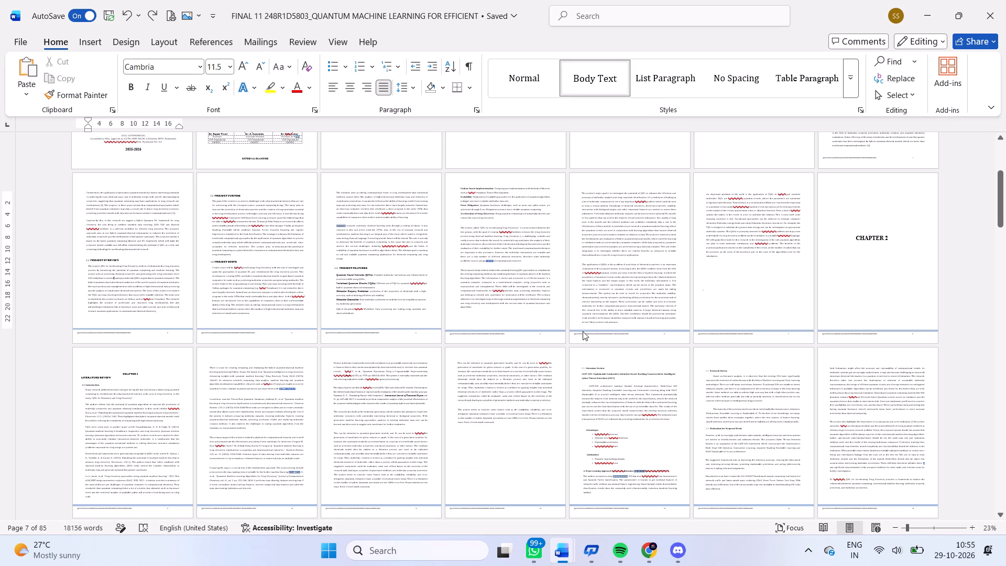
scroll(583, 331, up, 3)
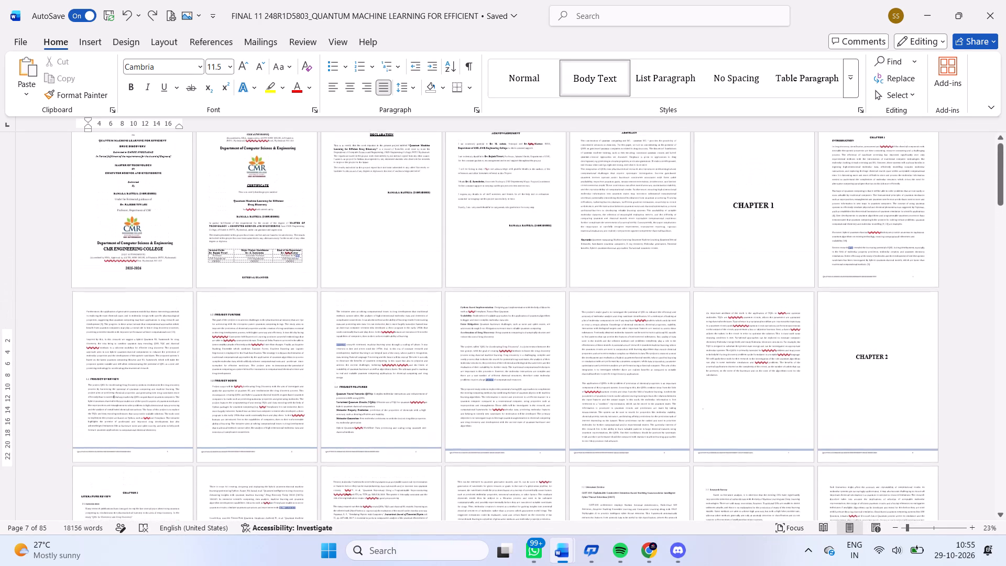
scroll(583, 331, up, 1)
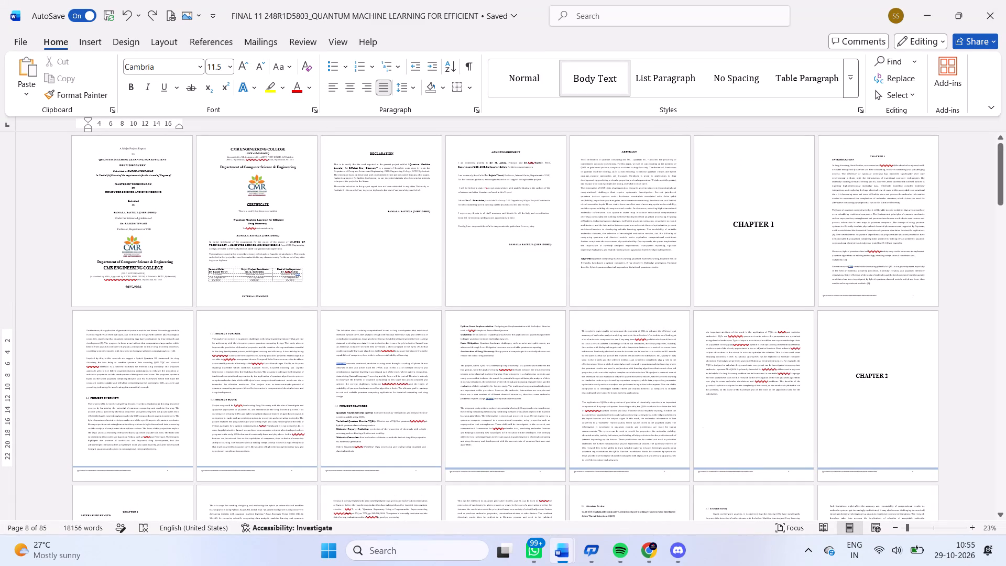
Examine the Chapter 1 title page and the first Introduction page, checking the heading placement and the space at the page tops.
click(827, 269)
ctrl+scroll(827, 269, up, 5)
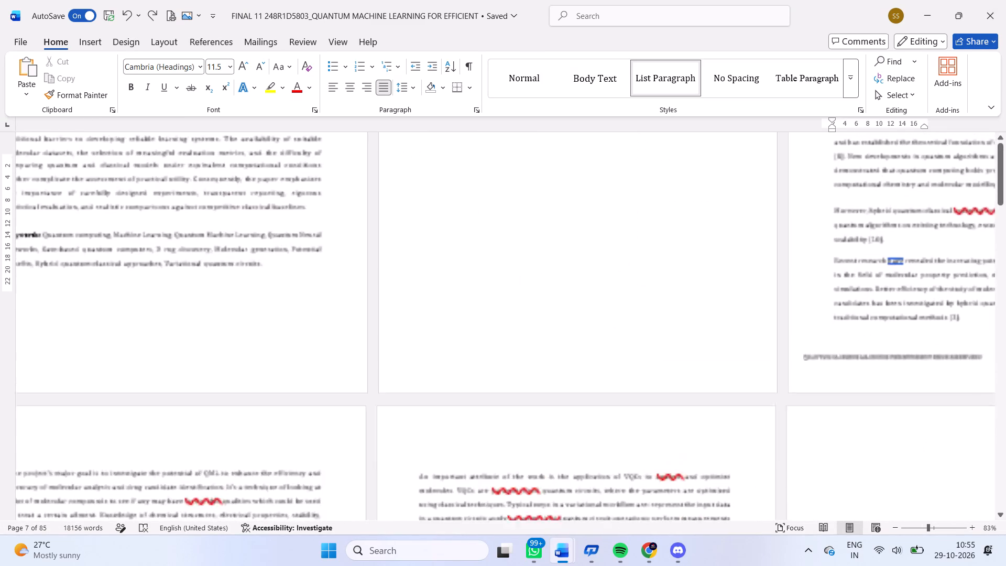
ctrl+scroll(827, 269, up, 2)
scroll(827, 269, left, 3)
scroll(669, 255, up, 6)
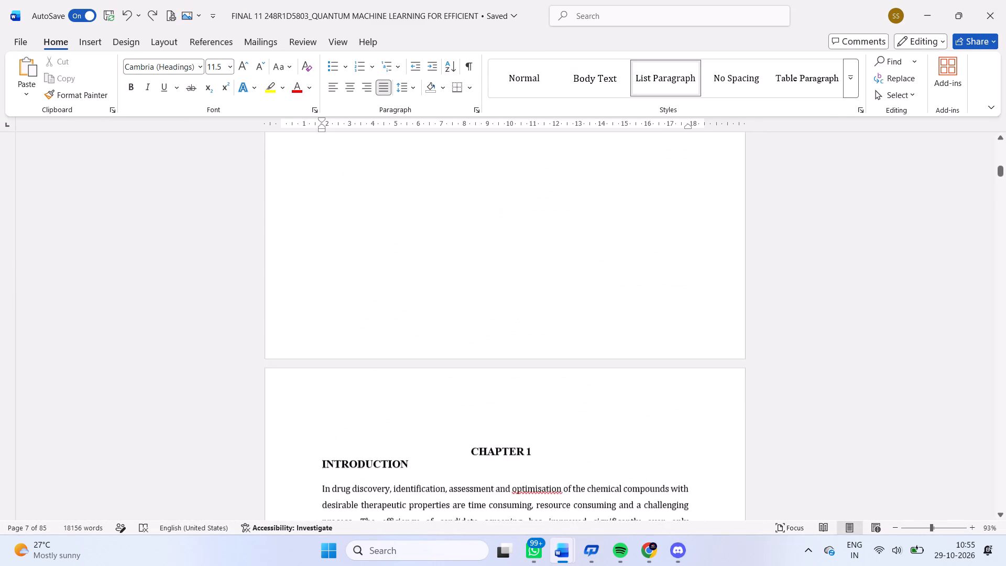
scroll(669, 255, down, 3)
ctrl+scroll(669, 255, down, 6)
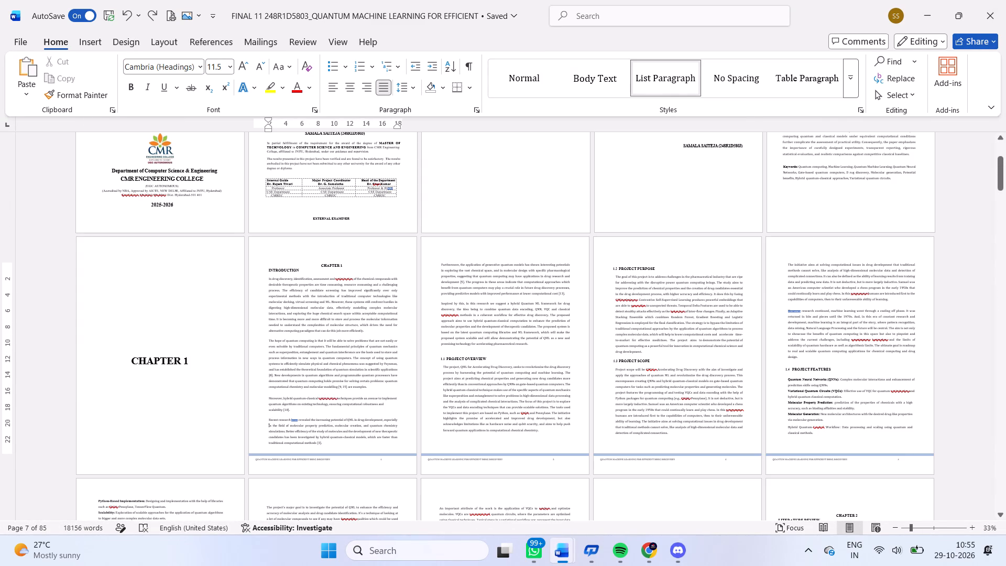
Compare page layouts and footer bar positions in a multi-page overview from the report cover through the Chapter 7 pages.
scroll(607, 278, down, 3)
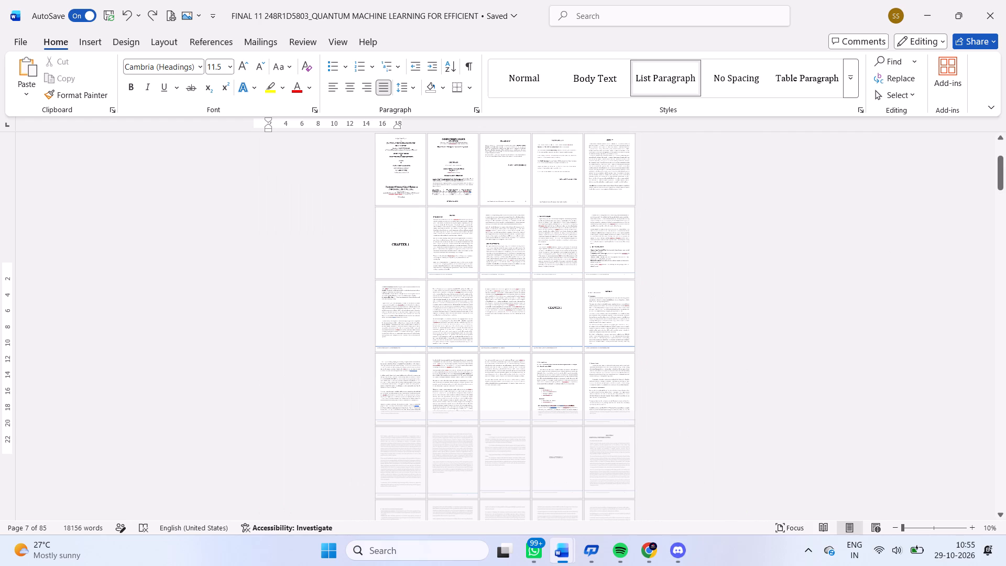
ctrl+scroll(607, 278, up, 1)
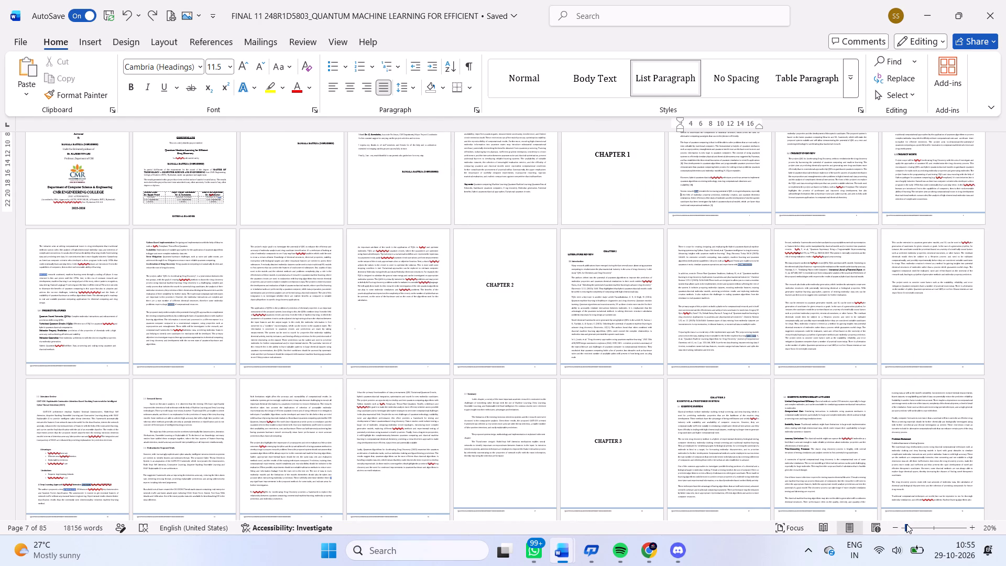
click(906, 524)
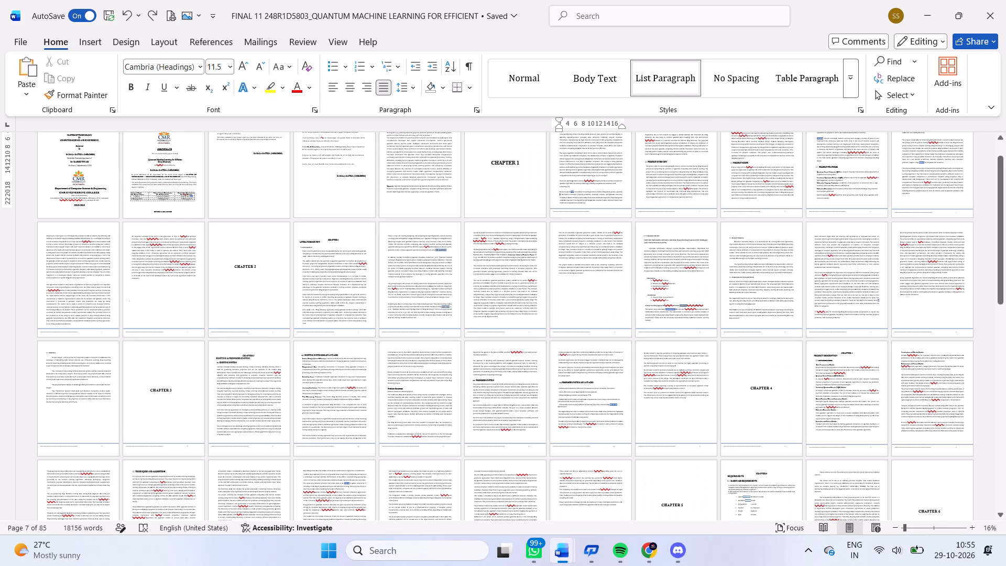
scroll(574, 385, up, 3)
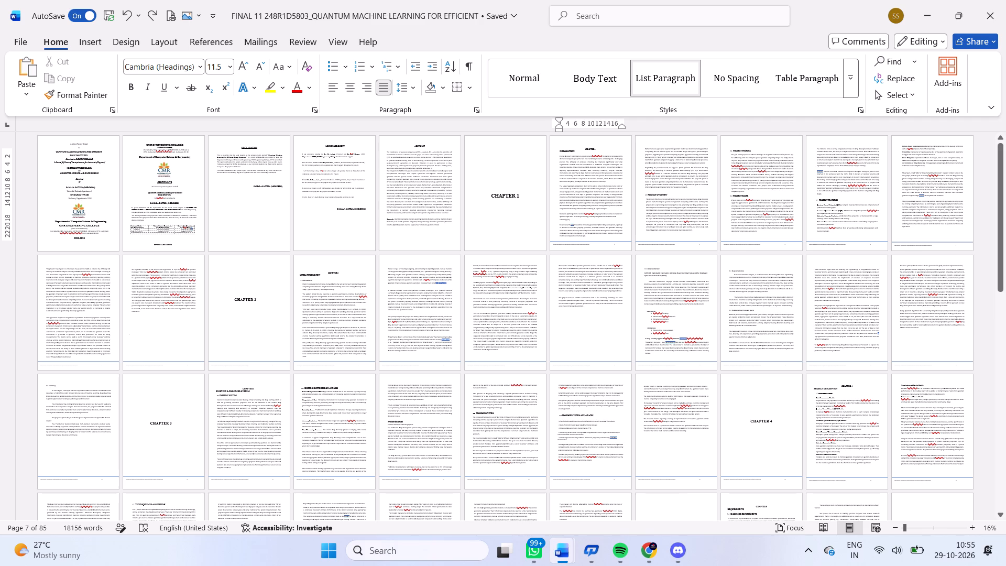
scroll(656, 404, down, 3)
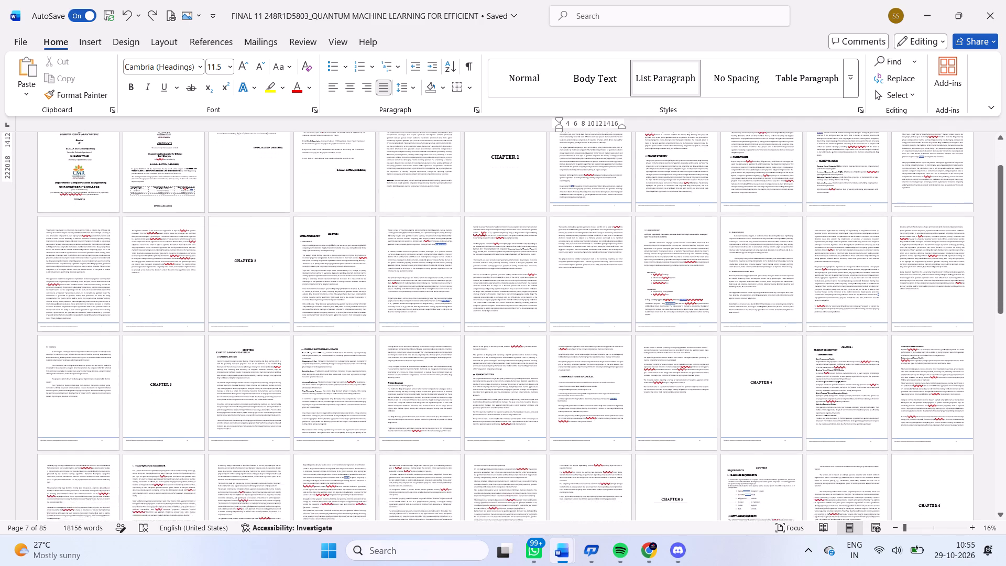
scroll(656, 404, down, 6)
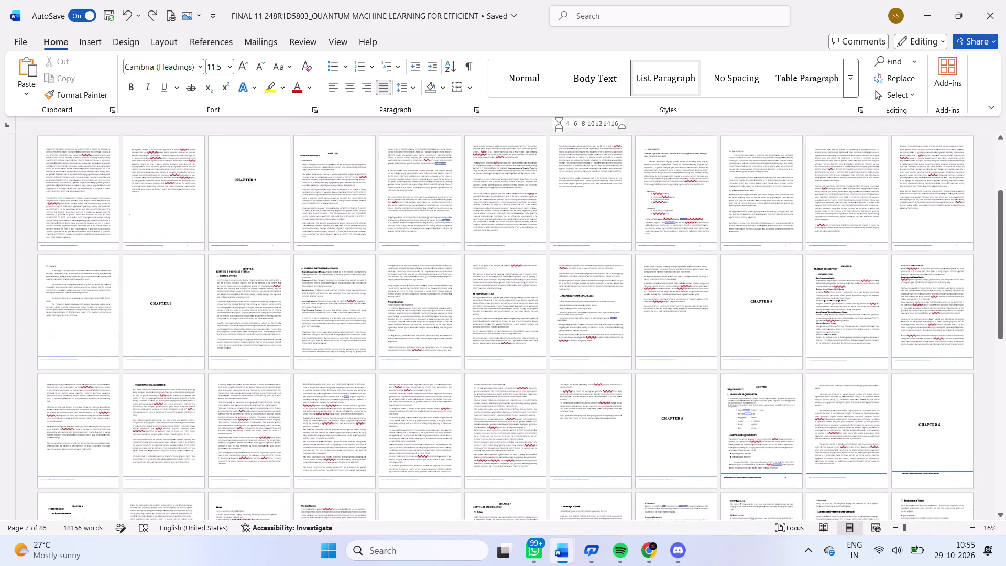
scroll(656, 404, down, 5)
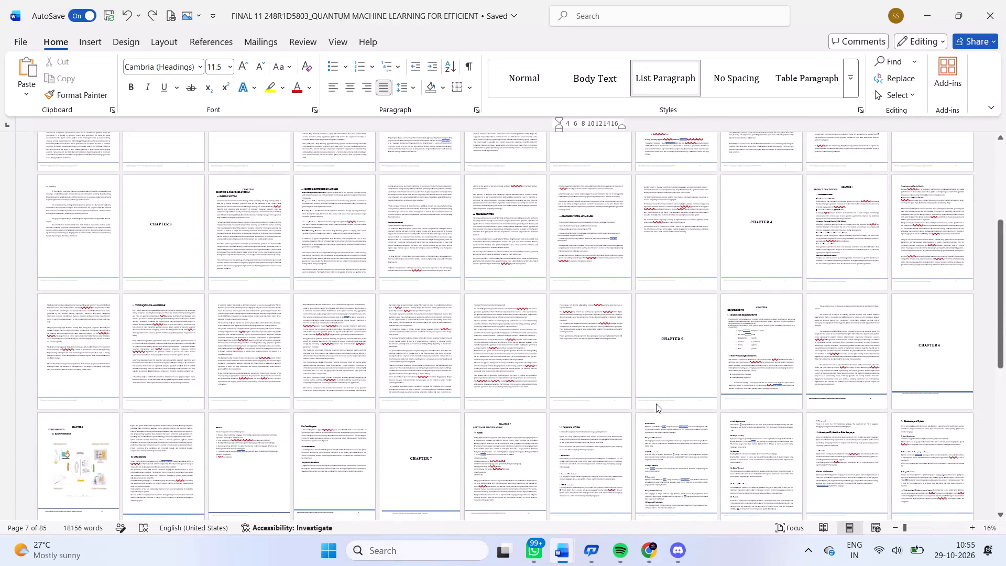
scroll(656, 404, down, 2)
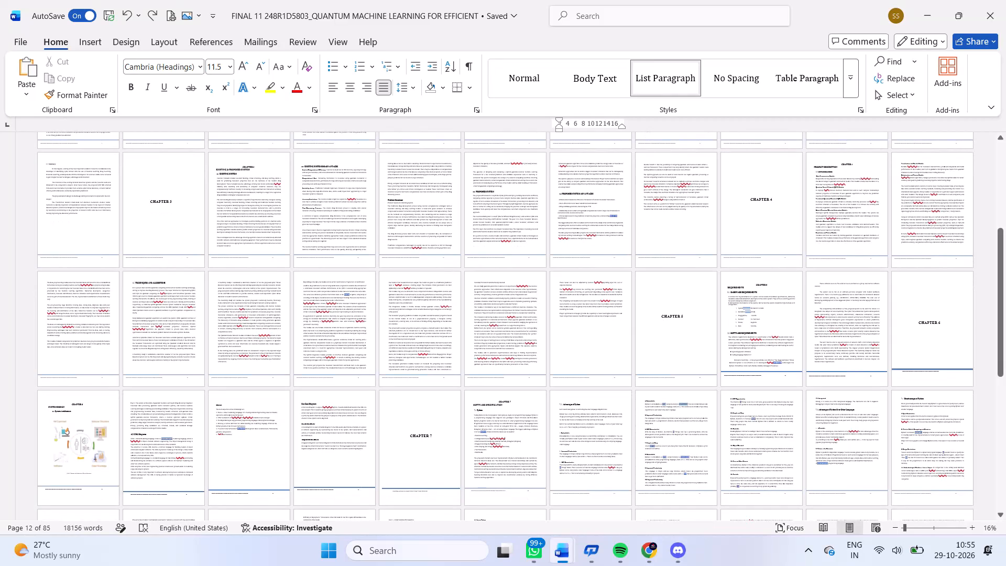
Examine the spacing, page tops and footer bars from the last Chapter 1 page through Chapter 2 and the Chapter 3 pages.
ctrl+scroll(795, 408, up, 5)
scroll(795, 408, left, 3)
scroll(795, 408, down, 2)
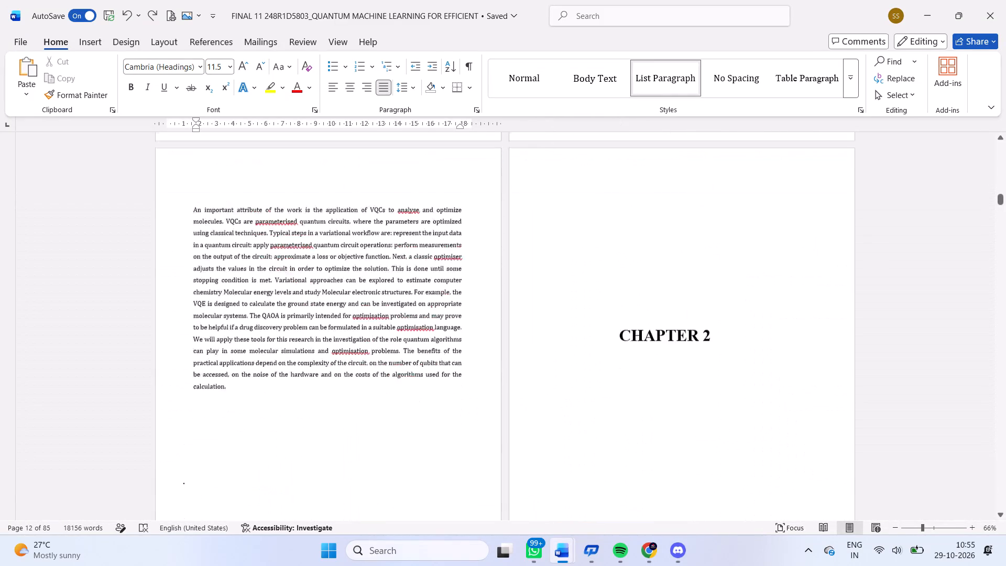
scroll(795, 408, down, 2)
ctrl+scroll(798, 402, down, 1)
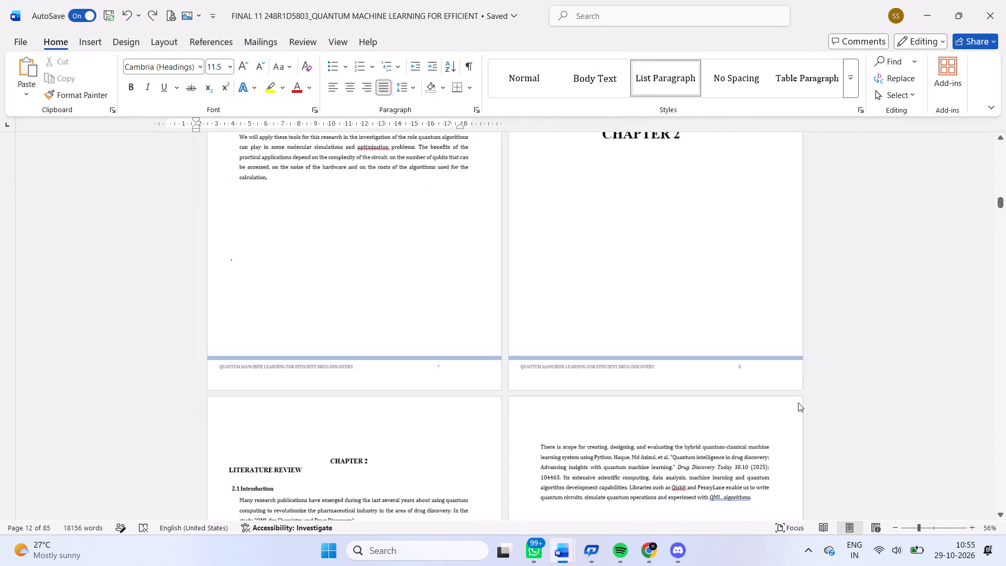
scroll(798, 402, down, 5)
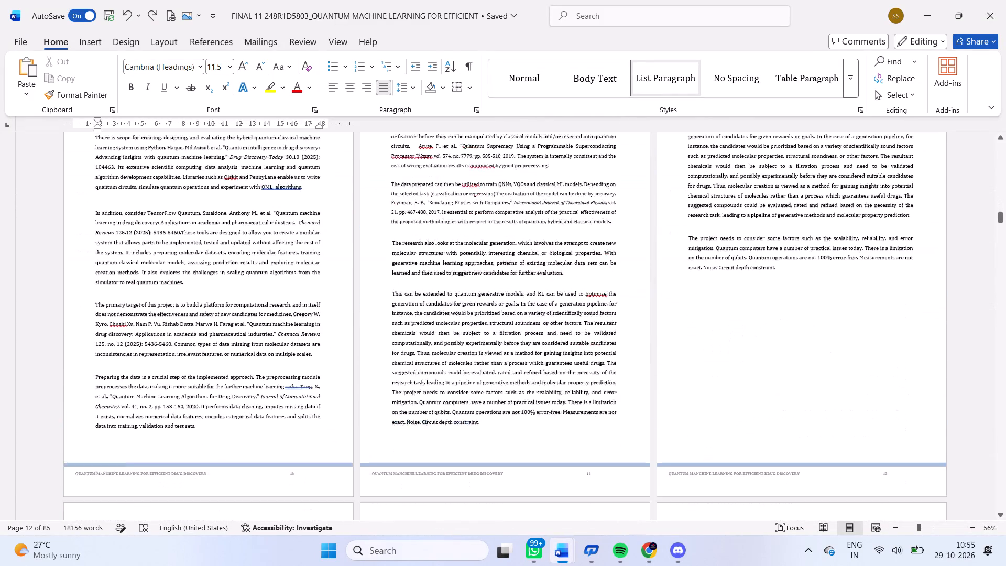
scroll(798, 402, down, 5)
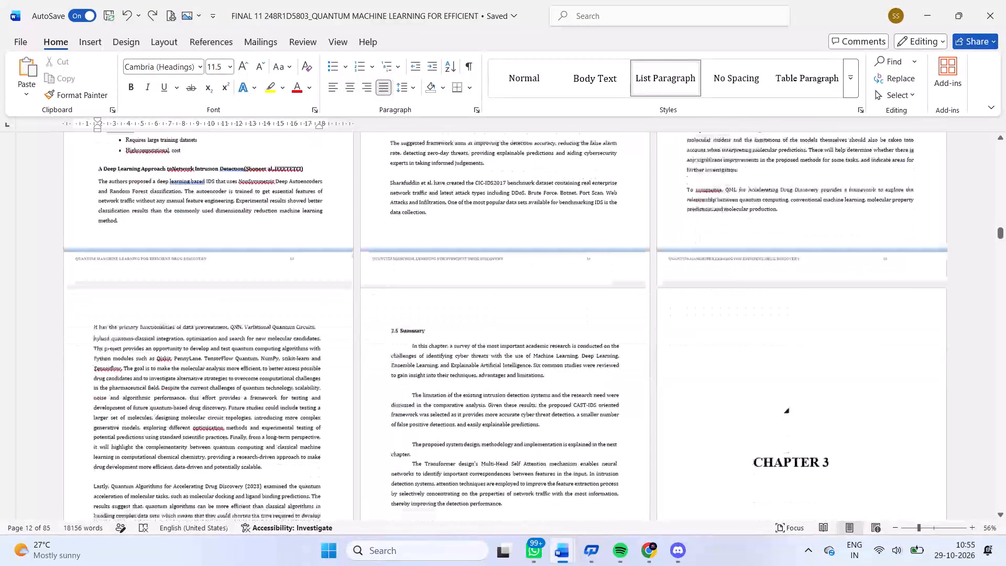
ctrl+scroll(798, 402, down, 3)
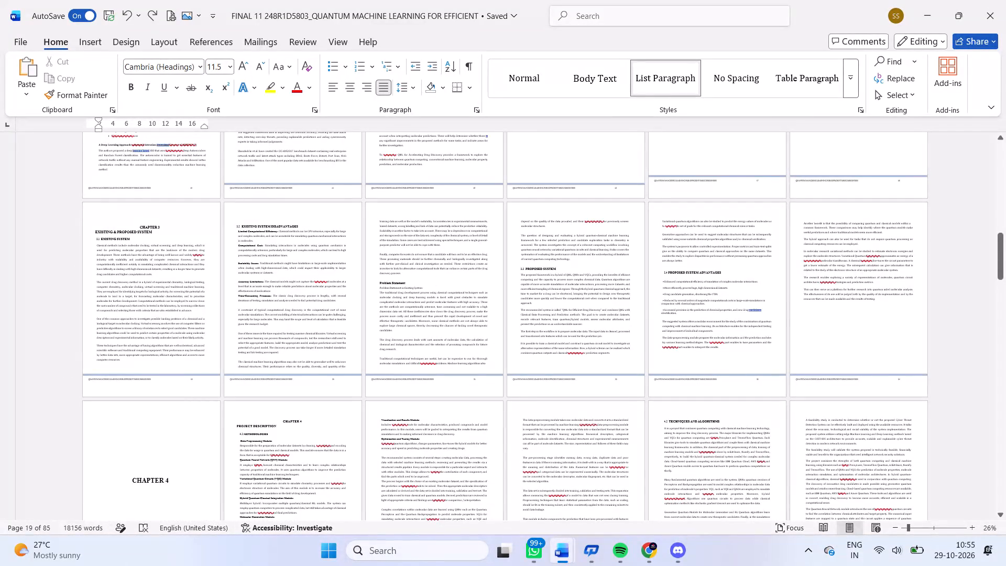
scroll(786, 412, up, 2)
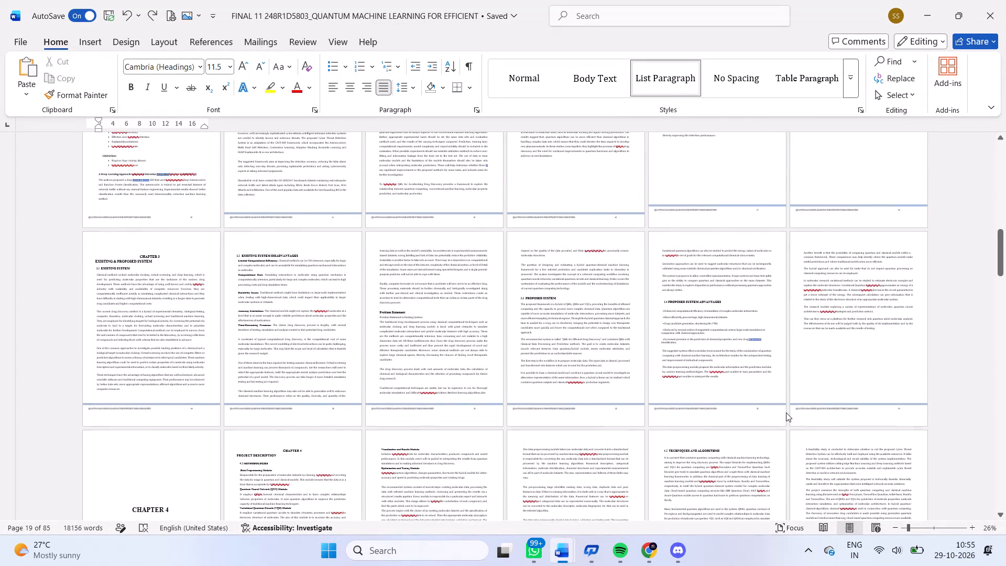
scroll(786, 412, up, 2)
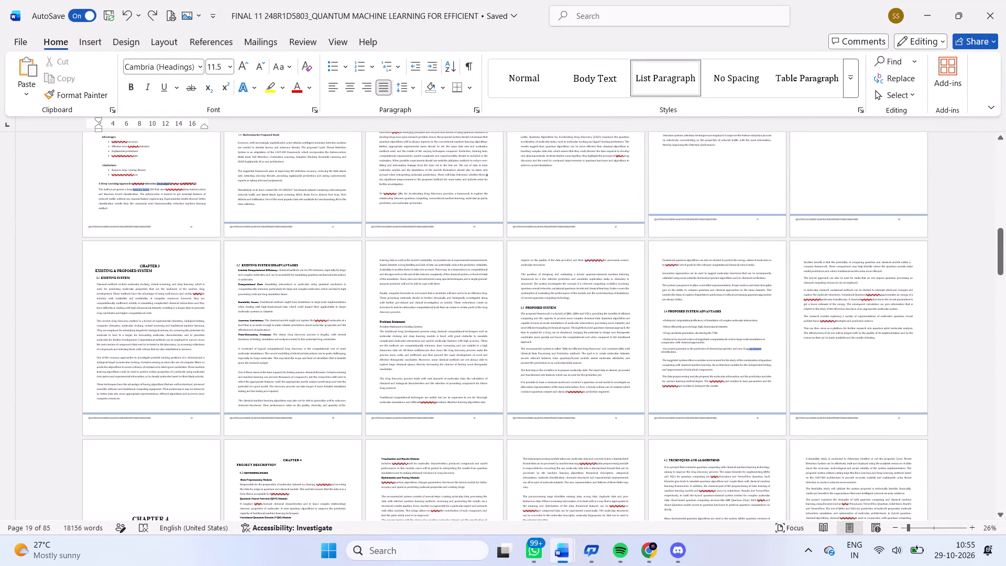
scroll(745, 208, up, 2)
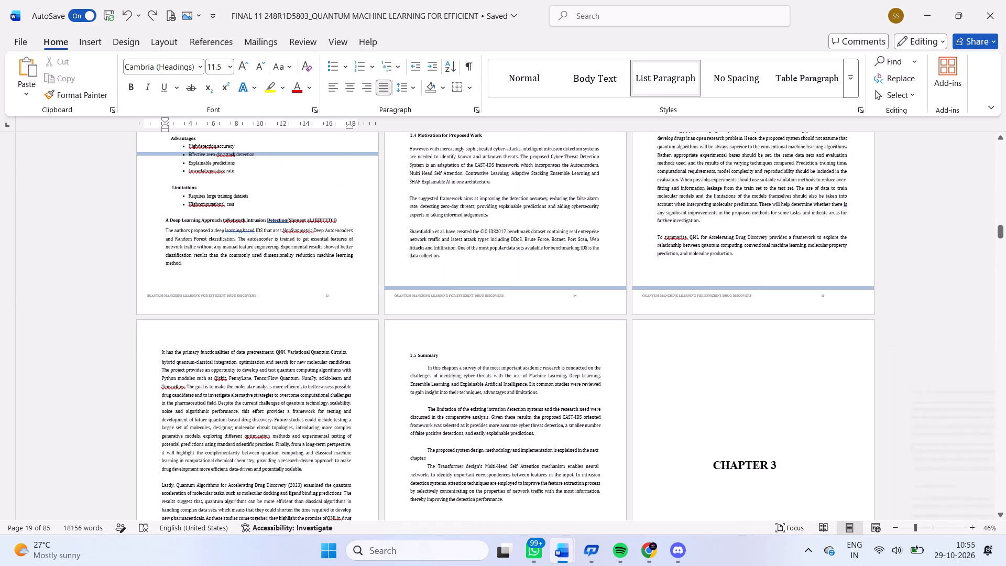
scroll(762, 240, up, 2)
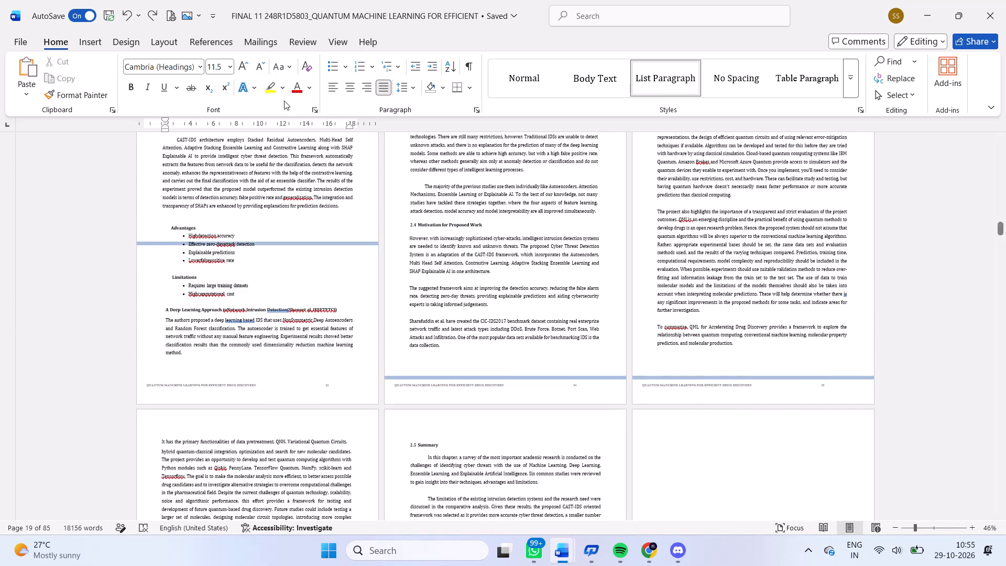
Inspect the blue bar across the Advantages list on the CAST-IDS page of section 2.2 and the footers on the following pages.
click(323, 243)
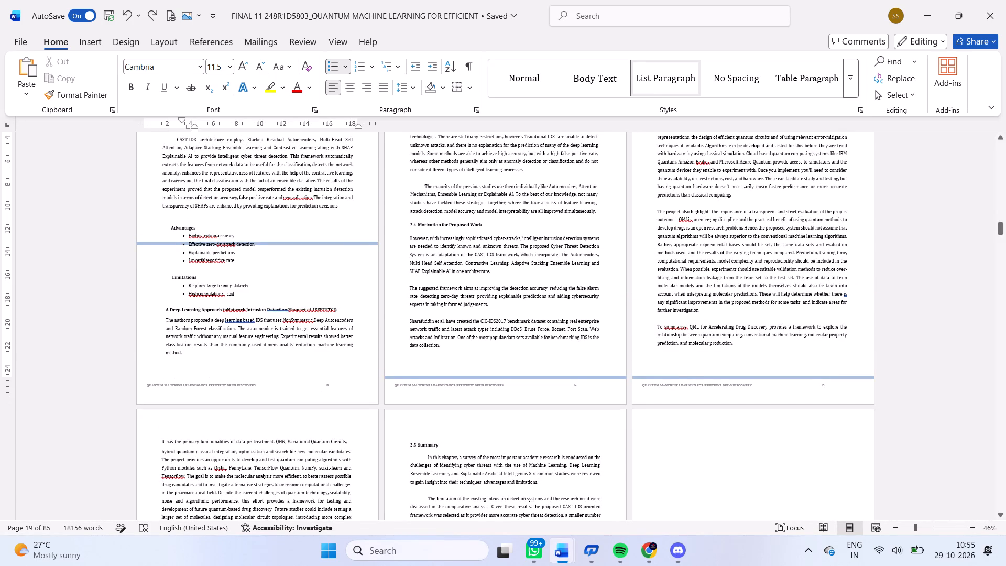
double_click(323, 243)
scroll(300, 286, up, 5)
scroll(300, 286, down, 1)
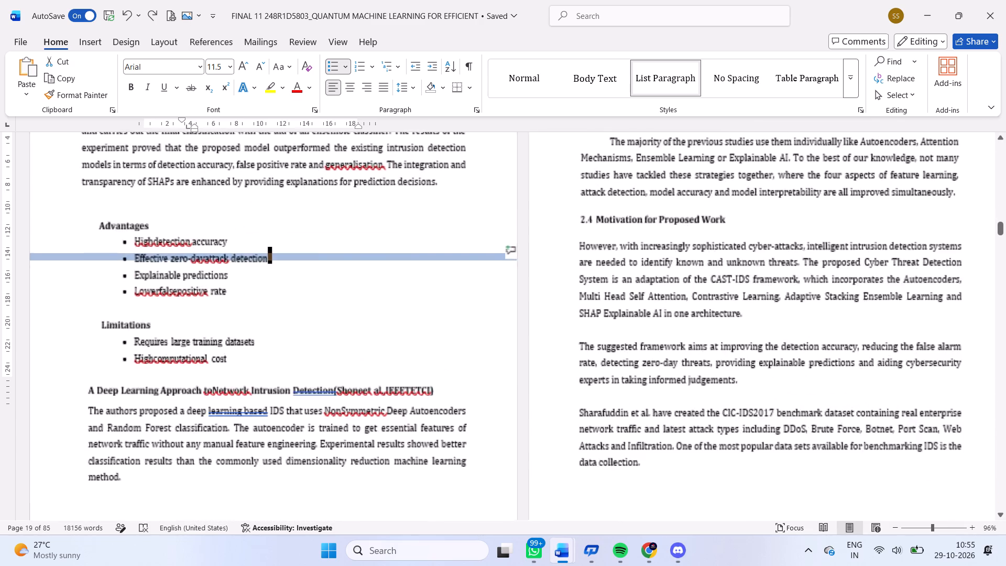
scroll(300, 286, down, 1)
scroll(300, 286, right, 1)
scroll(575, 279, up, 3)
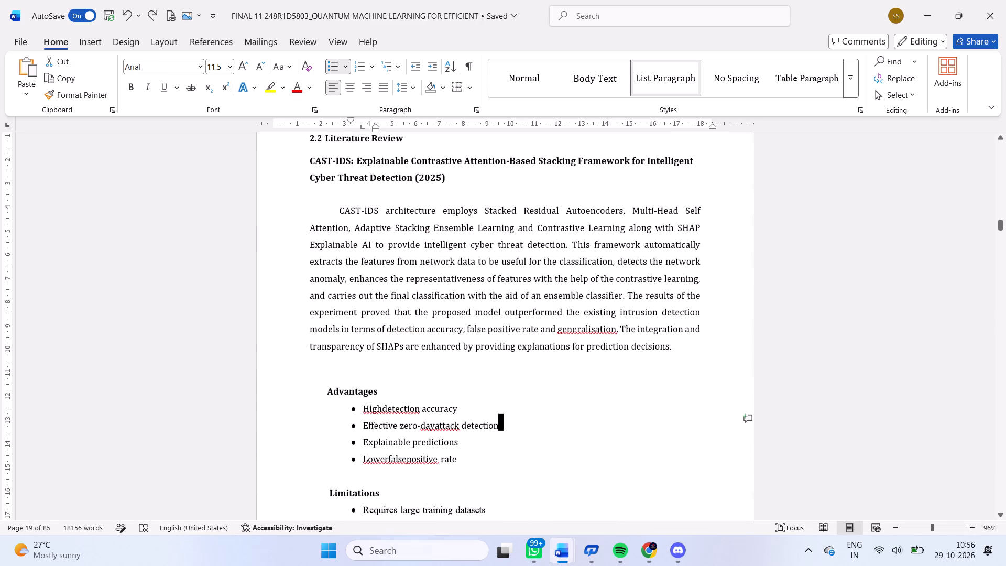
scroll(575, 279, down, 7)
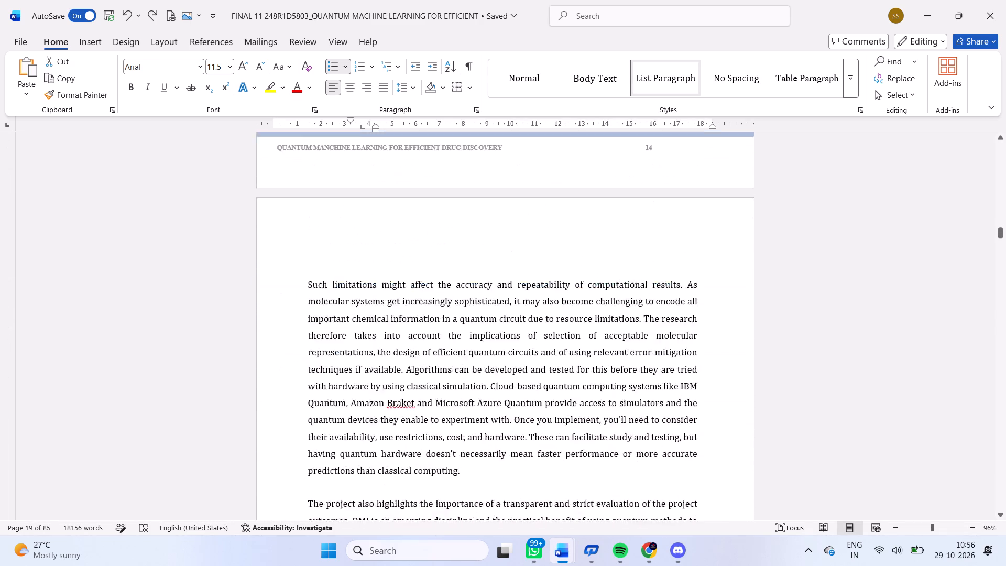
Compare footer bar heights and page layouts across Chapters 1 to 4 in a multi-page overview.
scroll(575, 279, down, 5)
ctrl+scroll(575, 279, down, 4)
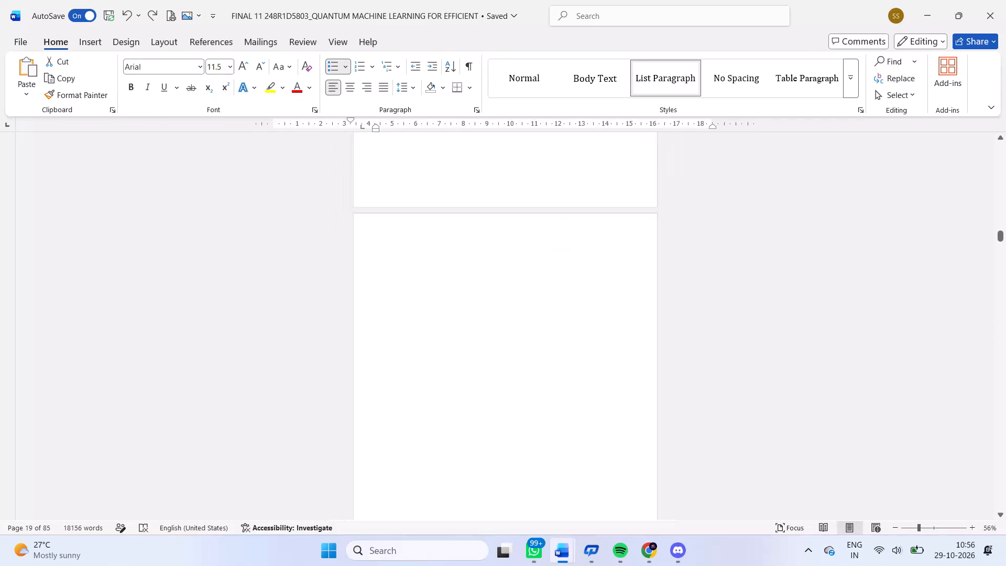
ctrl+scroll(575, 279, down, 3)
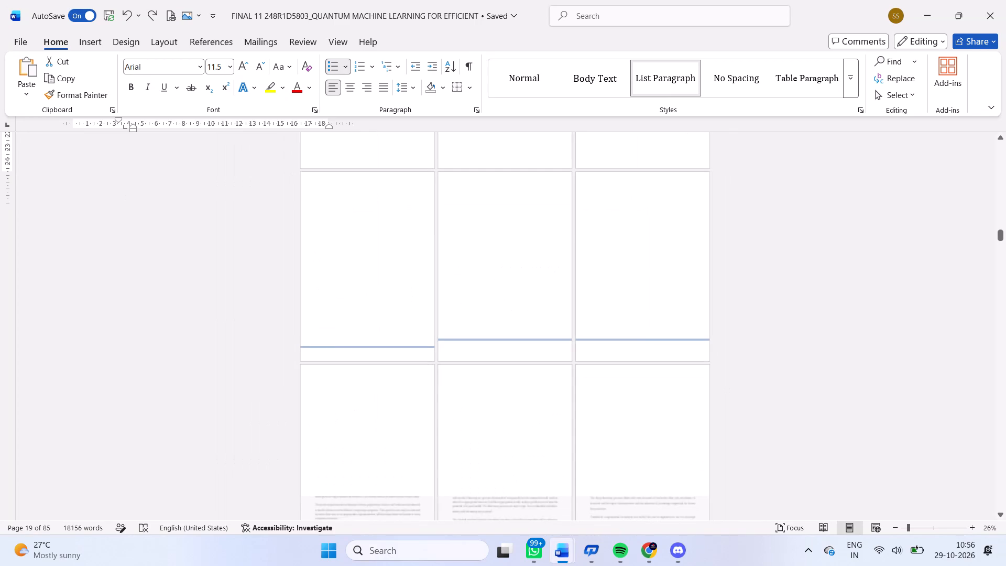
scroll(565, 329, up, 2)
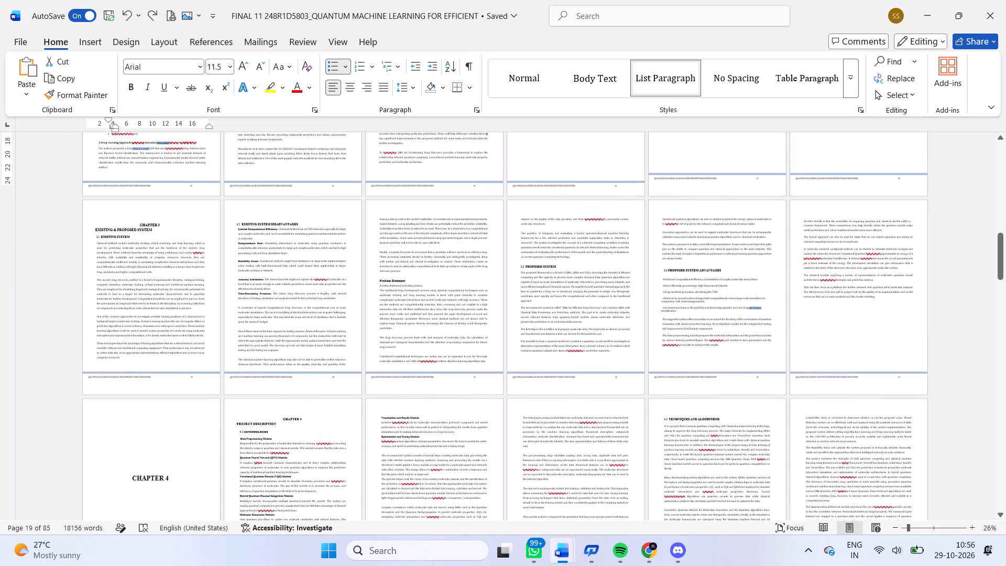
scroll(565, 329, up, 4)
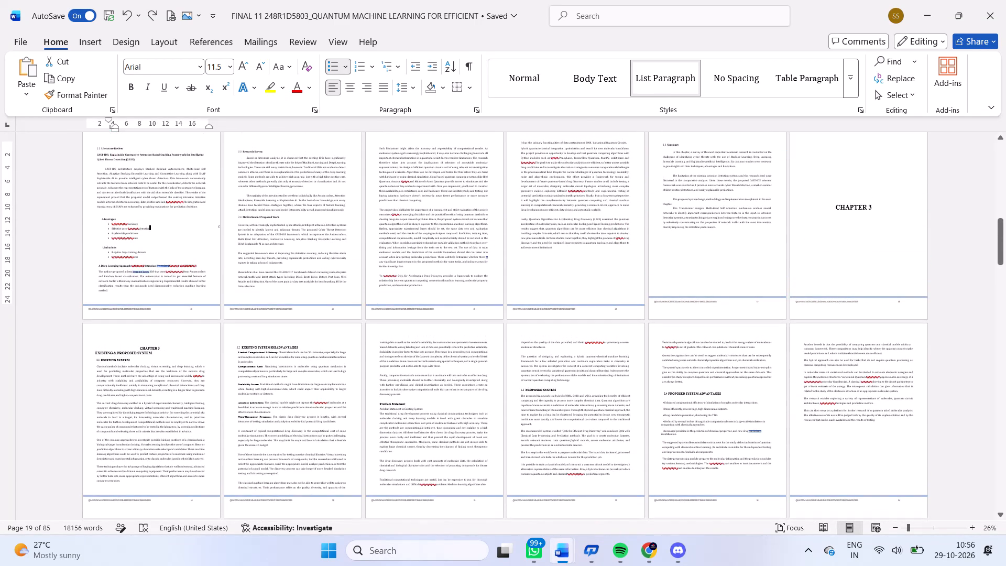
scroll(509, 237, up, 8)
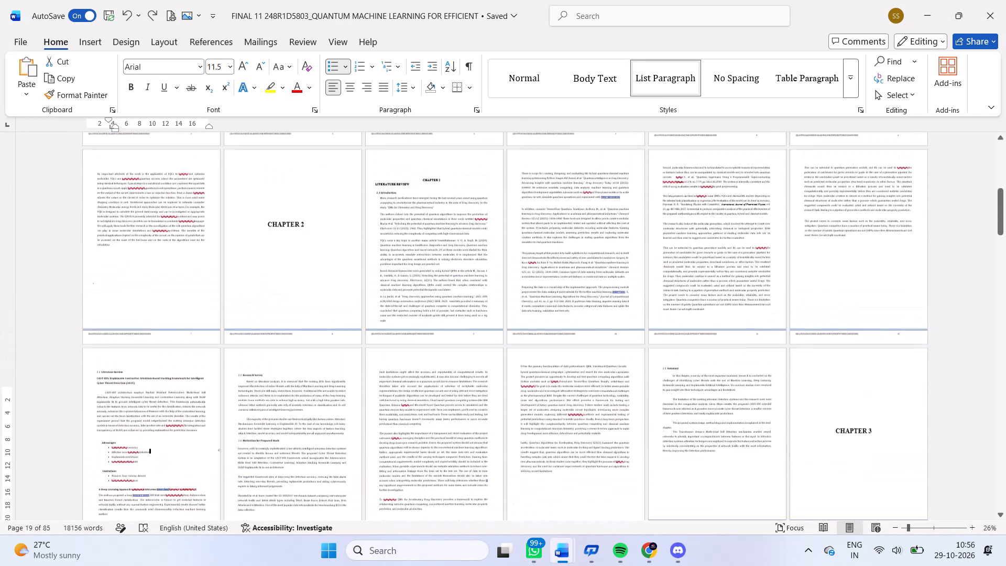
scroll(509, 237, up, 5)
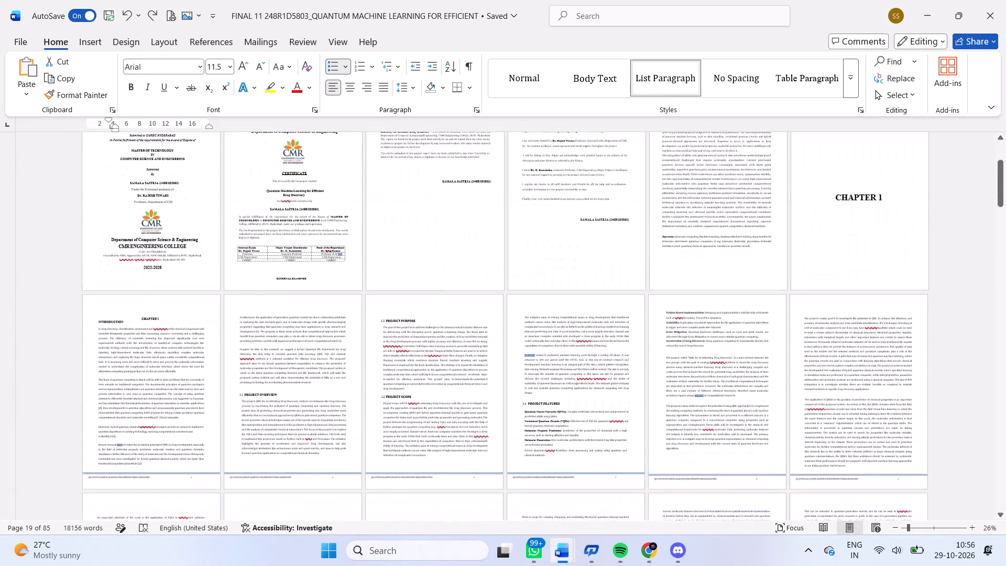
scroll(509, 237, down, 3)
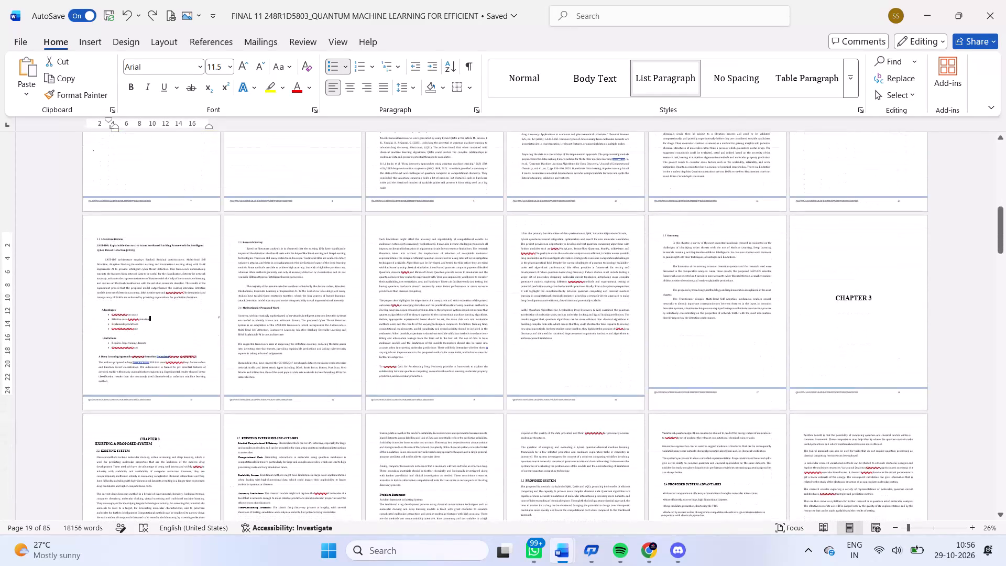
Examine the footers and page layout from section 2.2 through the 2.5 Summary page, the Chapter 3 title page and section 3.1.
ctrl+scroll(661, 263, up, 4)
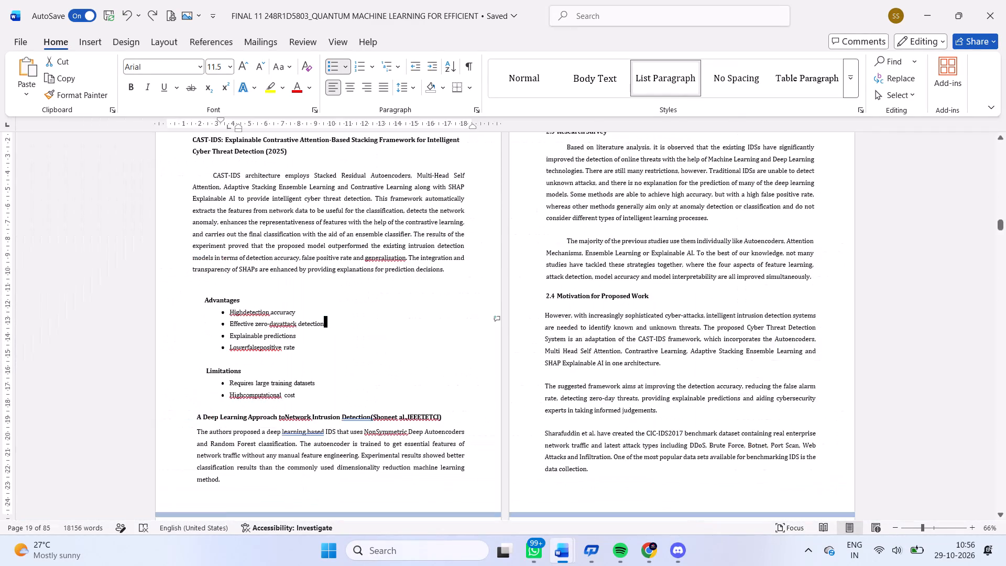
scroll(495, 346, down, 8)
scroll(495, 346, up, 1)
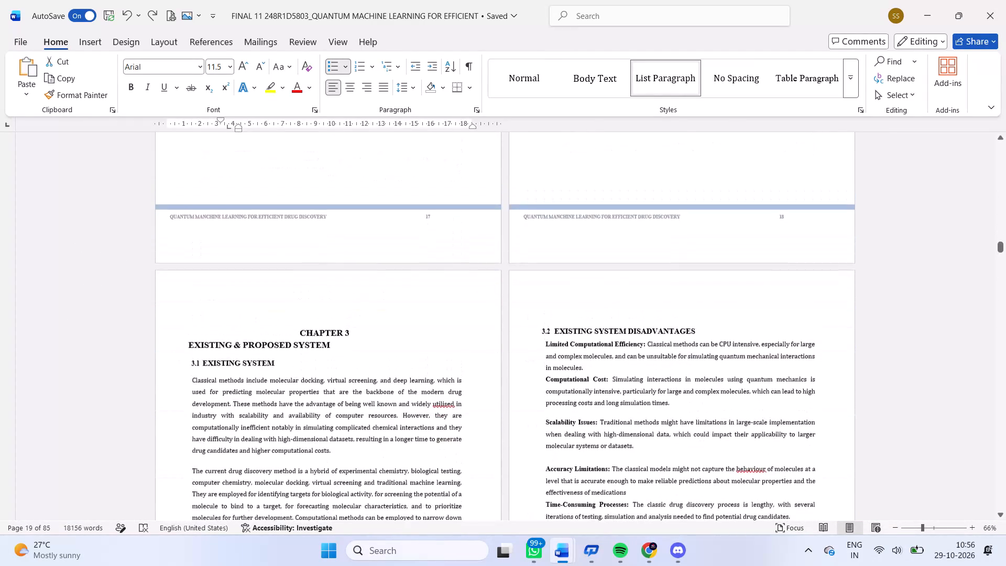
scroll(495, 346, up, 3)
click(495, 346)
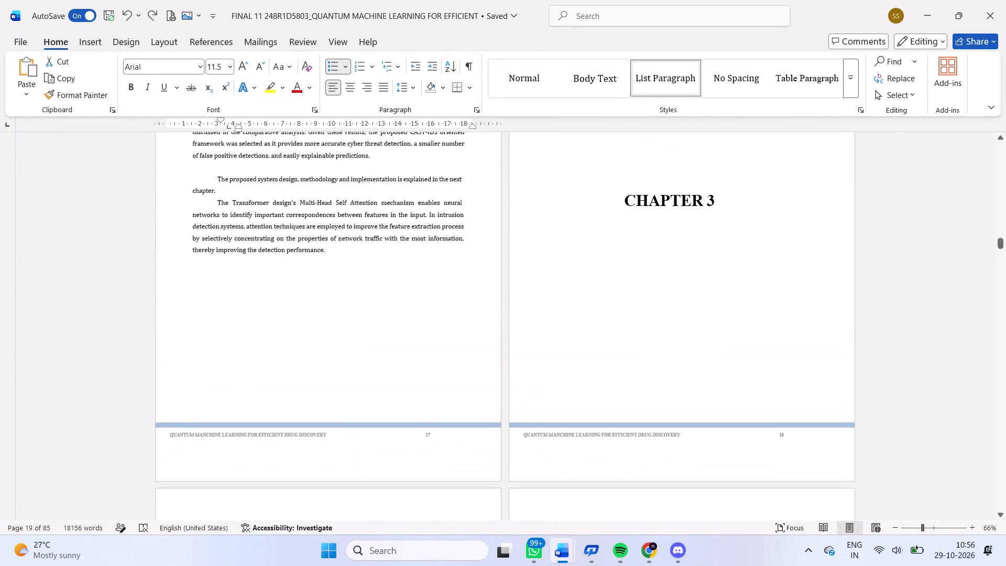
scroll(495, 346, down, 2)
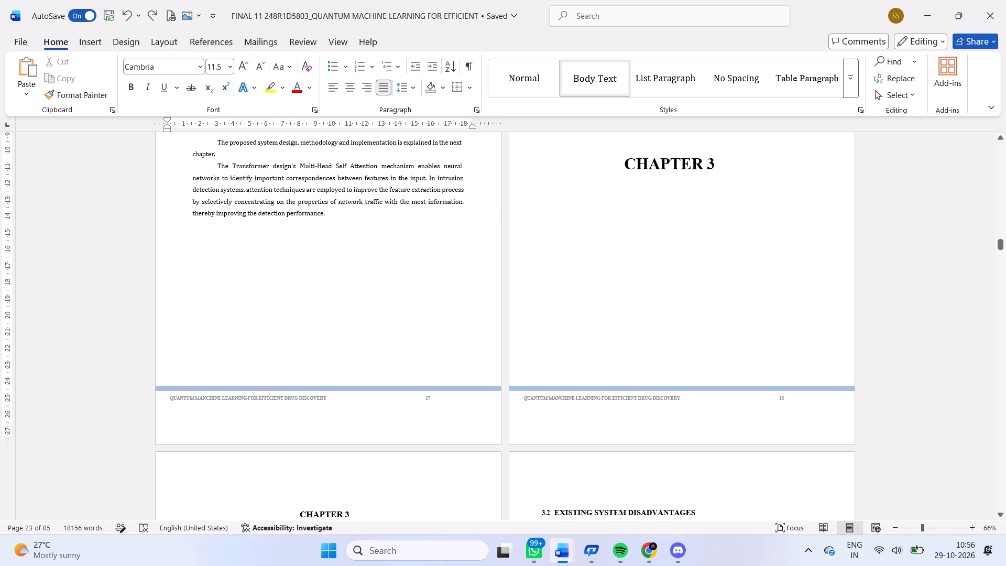
Examine the footers and page layout from section 2.2 through the Chapter 3 pages to the Chapter 4 title page.
scroll(576, 354, up, 4)
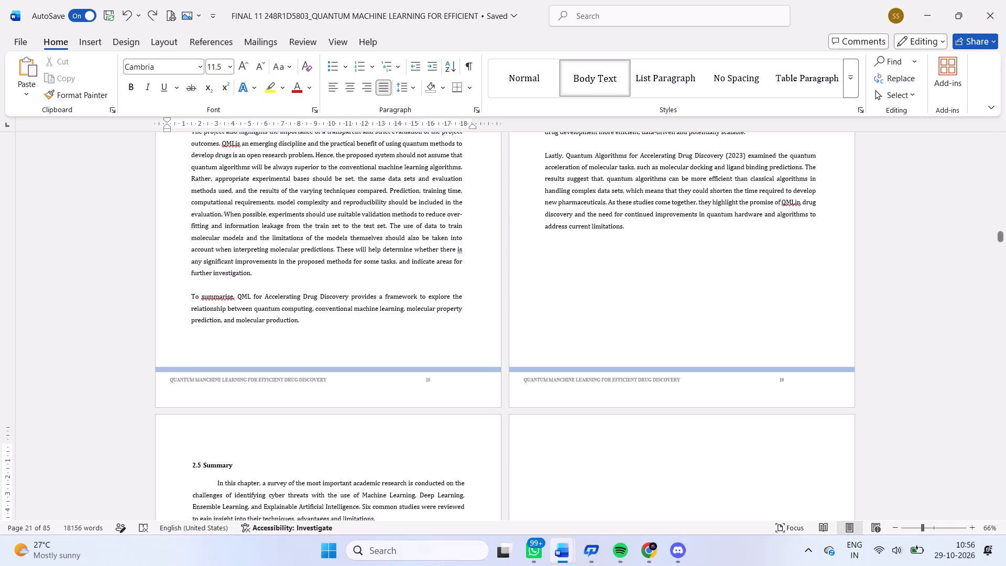
scroll(576, 354, up, 5)
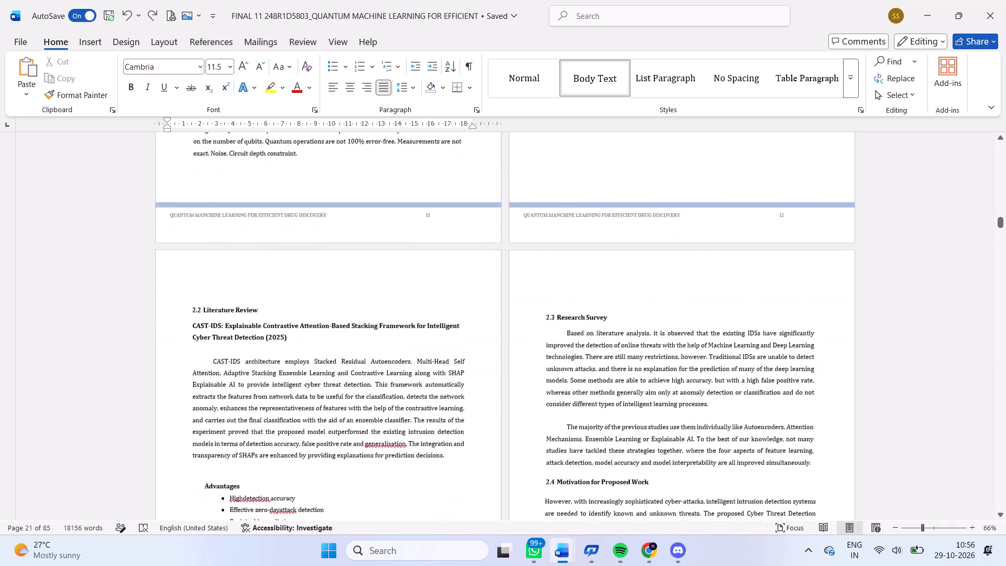
scroll(576, 354, down, 5)
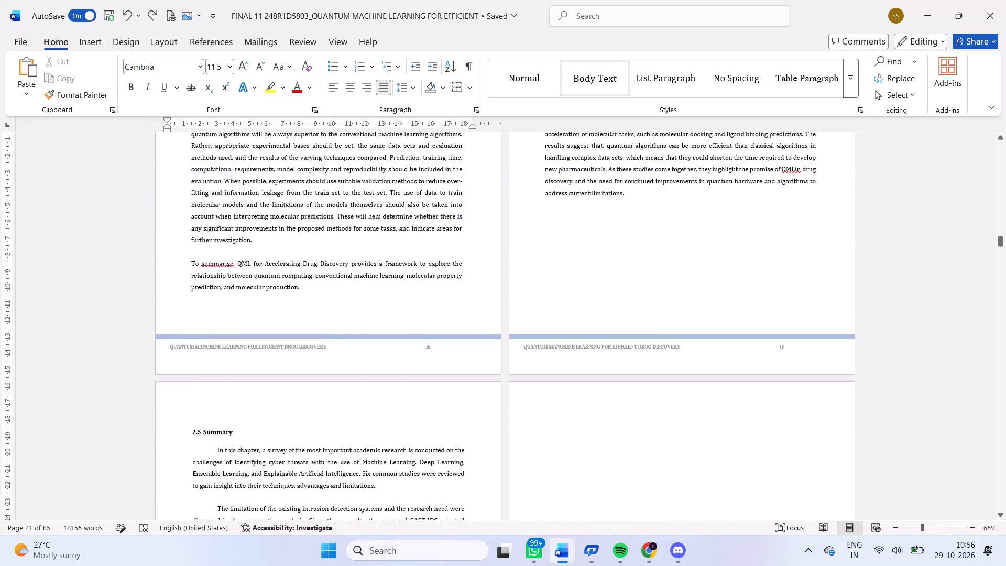
scroll(576, 354, down, 1)
scroll(576, 354, up, 1)
scroll(576, 354, down, 2)
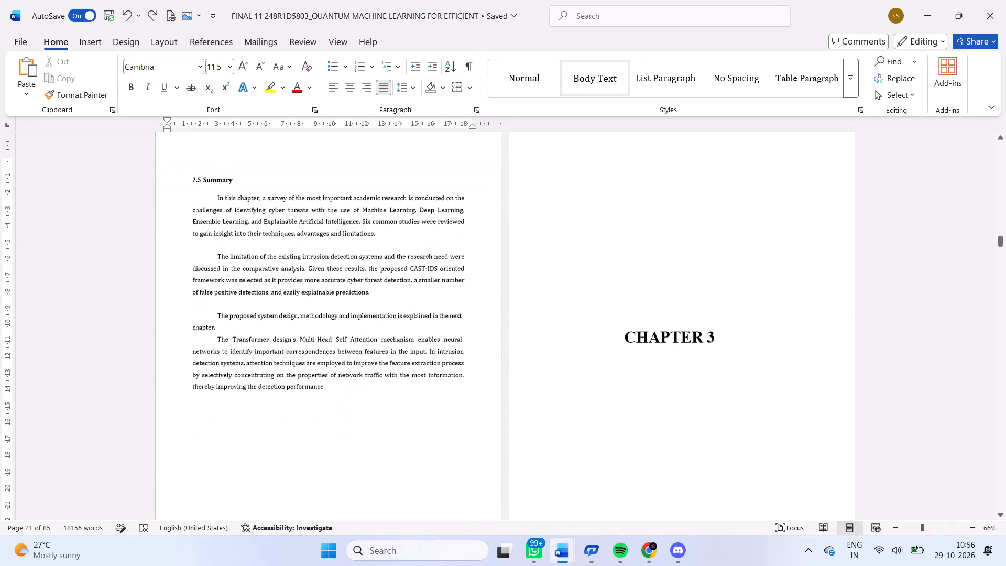
scroll(576, 354, down, 3)
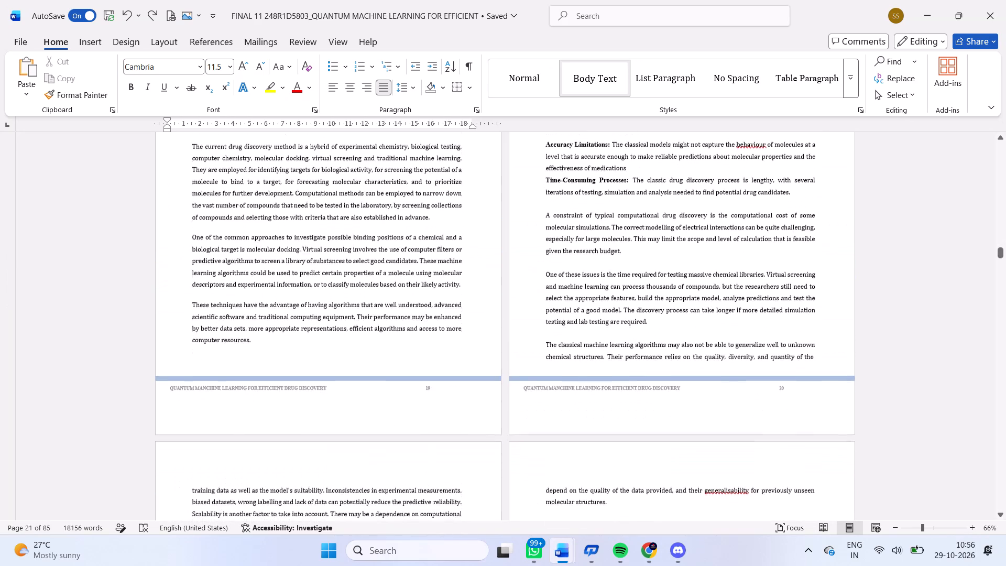
scroll(576, 354, down, 6)
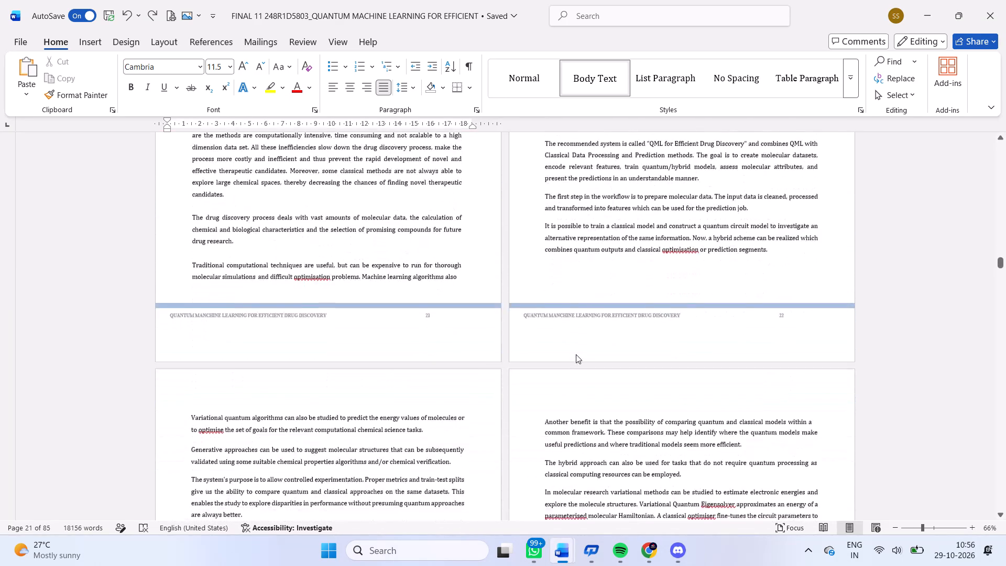
scroll(576, 354, down, 5)
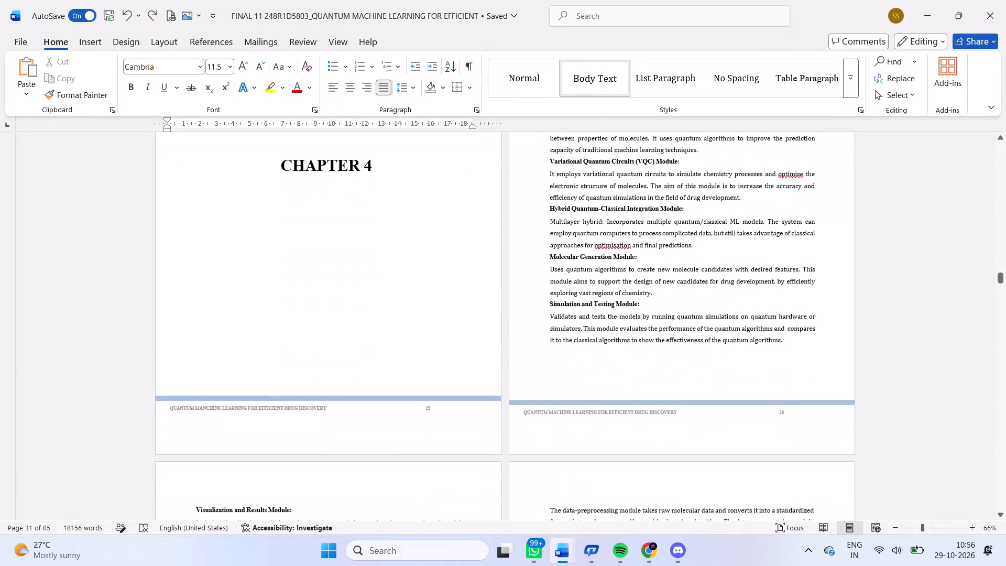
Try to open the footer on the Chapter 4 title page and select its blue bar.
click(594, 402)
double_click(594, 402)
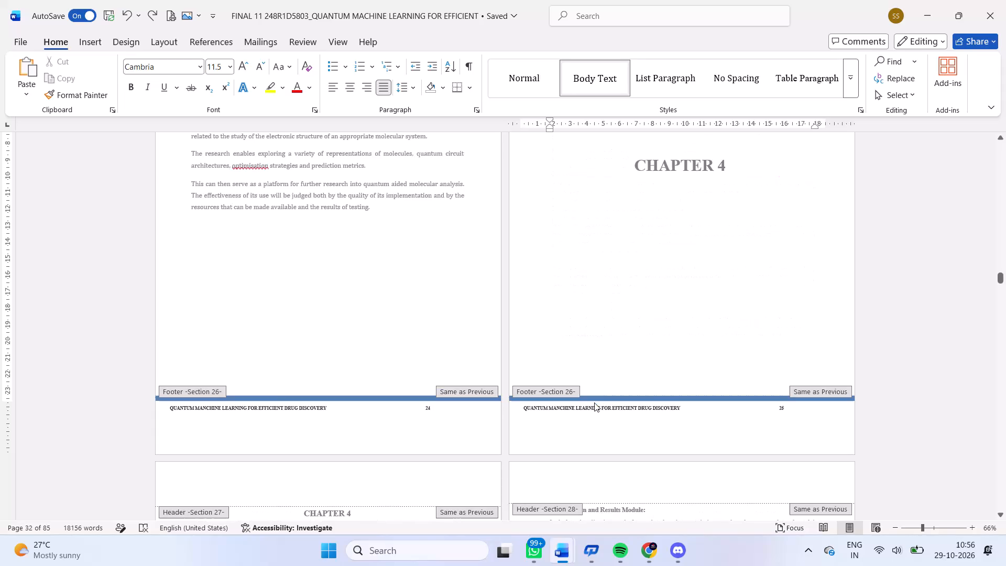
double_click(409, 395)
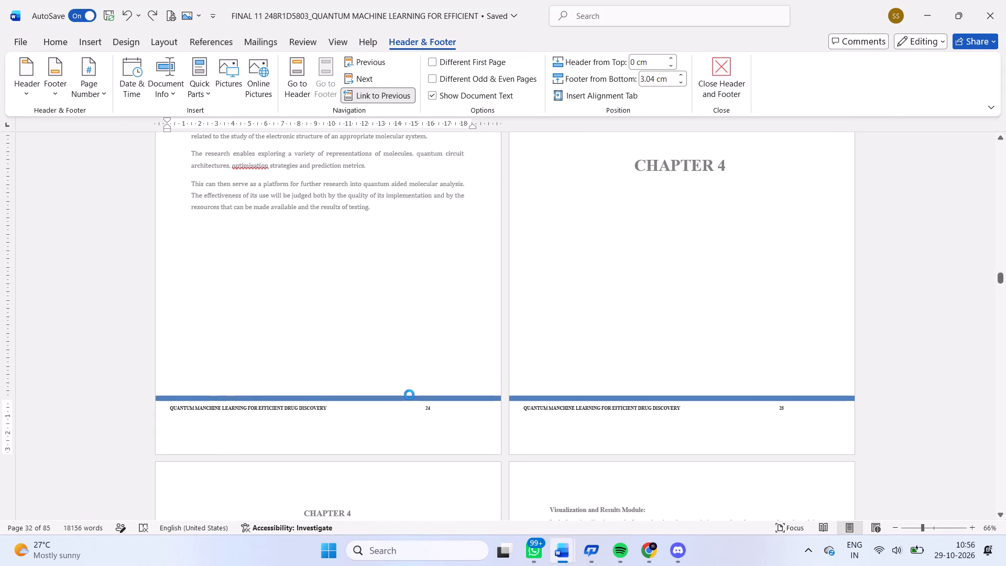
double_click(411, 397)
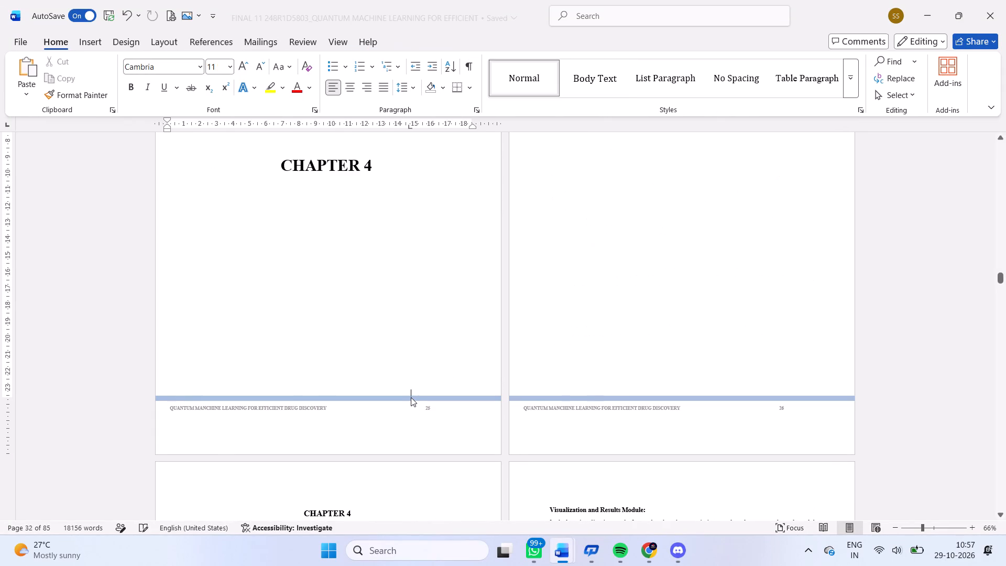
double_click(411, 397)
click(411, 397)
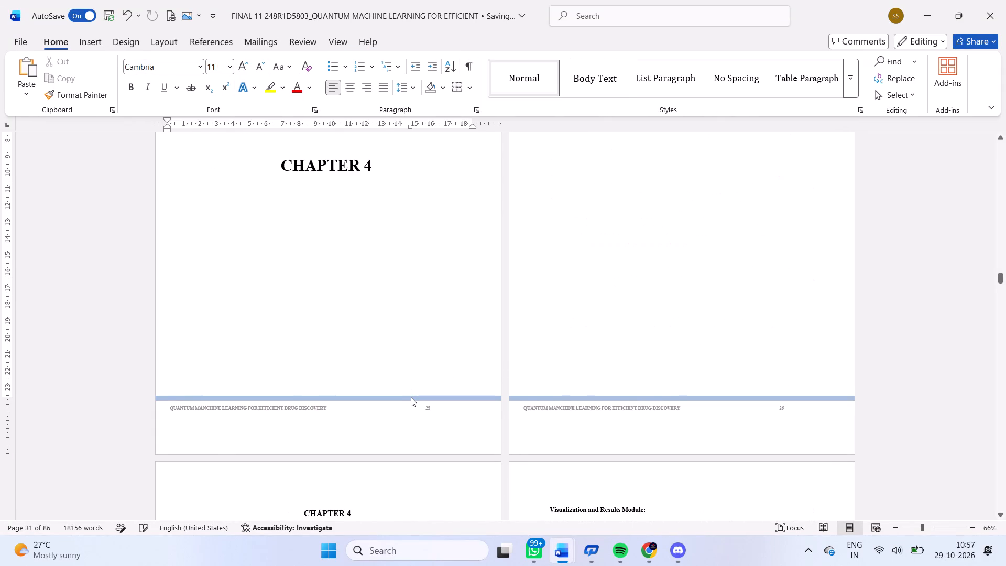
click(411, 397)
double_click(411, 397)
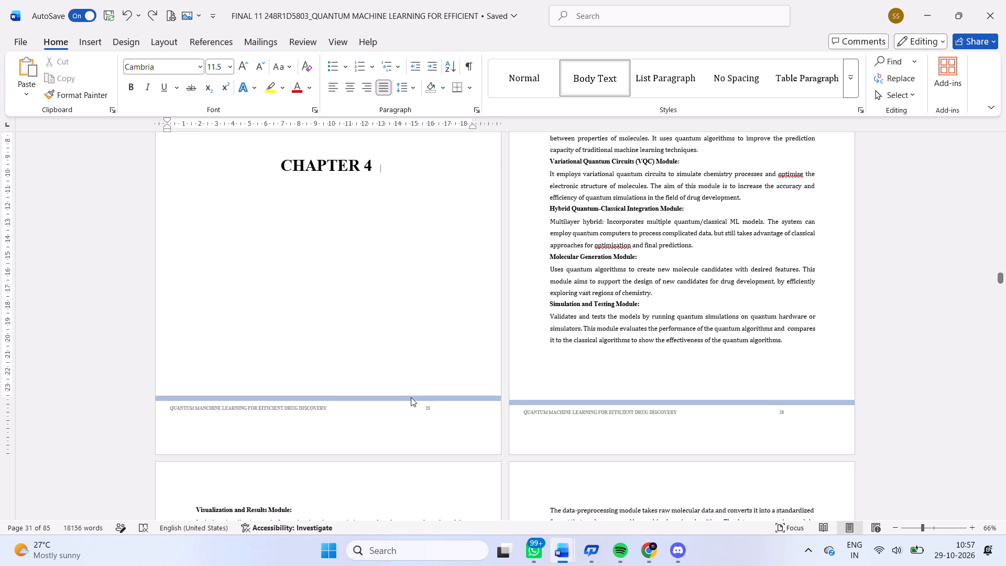
Examine the pages around the Chapter 4 title page, from section 3.4 through the 4.1 Methodologies pages.
scroll(655, 358, up, 2)
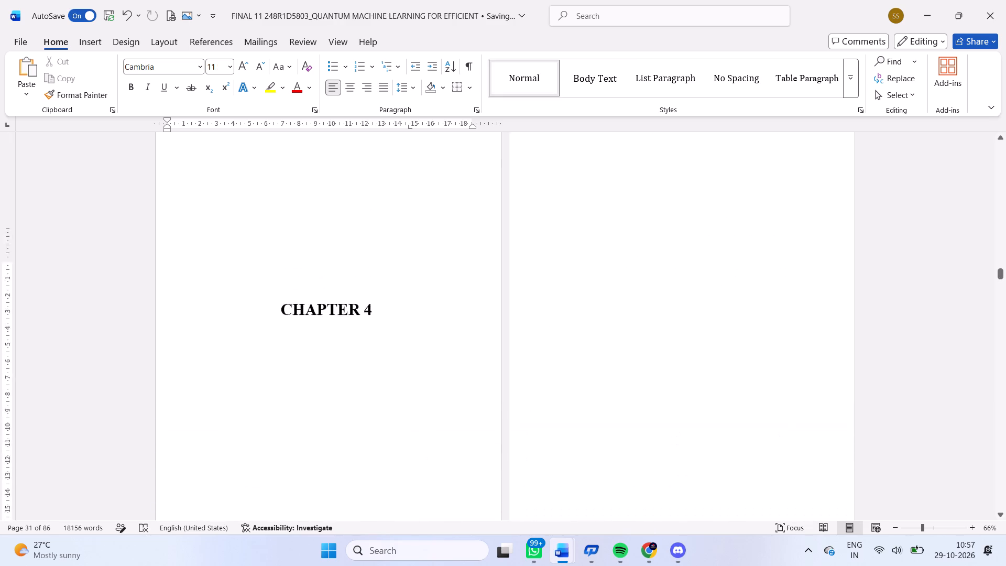
scroll(655, 358, up, 3)
scroll(655, 358, down, 1)
scroll(655, 358, up, 1)
scroll(655, 358, down, 1)
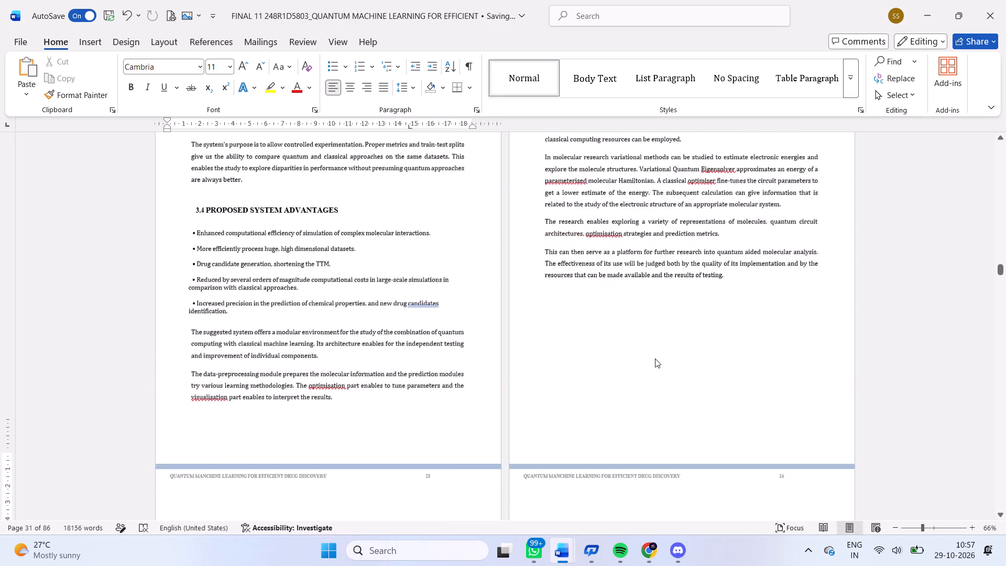
scroll(655, 358, down, 6)
scroll(655, 358, up, 1)
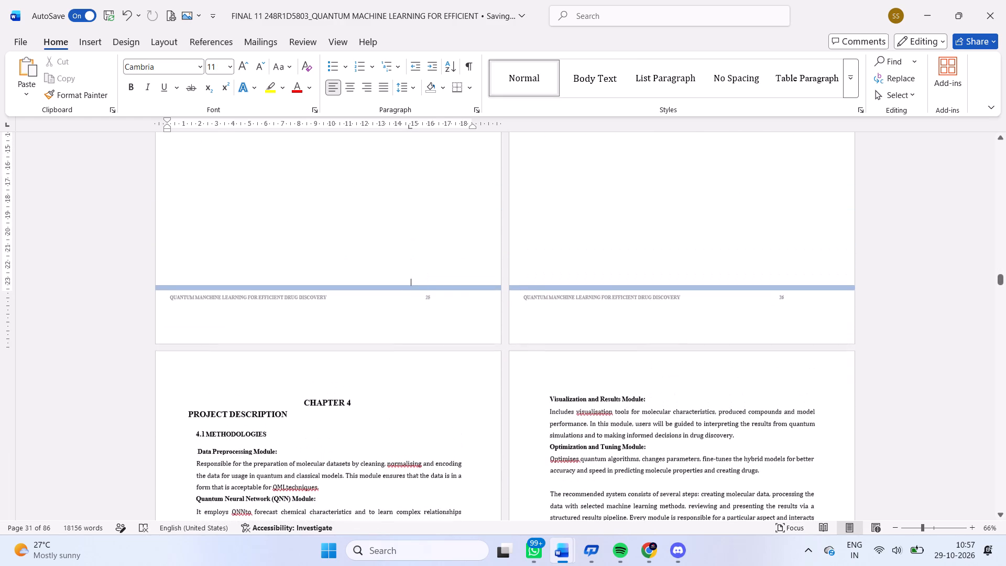
scroll(655, 358, up, 2)
scroll(655, 358, down, 3)
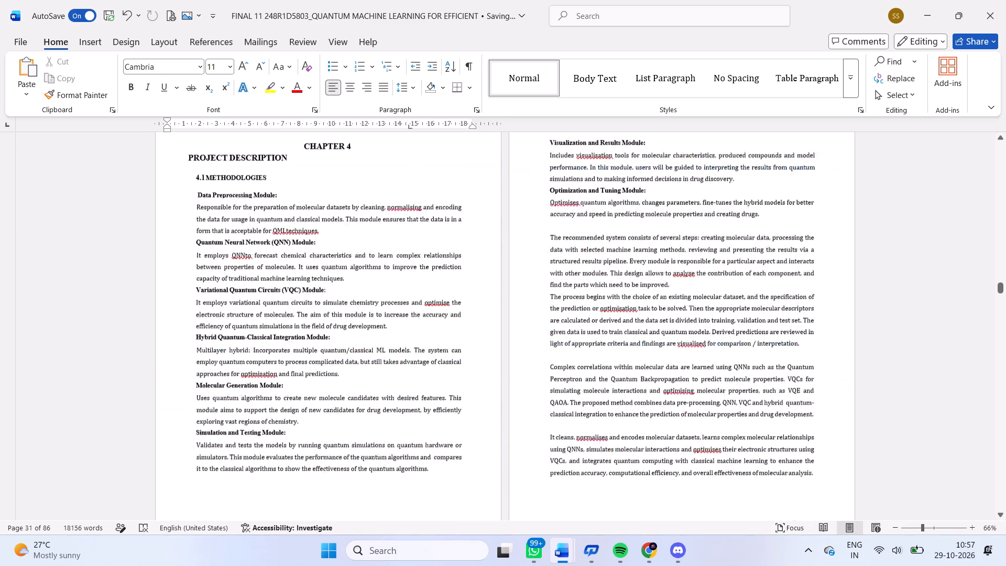
scroll(655, 358, up, 2)
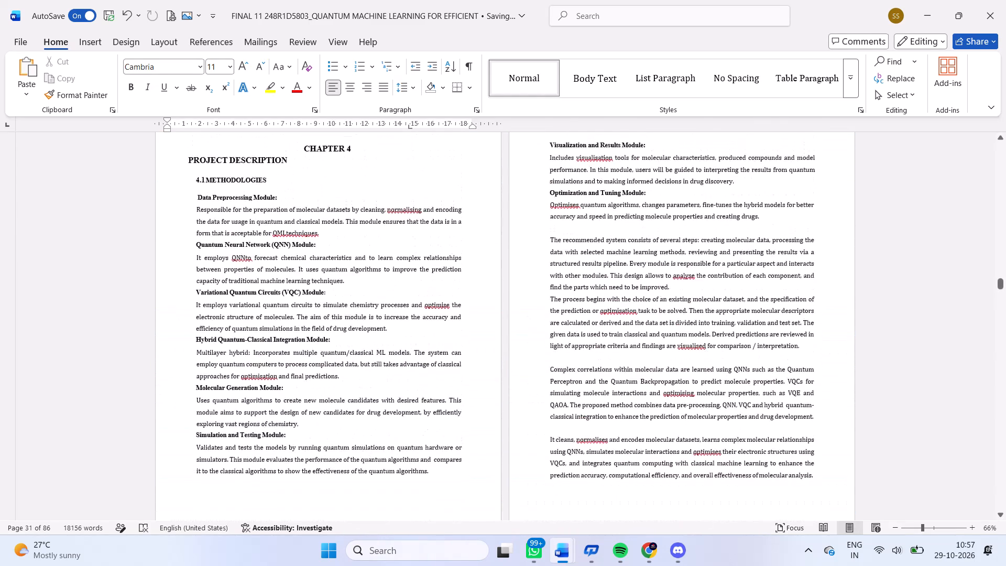
scroll(655, 358, up, 1)
scroll(561, 333, up, 1)
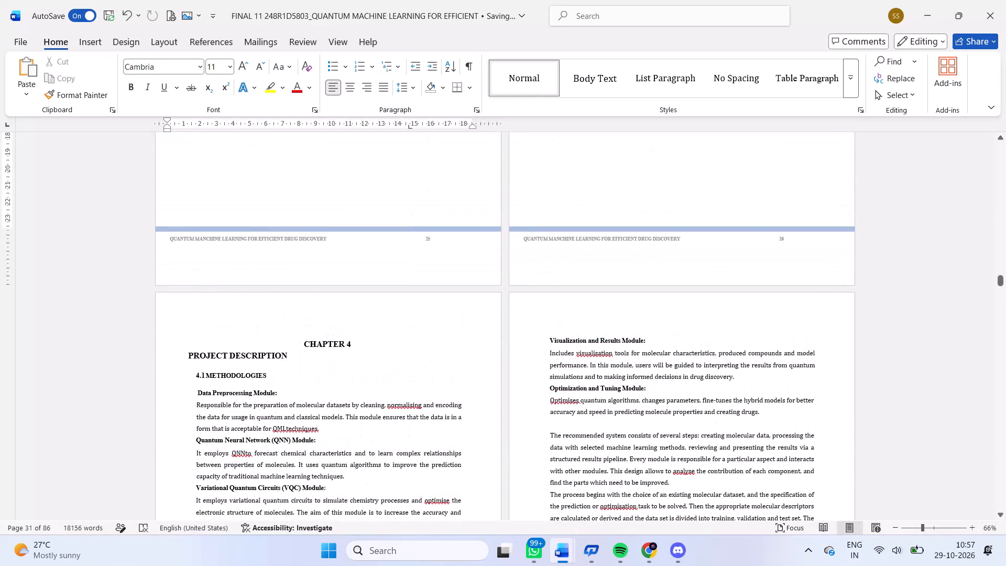
Put the cursor at the start of the Chapter 4 text pages and undo the last edit.
click(302, 340)
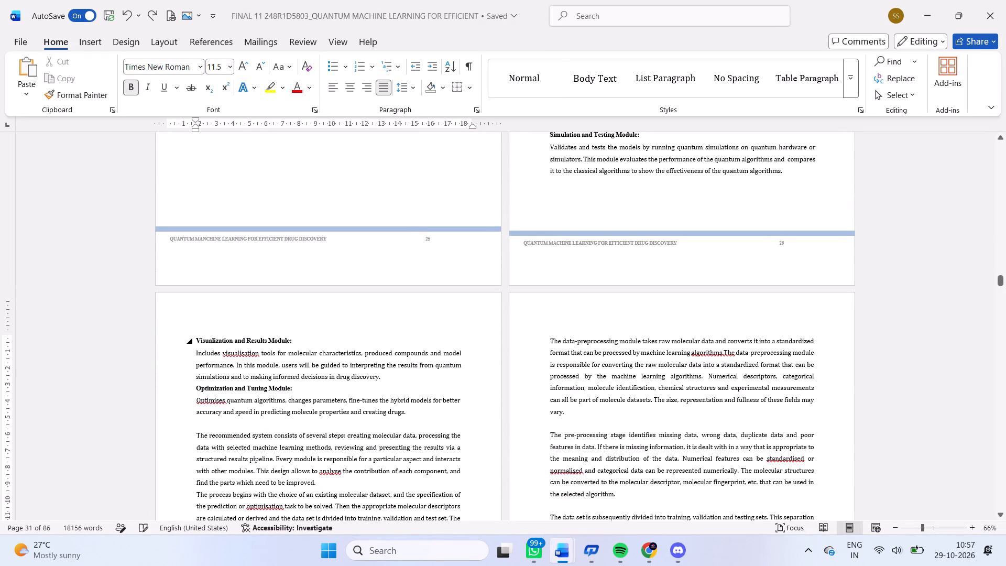
key(ctrl+z)
Examine the footers and footer bars from the Chapter 8 testing pages back through Chapter 7 to the Chapter 6 title page.
scroll(302, 340, up, 2)
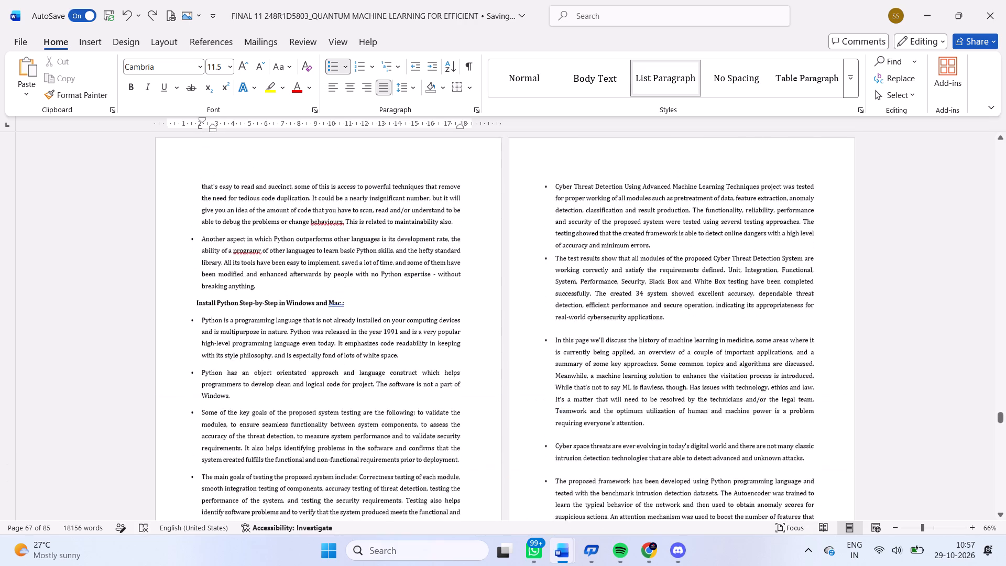
scroll(302, 340, up, 6)
scroll(302, 340, down, 1)
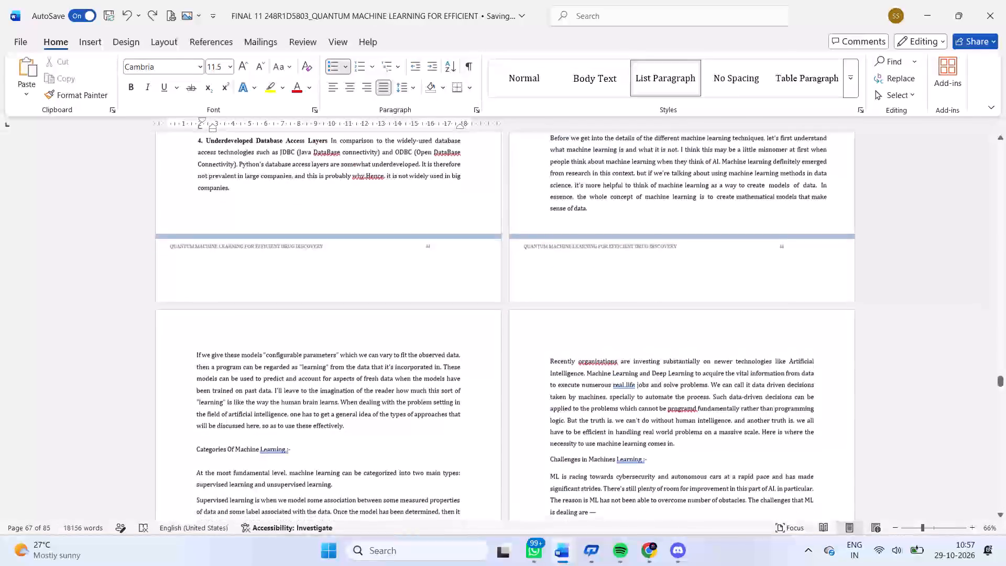
scroll(302, 340, down, 5)
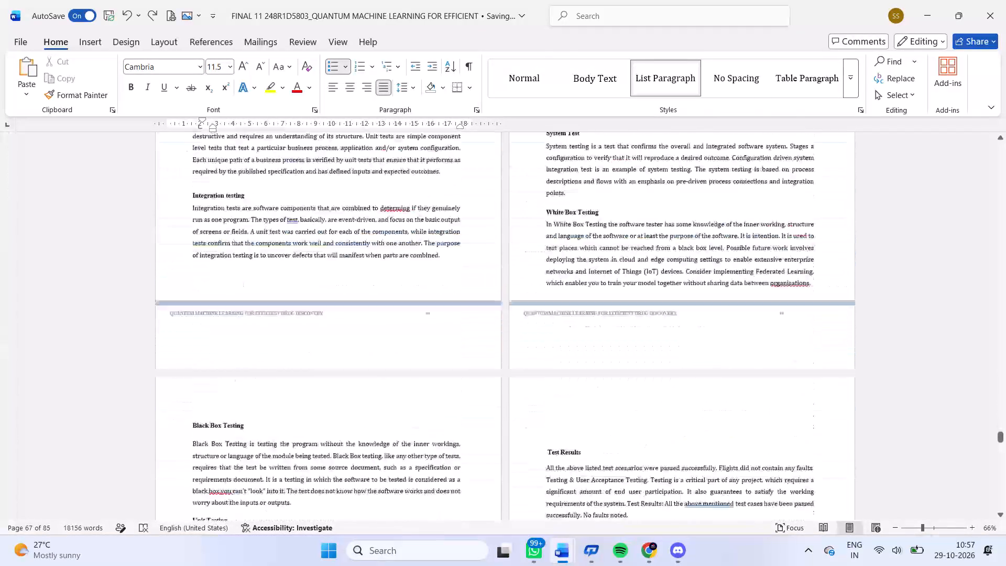
scroll(302, 340, up, 5)
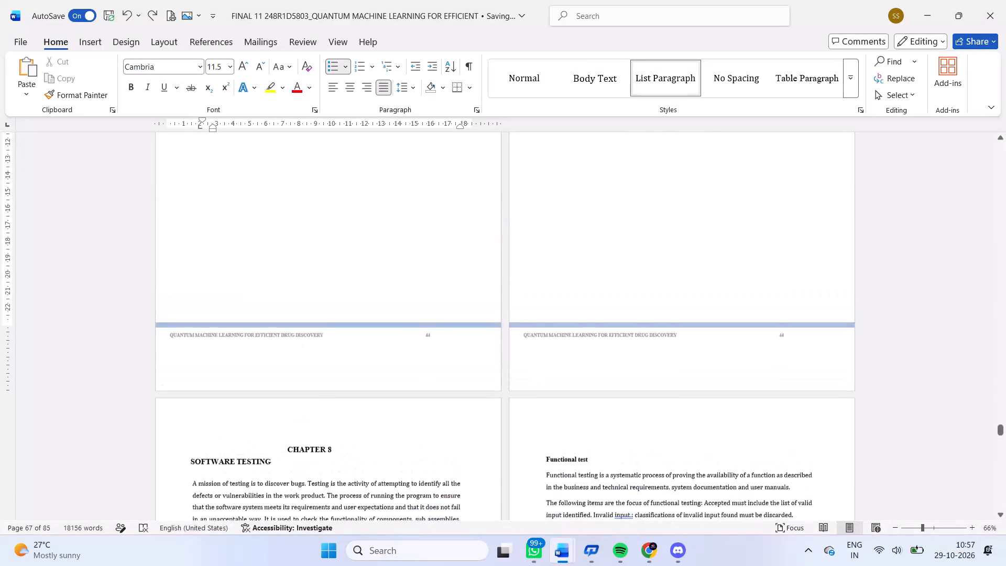
scroll(302, 340, up, 6)
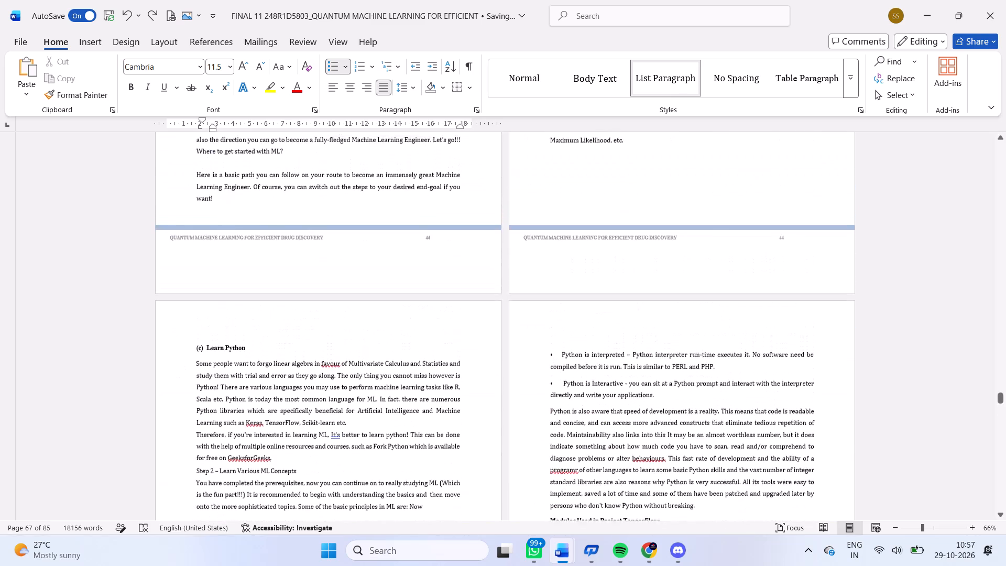
scroll(302, 340, up, 7)
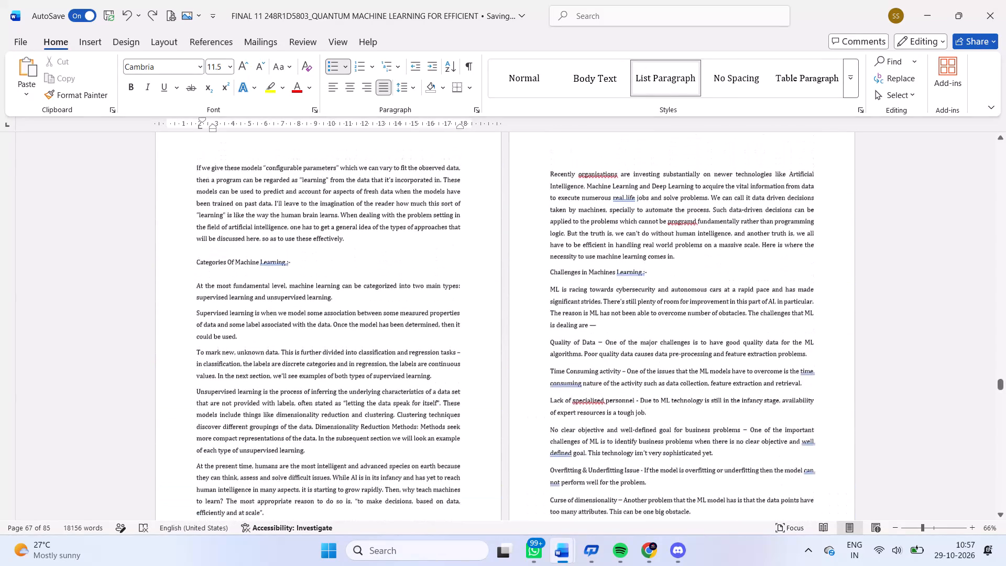
scroll(302, 340, up, 3)
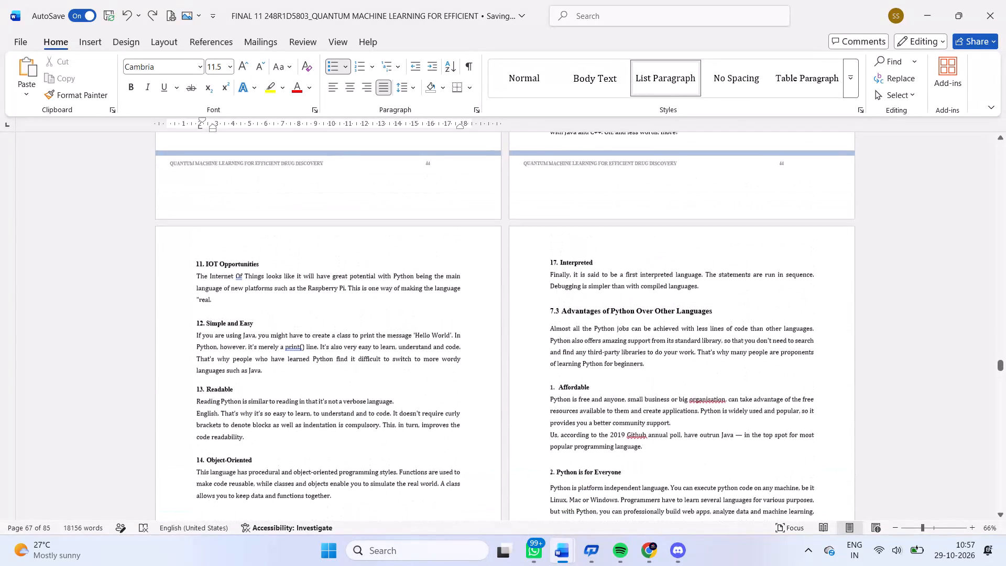
scroll(302, 340, up, 7)
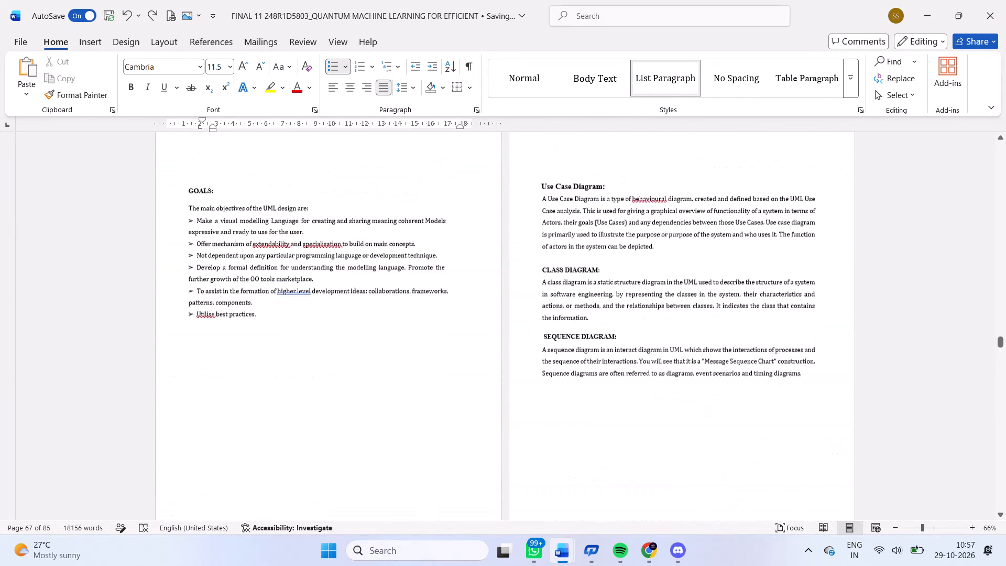
scroll(302, 340, up, 2)
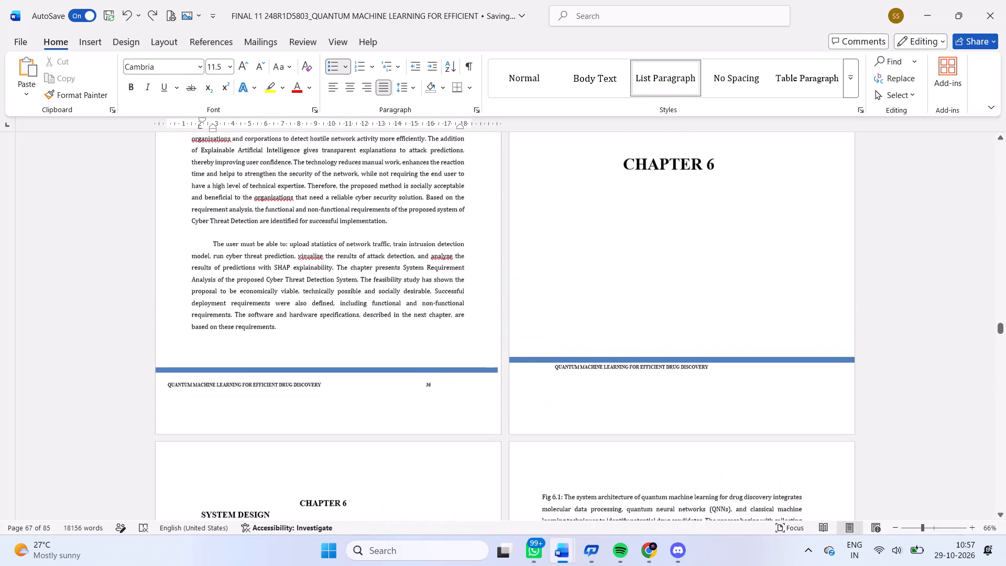
scroll(302, 340, up, 1)
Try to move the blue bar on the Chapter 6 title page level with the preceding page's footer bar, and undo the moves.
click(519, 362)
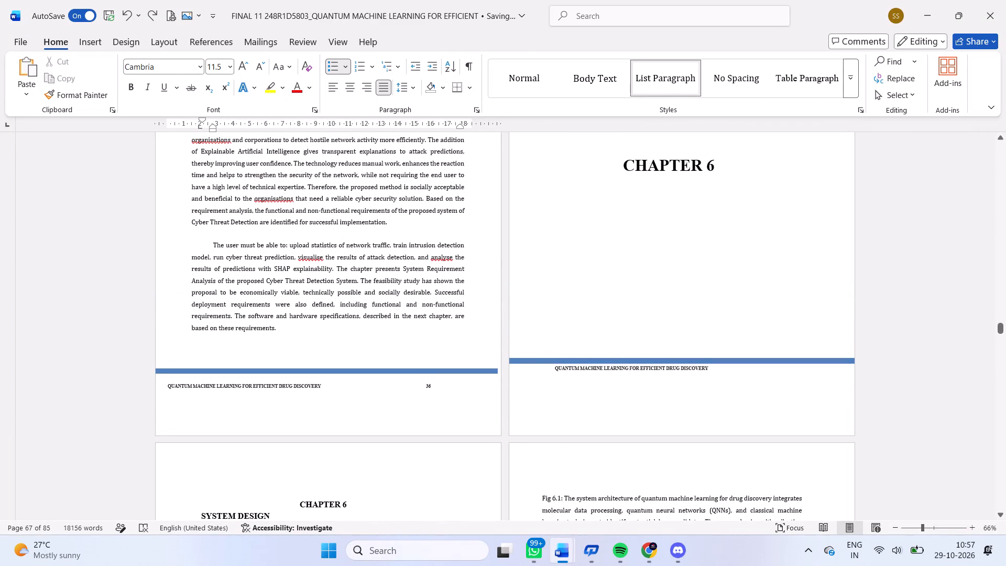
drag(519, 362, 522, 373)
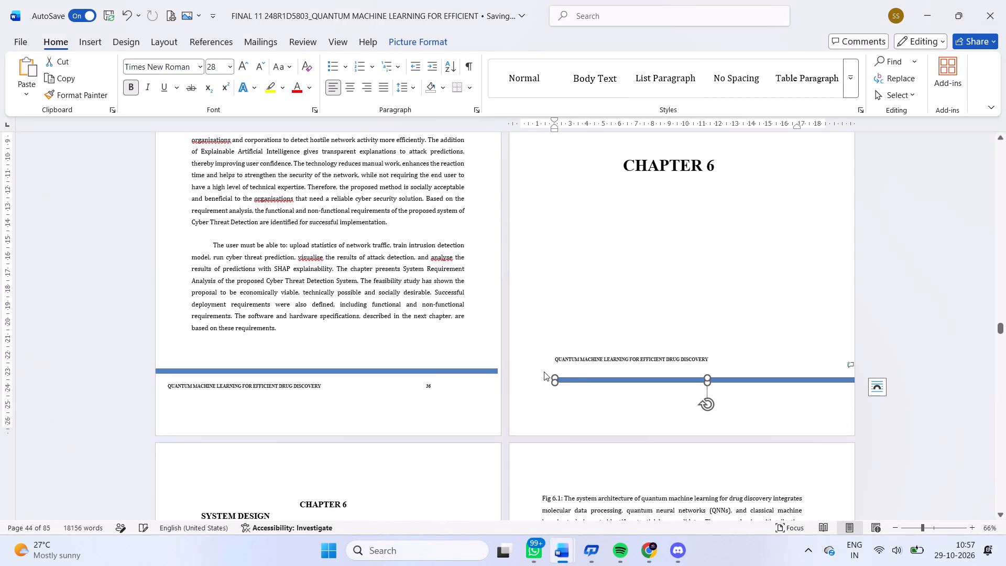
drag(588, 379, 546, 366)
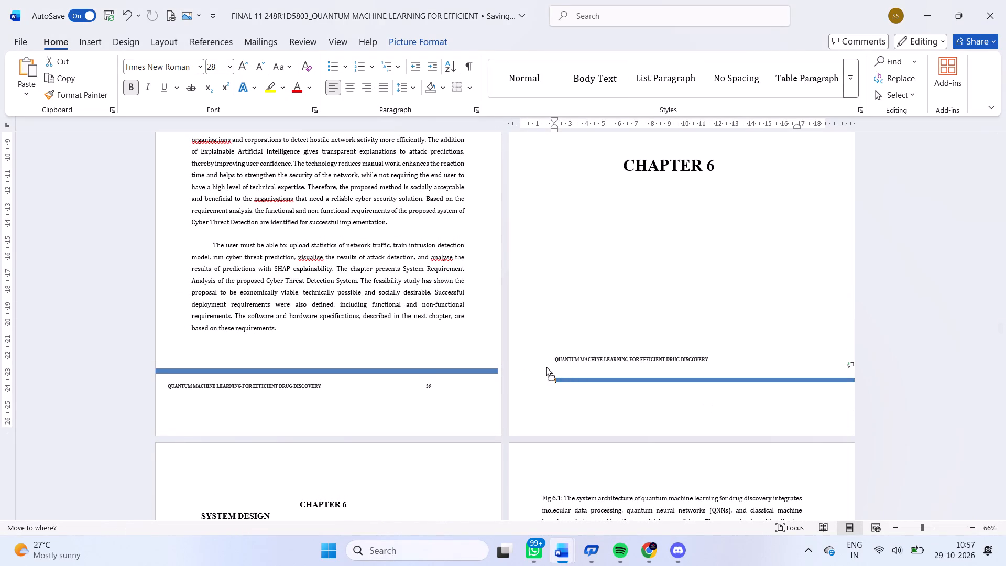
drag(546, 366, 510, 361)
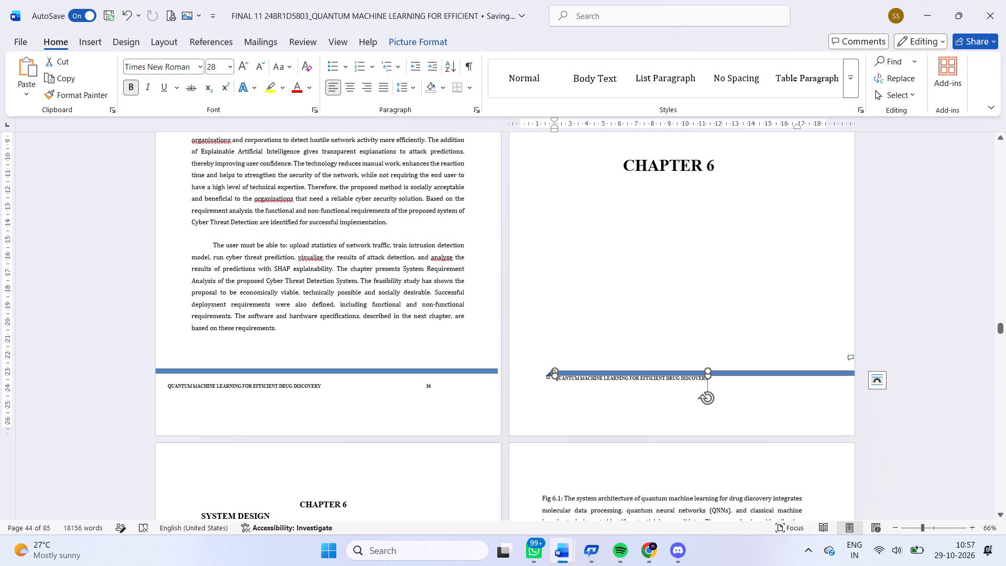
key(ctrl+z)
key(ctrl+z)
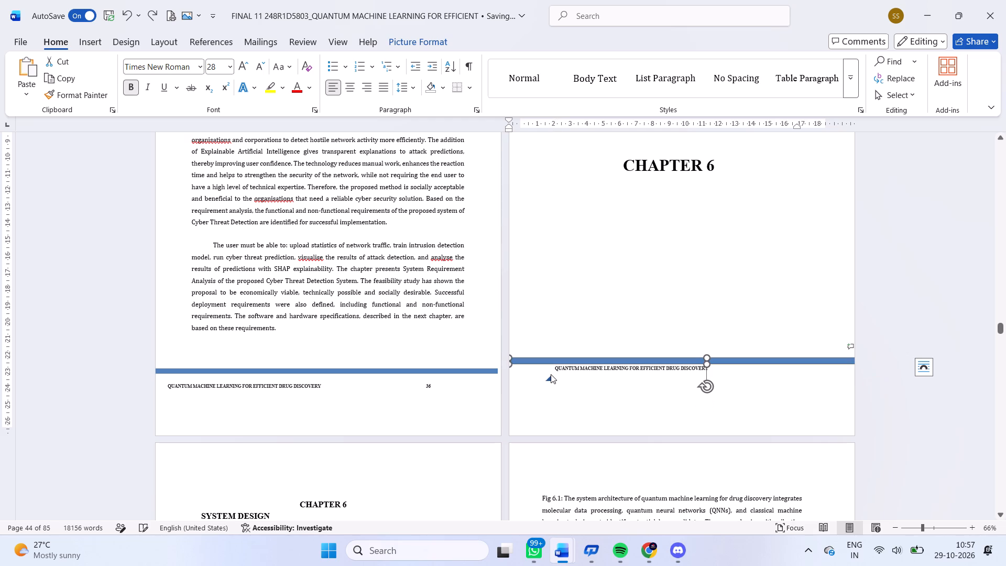
Insert one empty line above the blue bar on the Chapter 6 title page to lower it level with the preceding page's bar.
click(533, 345)
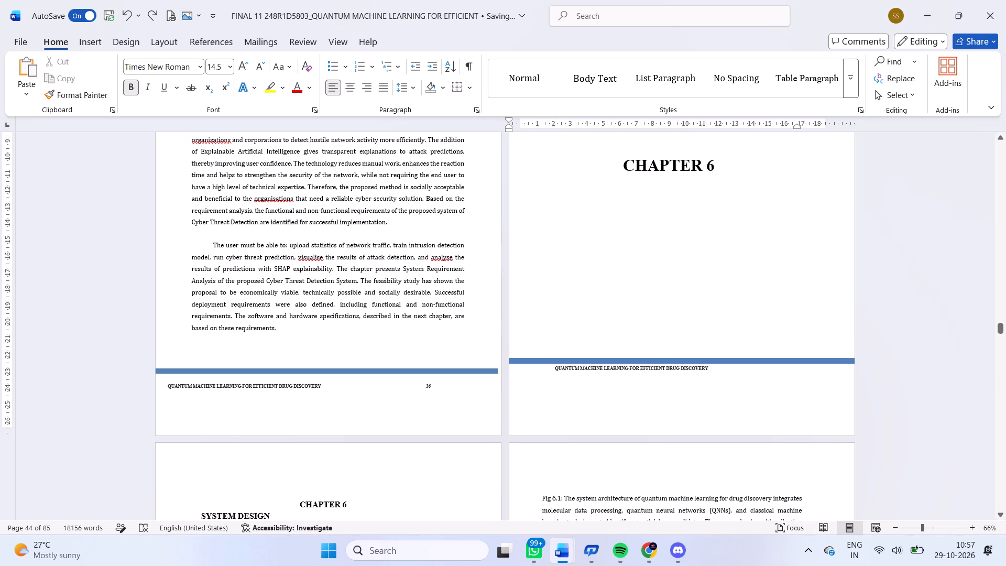
key(Return)
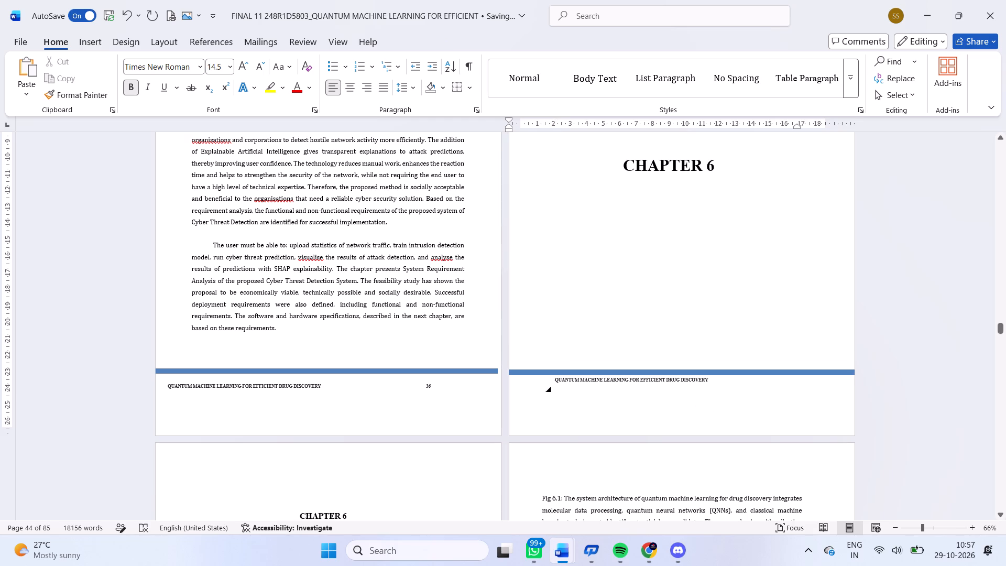
Reduce the left indent of the Chapter 6 title page's footer text so it starts near the page's left edge.
click(558, 385)
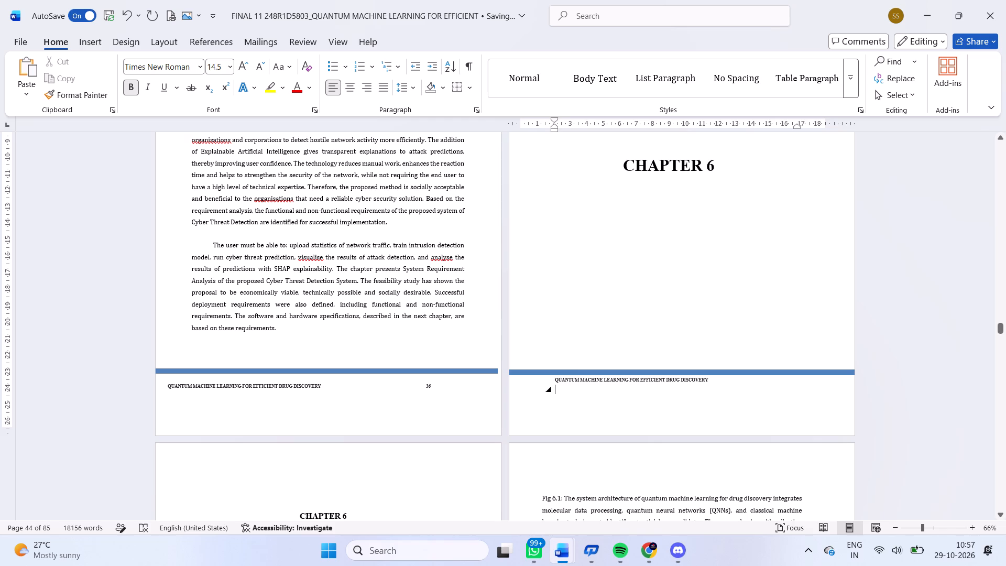
key(Left)
click(555, 384)
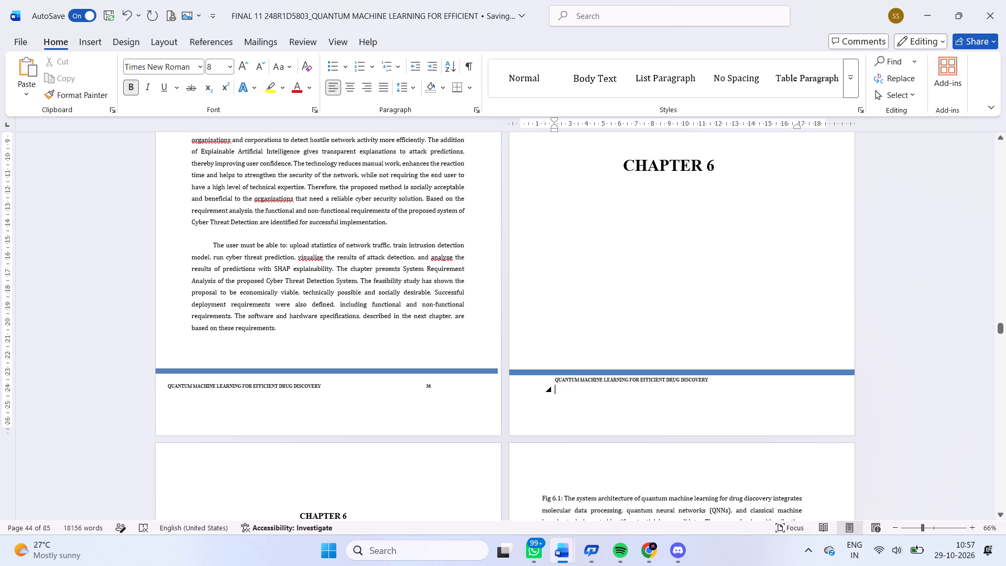
click(557, 377)
key(Left)
key(BackSpace)
Insert four empty lines below the Fig 6.1 caption on page 37 to lower the footer text.
scroll(587, 431, down, 2)
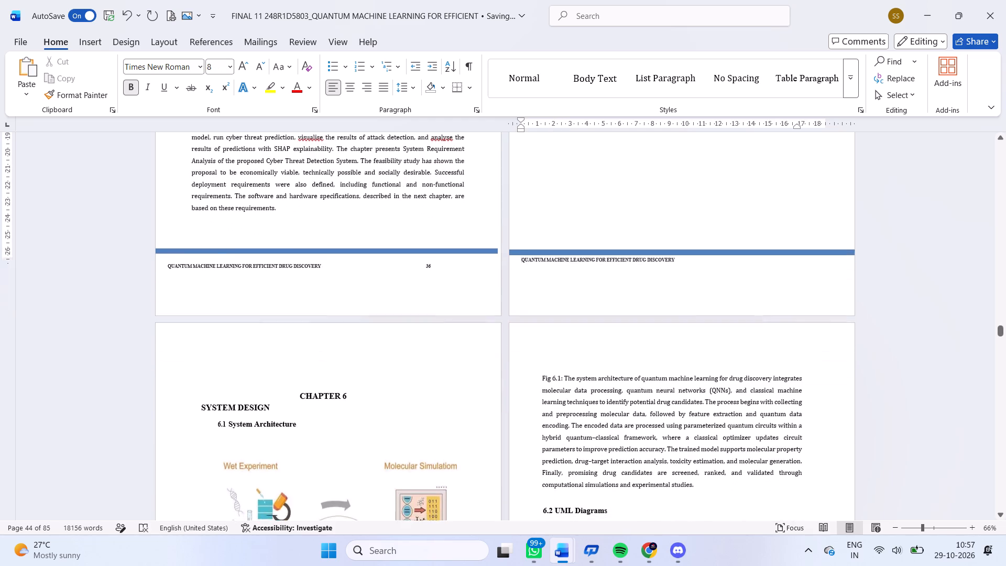
scroll(587, 431, down, 4)
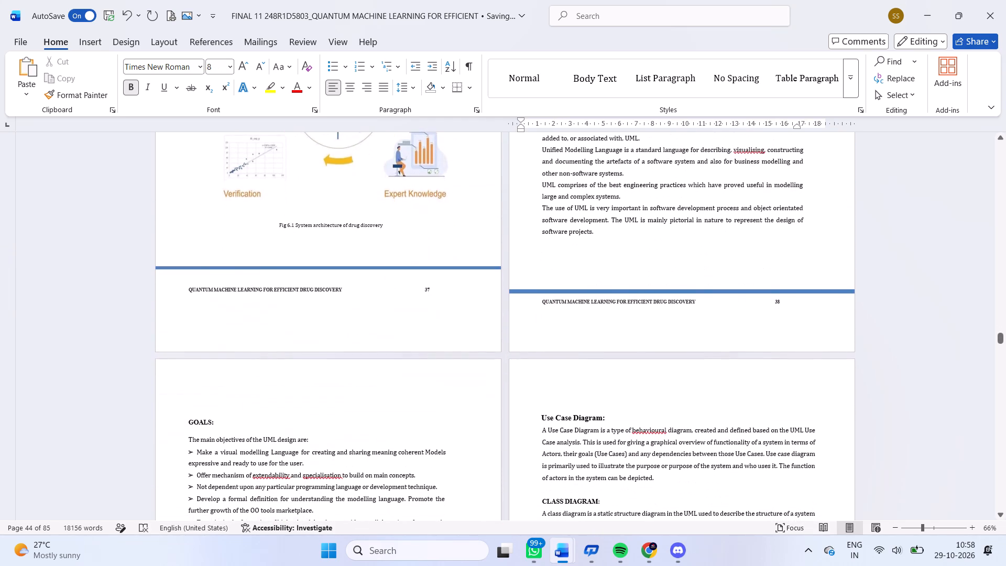
click(463, 249)
key(Return)
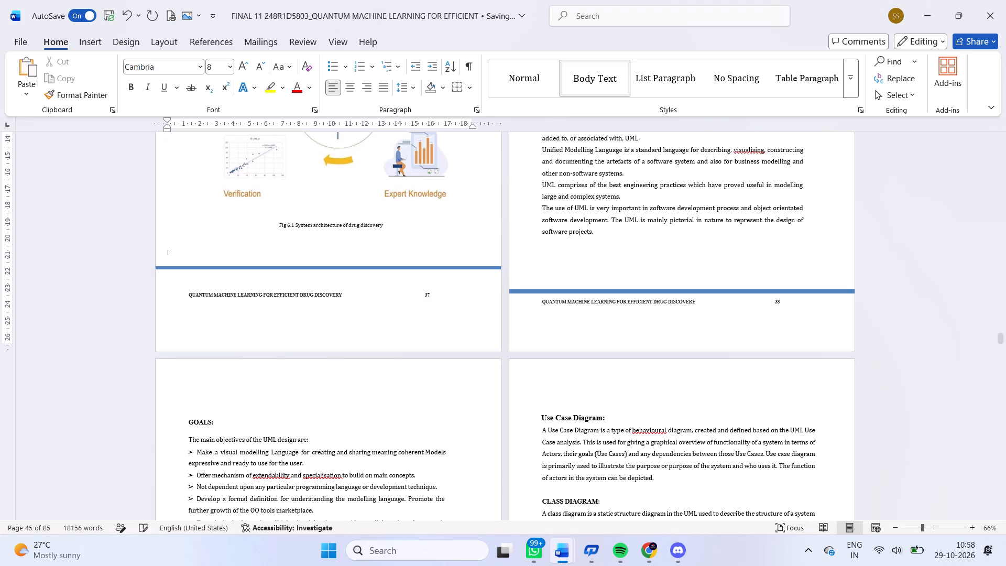
key(Return)
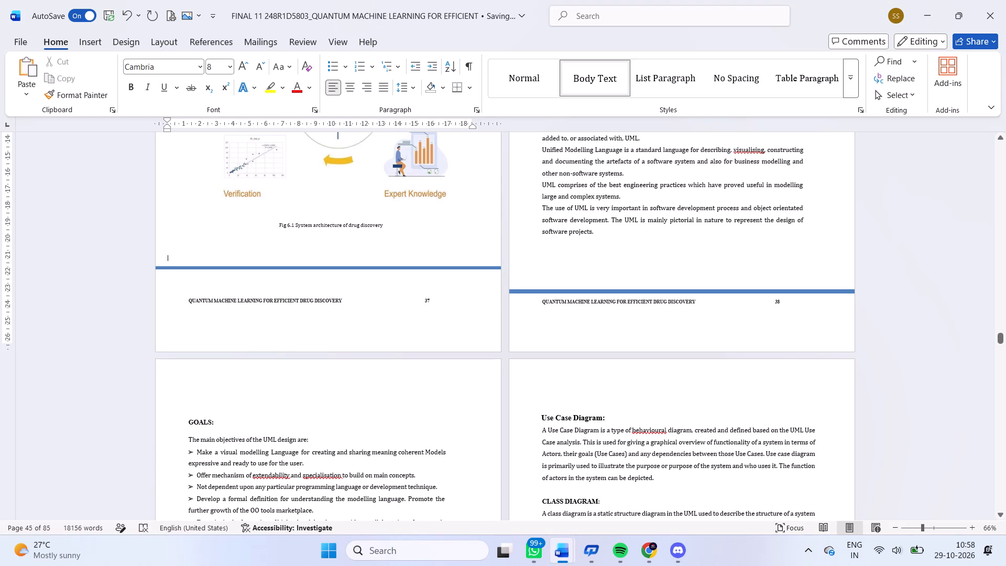
click(168, 249)
key(Return)
key(Return)
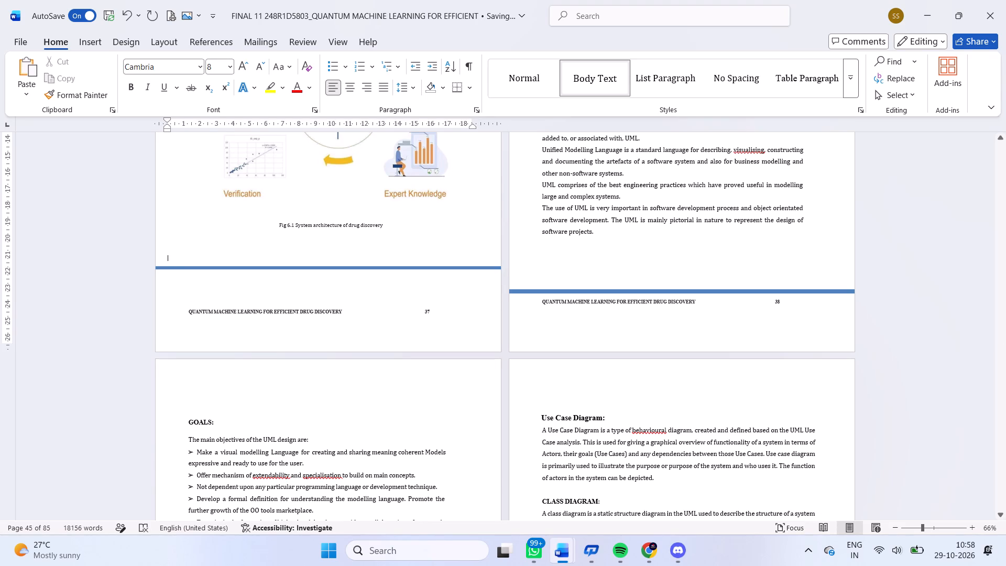
Lower page 37's blue bar level with page 38's bar and delete two empty lines above its footer text.
drag(296, 267, 296, 281)
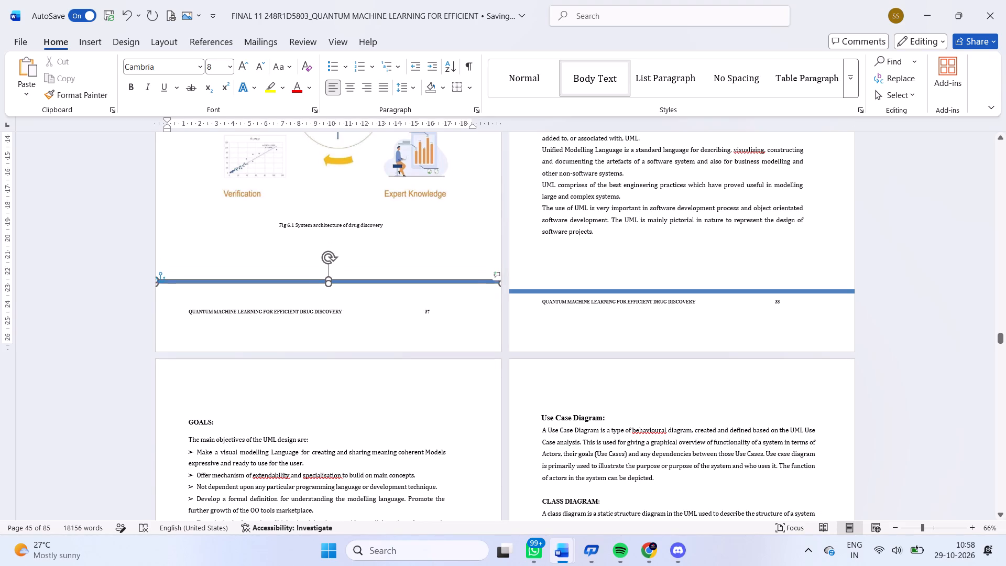
drag(296, 281, 297, 289)
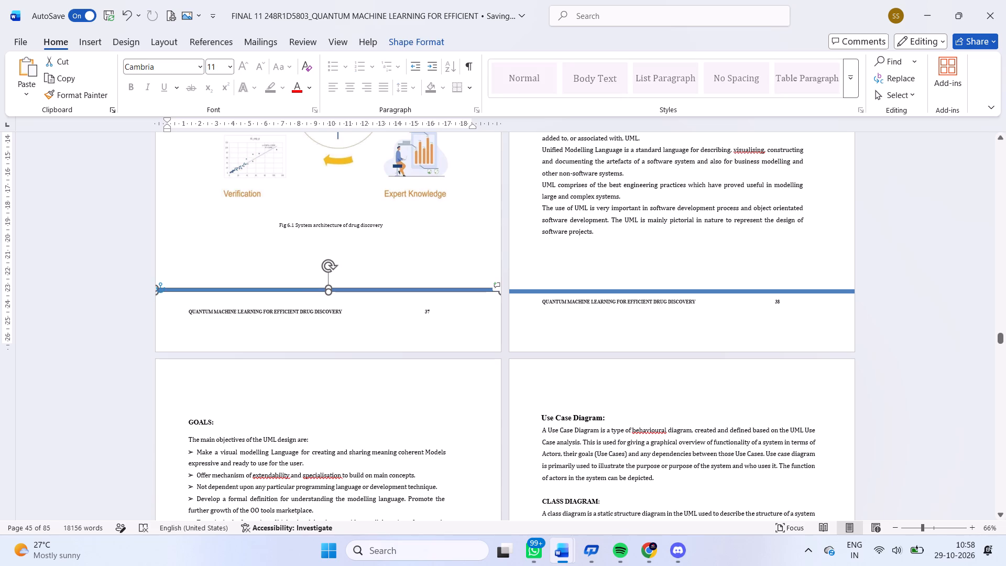
click(175, 304)
key(BackSpace)
key(BackSpace)
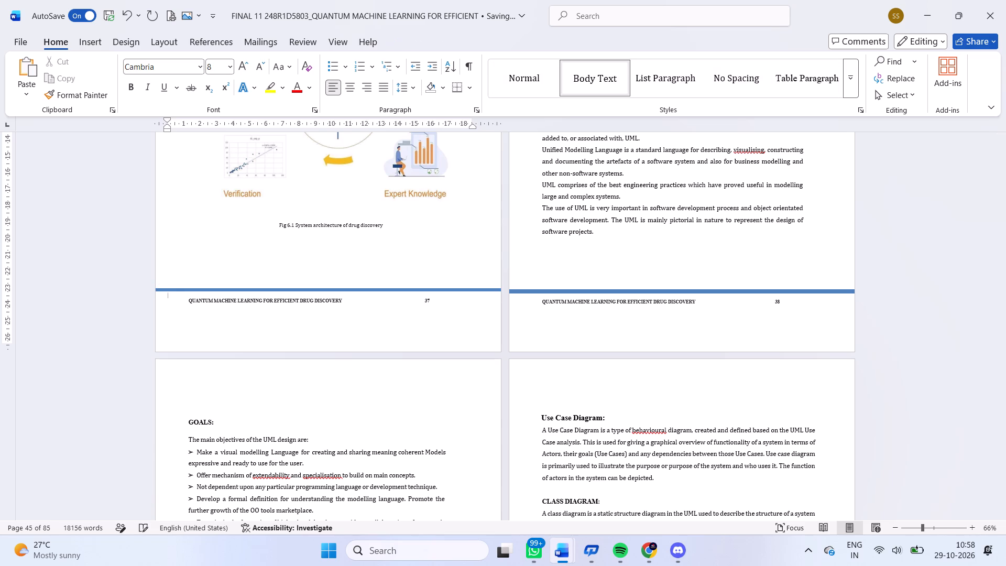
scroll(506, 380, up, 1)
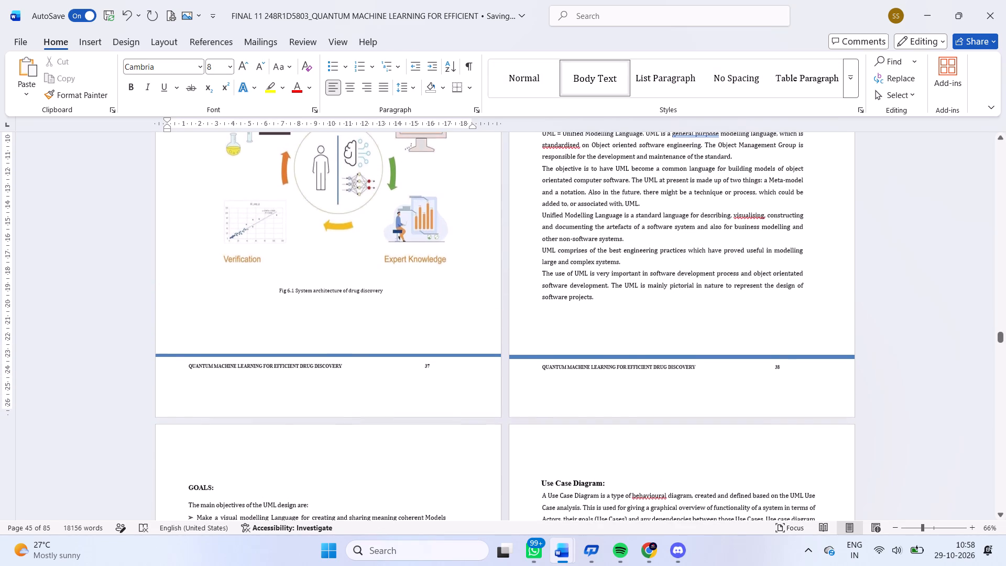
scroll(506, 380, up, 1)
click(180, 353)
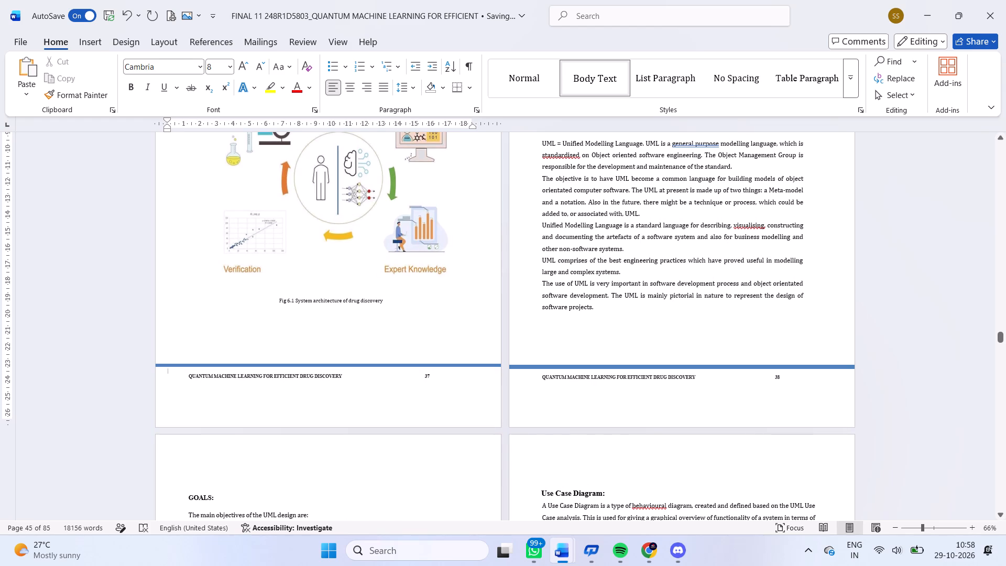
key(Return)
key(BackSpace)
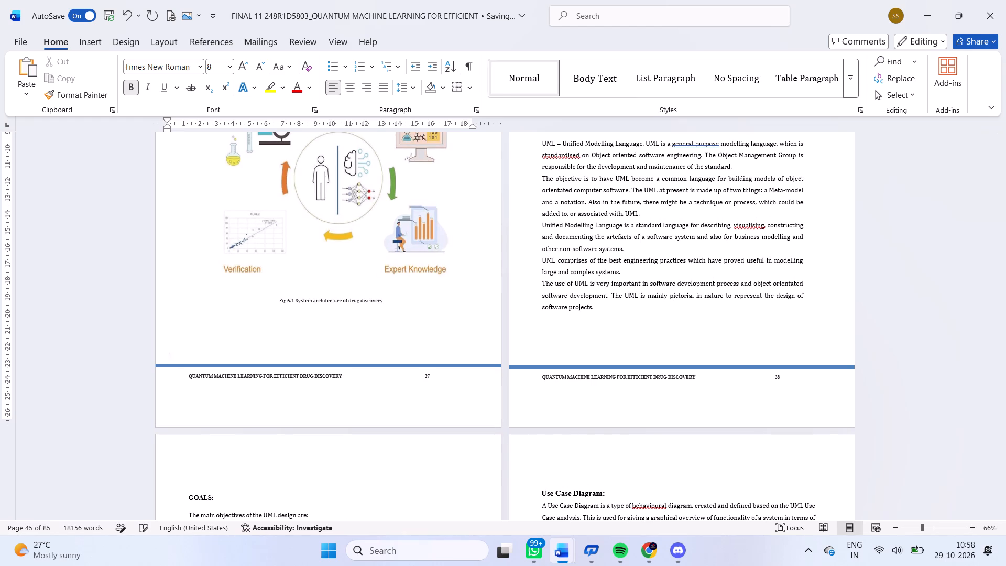
Fine-tune the height of page 37's blue footer bar until it lines up with the bar on page 38.
click(193, 366)
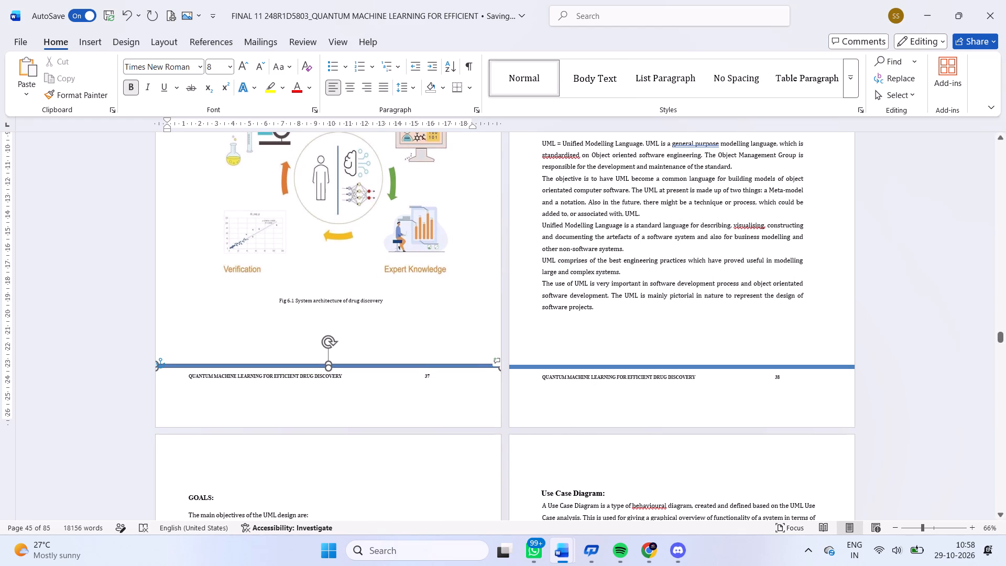
click(281, 419)
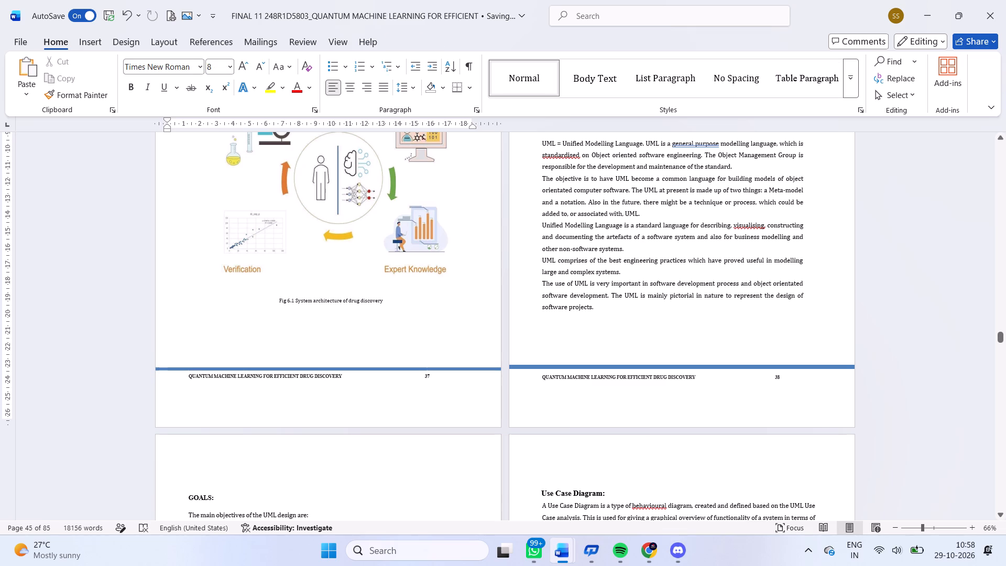
ctrl+scroll(472, 374, up, 3)
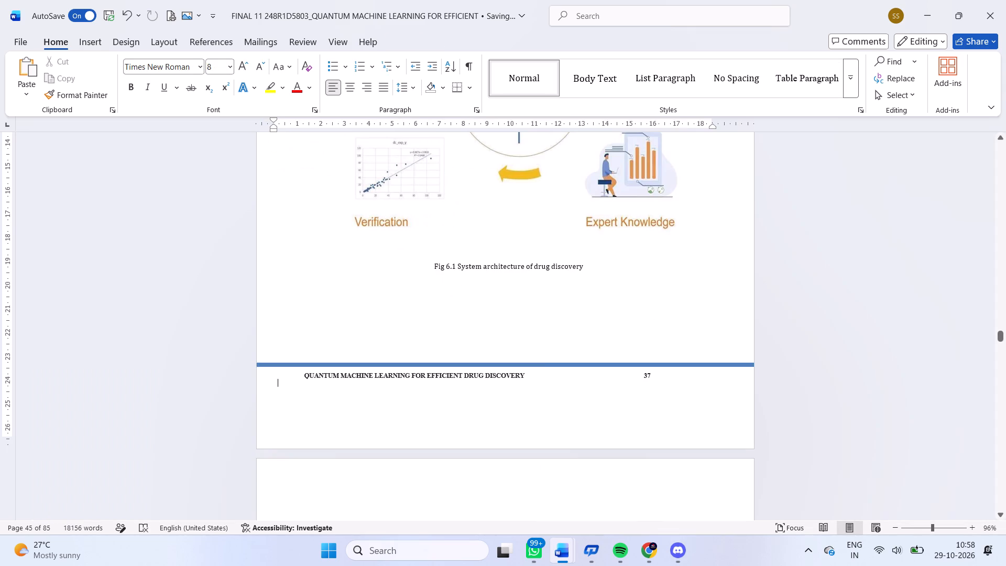
scroll(548, 367, down, 1)
ctrl+scroll(548, 367, down, 2)
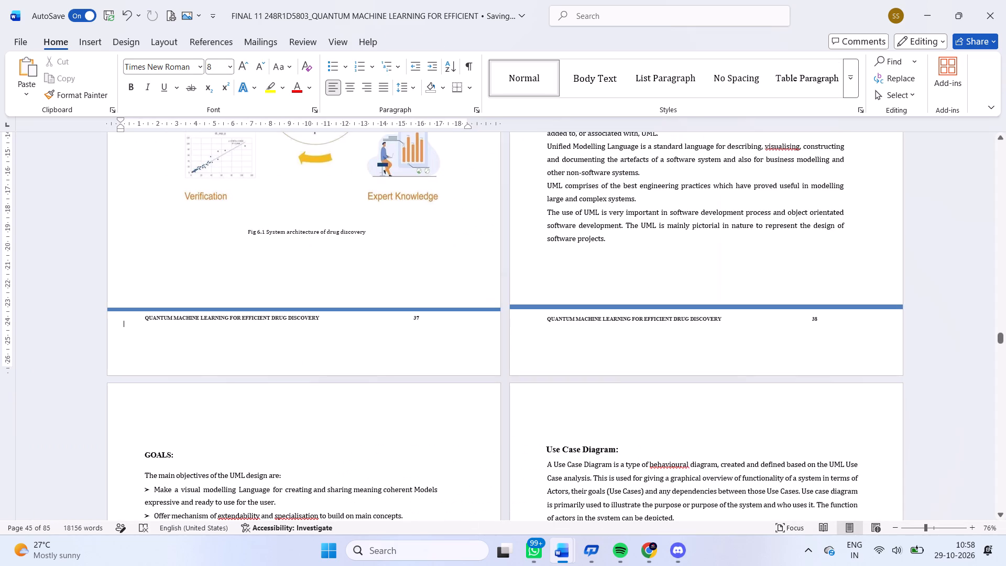
click(491, 310)
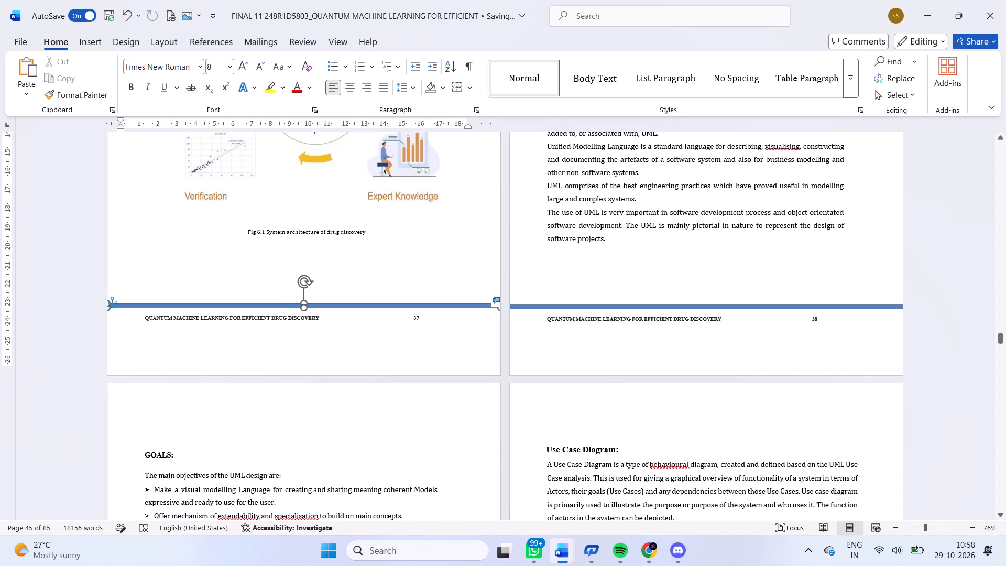
click(508, 332)
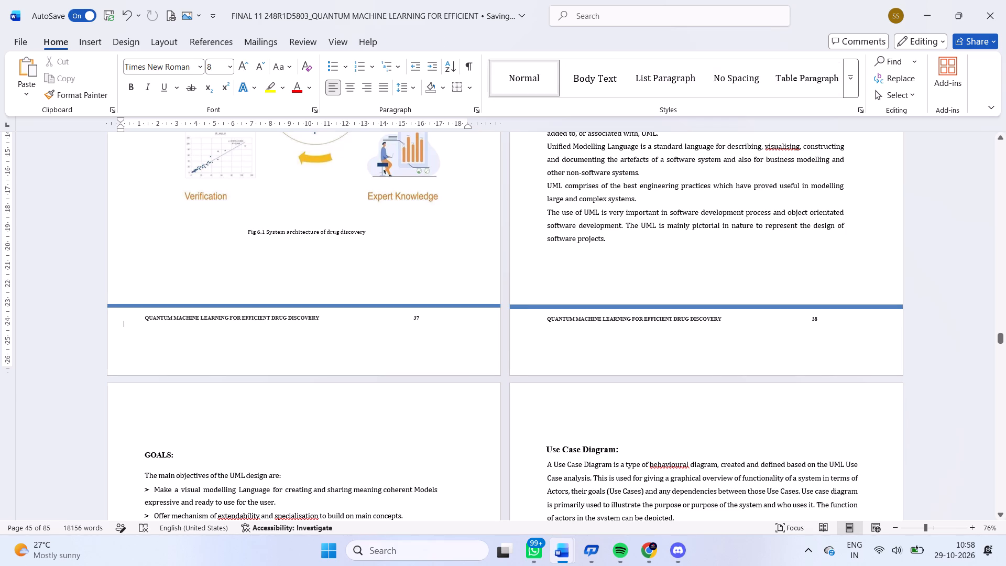
Shift the blue footer bar on page 36 slightly sideways so it reaches the page's right edge.
scroll(502, 321, up, 5)
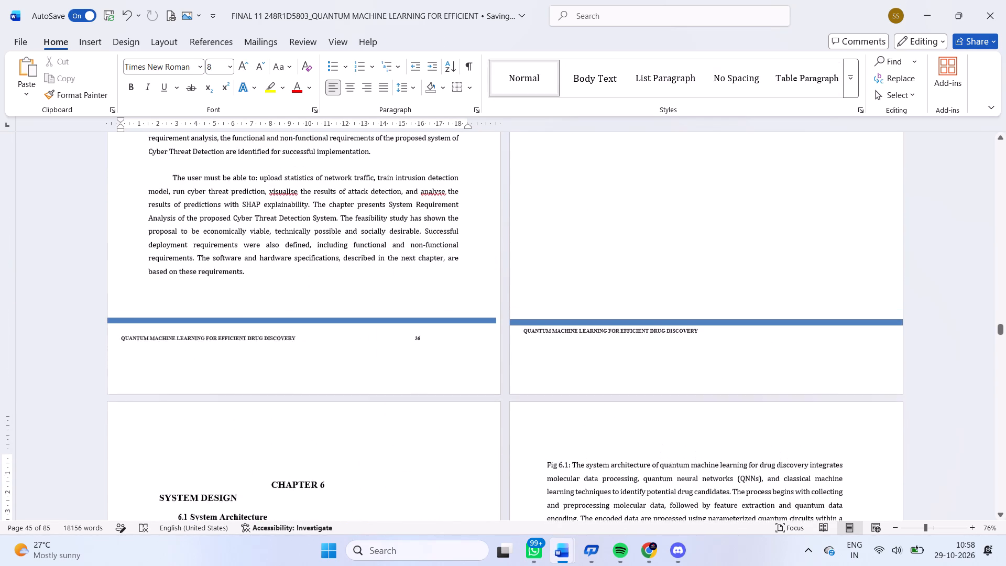
click(486, 320)
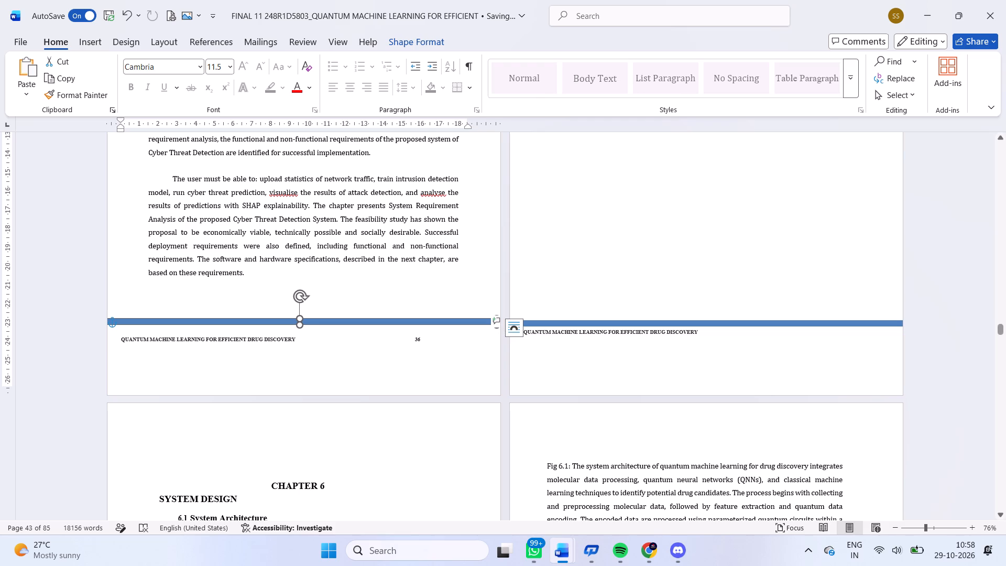
drag(344, 322, 351, 323)
click(374, 371)
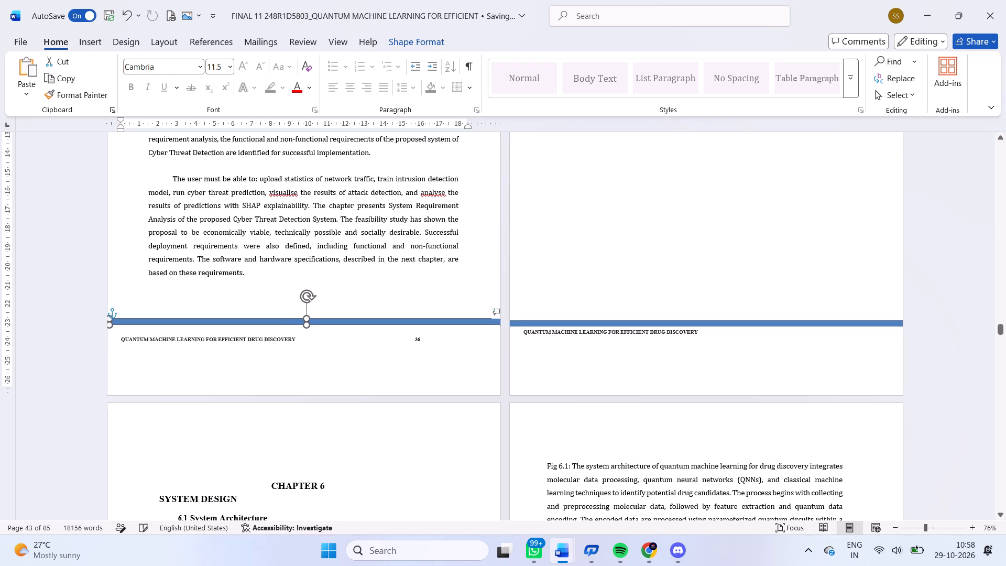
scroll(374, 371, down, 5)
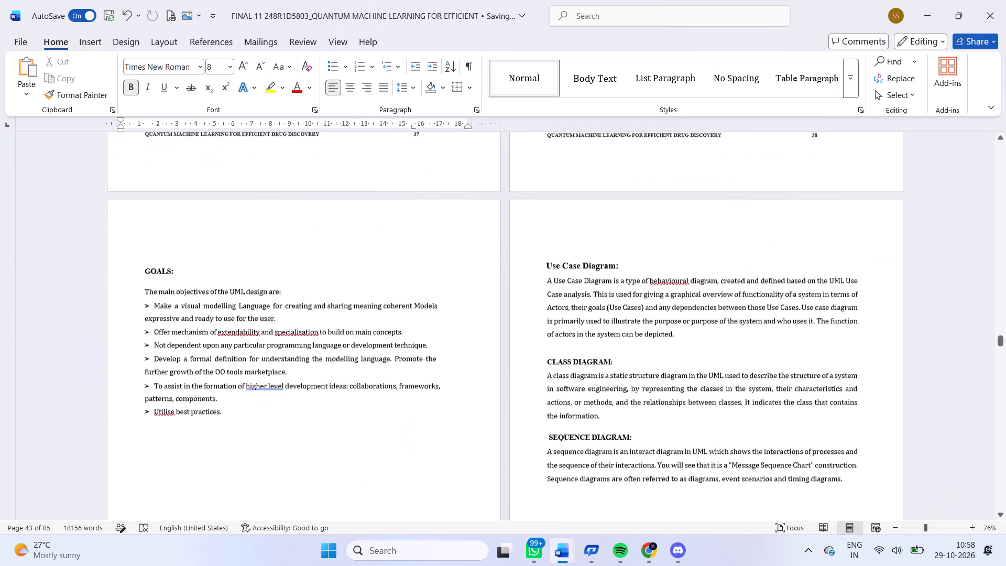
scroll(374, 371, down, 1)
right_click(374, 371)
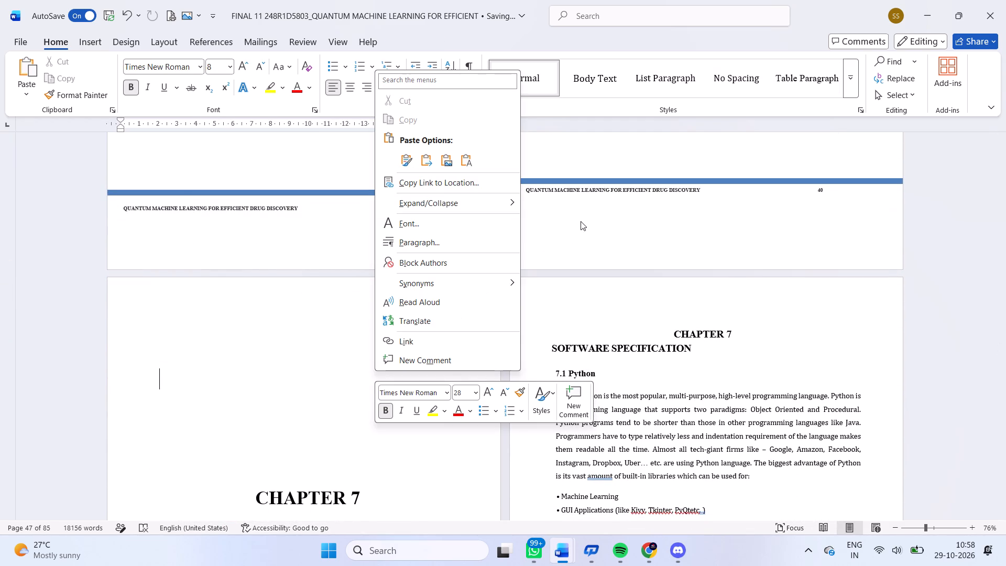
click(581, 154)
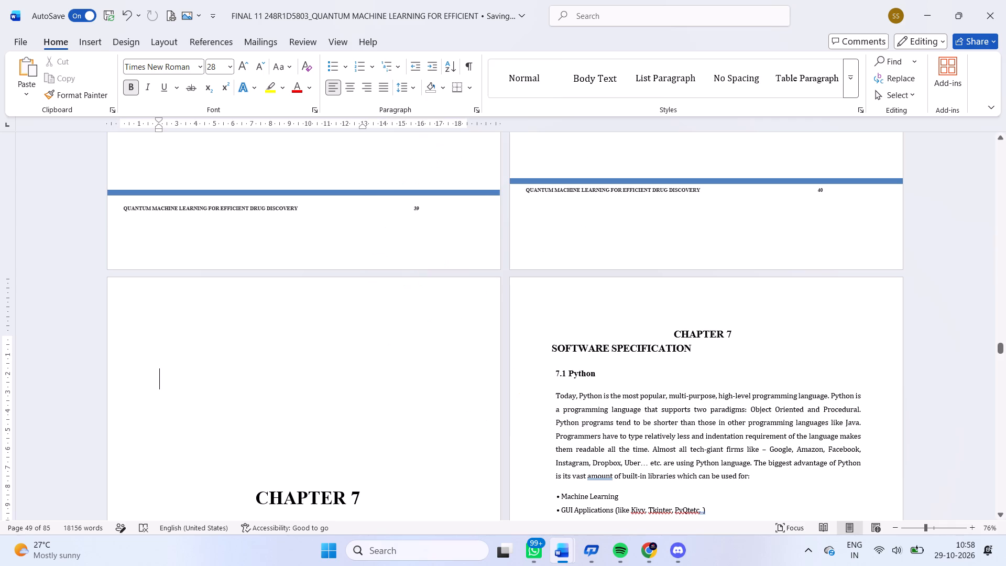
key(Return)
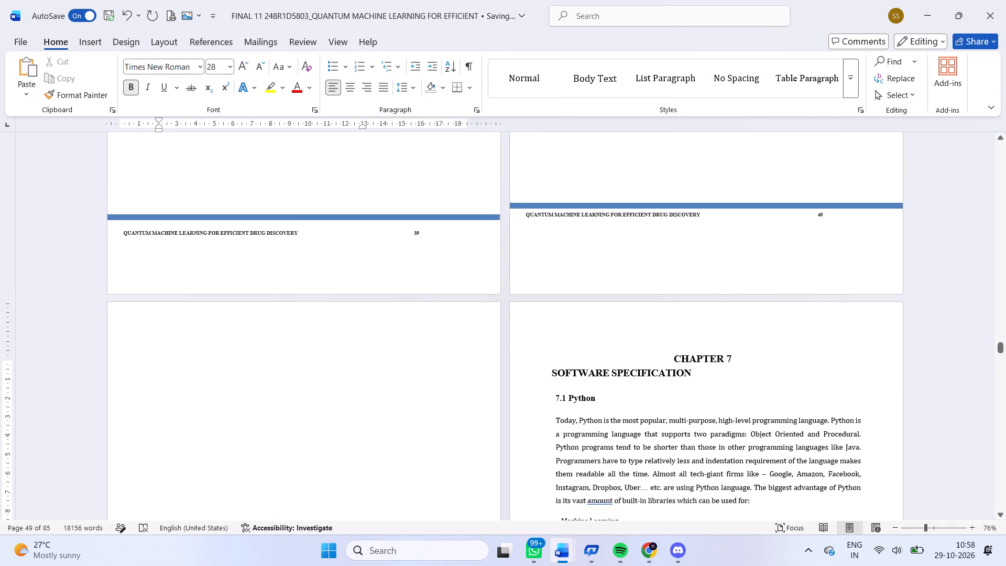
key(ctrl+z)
Insert two empty lines above page 40's footer text and lower its blue bar level with page 39's bar.
click(553, 172)
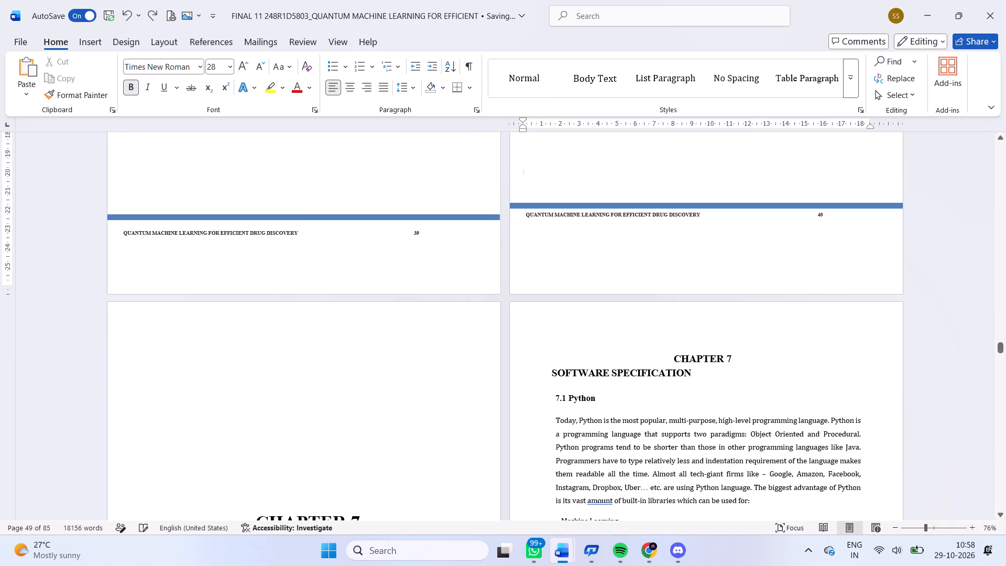
key(Return)
key(Return)
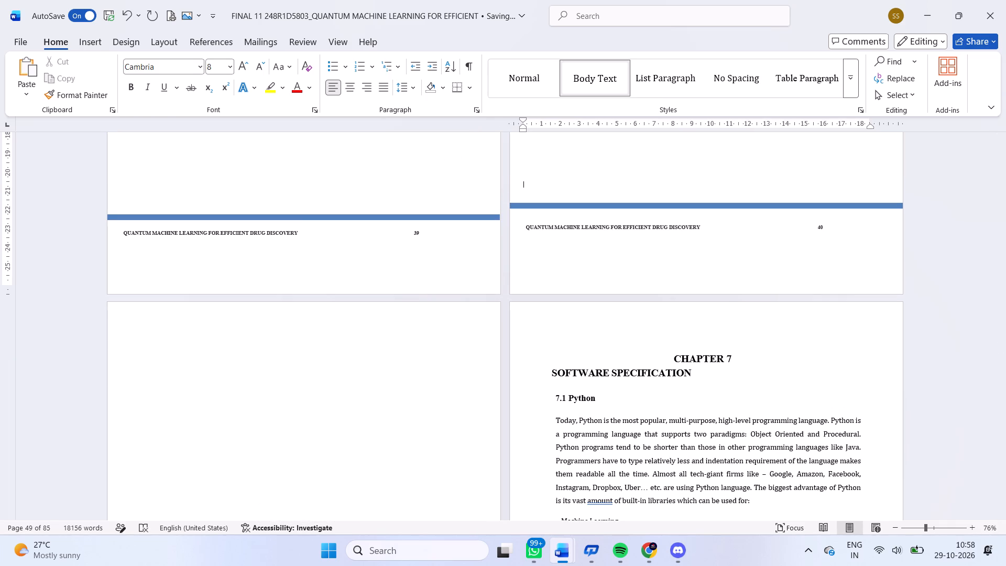
click(564, 205)
drag(564, 205, 564, 212)
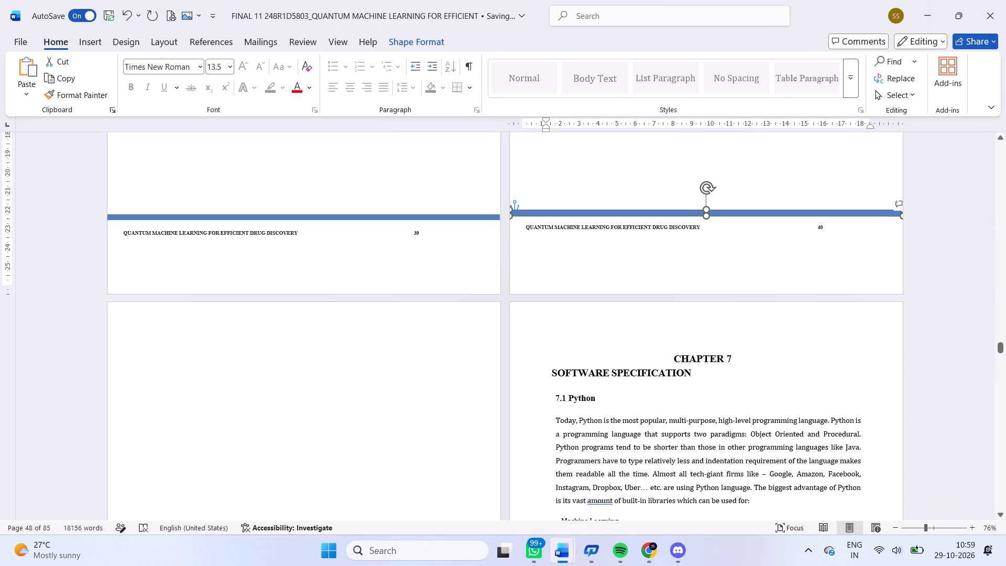
drag(564, 212, 564, 215)
click(576, 253)
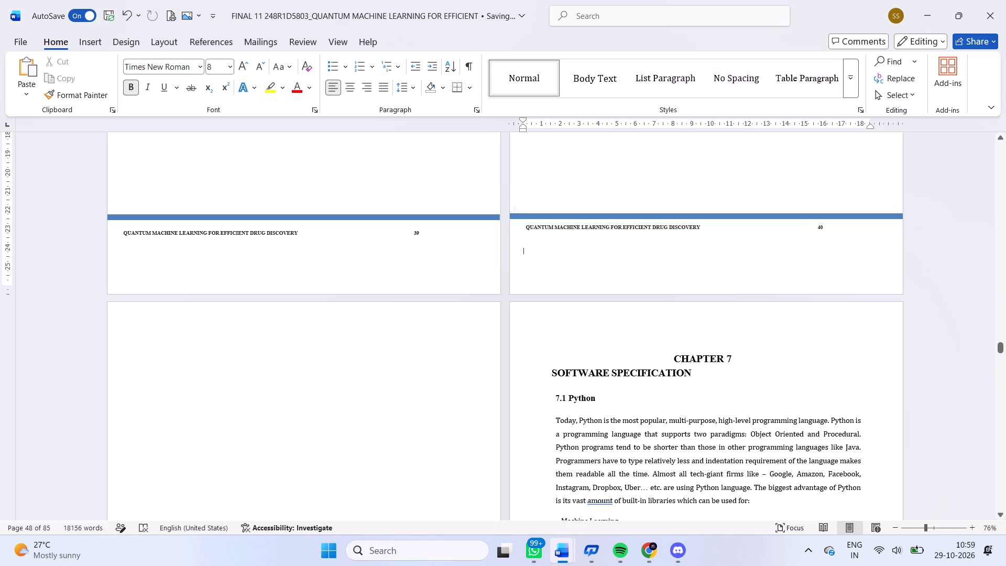
Extend the blue footer bar on the Chapter 7 title page to the page's right edge and match page 40's bar thickness.
scroll(384, 301, down, 3)
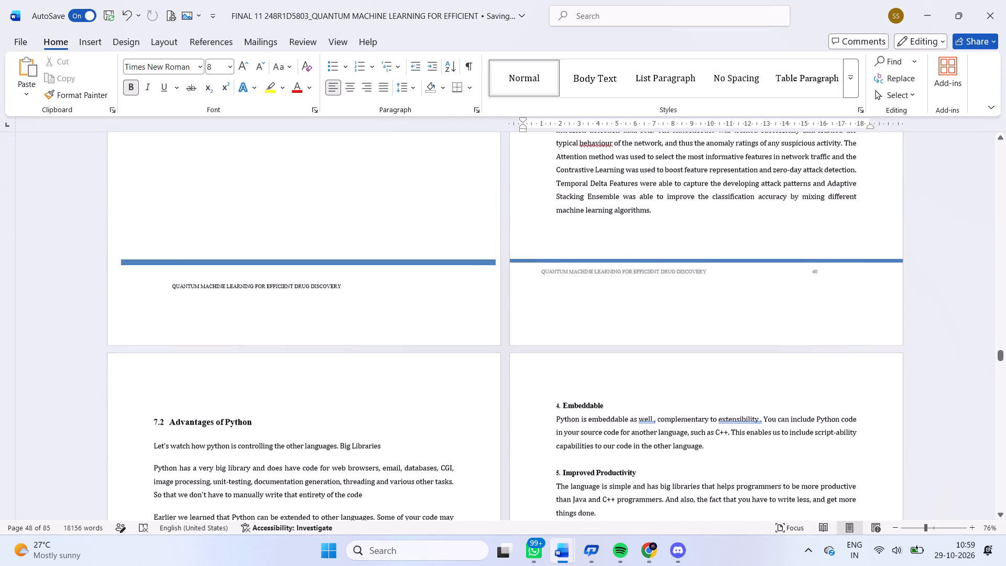
scroll(384, 301, down, 1)
scroll(384, 301, up, 1)
scroll(384, 301, down, 1)
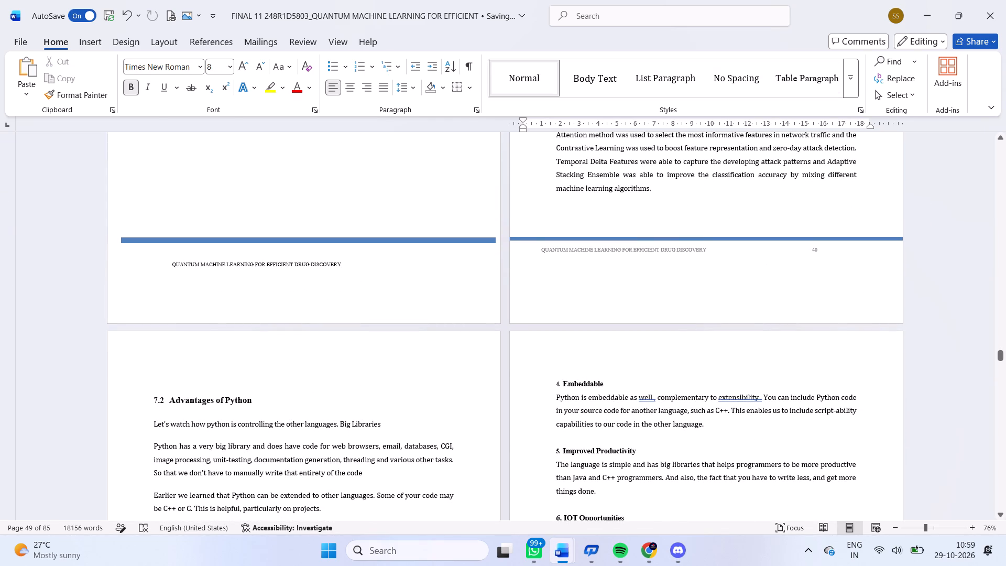
click(333, 237)
click(343, 240)
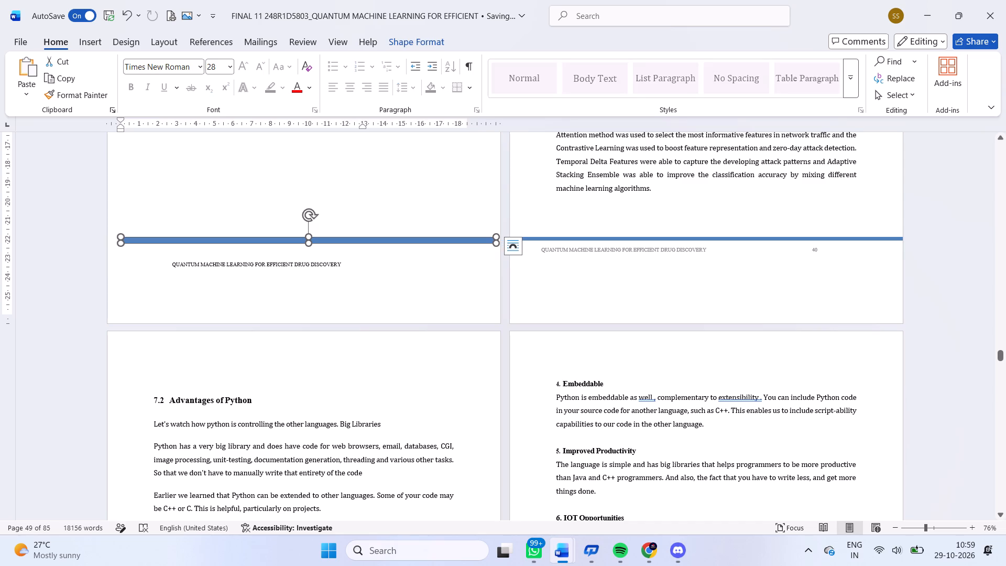
drag(498, 241, 499, 241)
drag(499, 241, 518, 243)
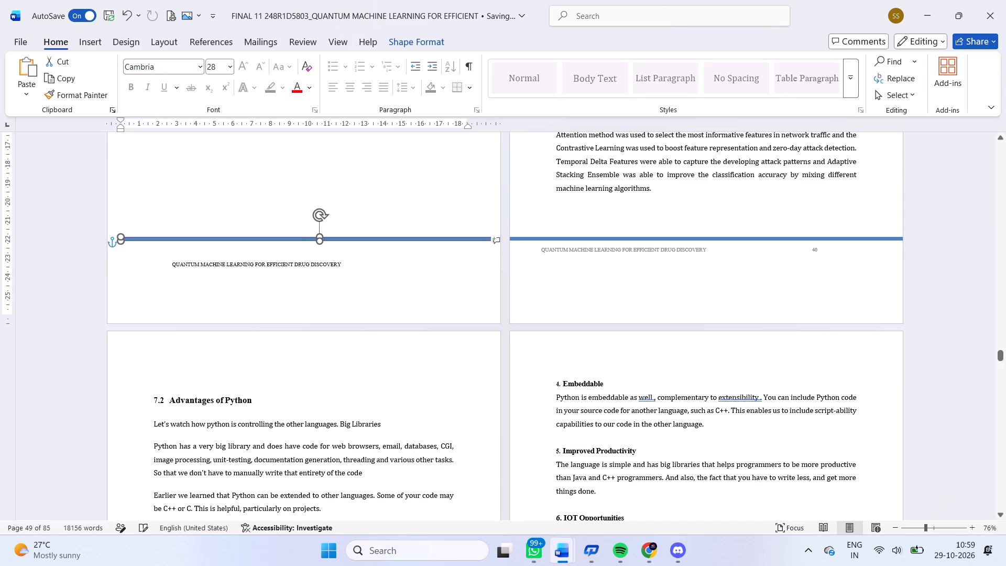
click(115, 279)
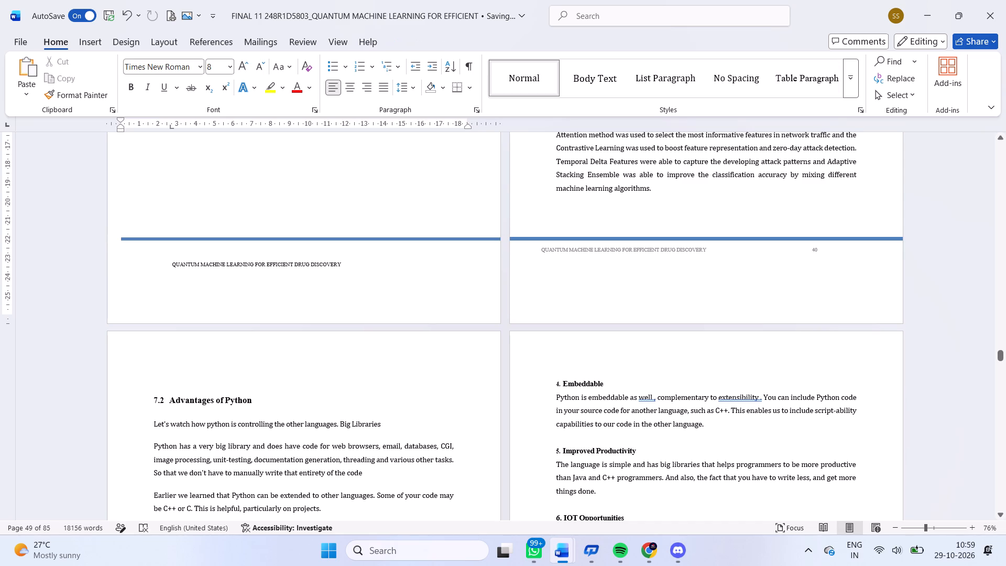
Extend the blue footer bar on the Chapter 7 title page to the page's left edge so it spans the full width.
click(131, 236)
click(125, 240)
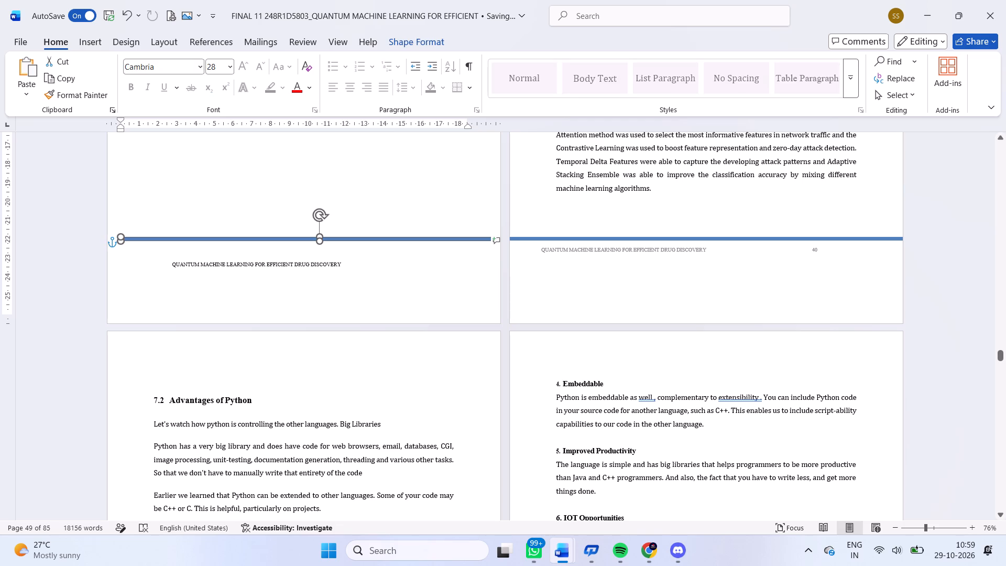
click(125, 240)
drag(119, 238, 90, 236)
click(487, 241)
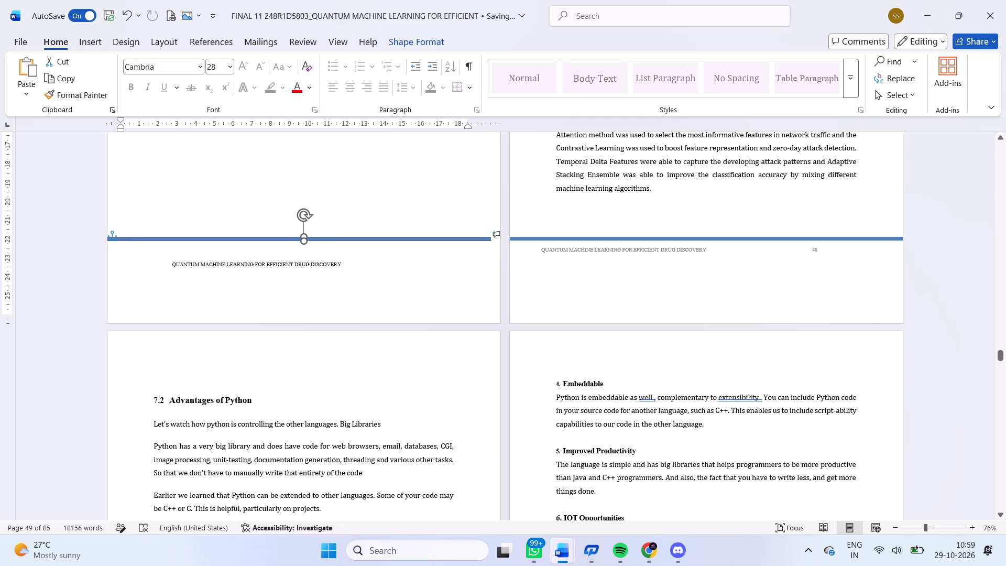
click(490, 236)
double_click(490, 236)
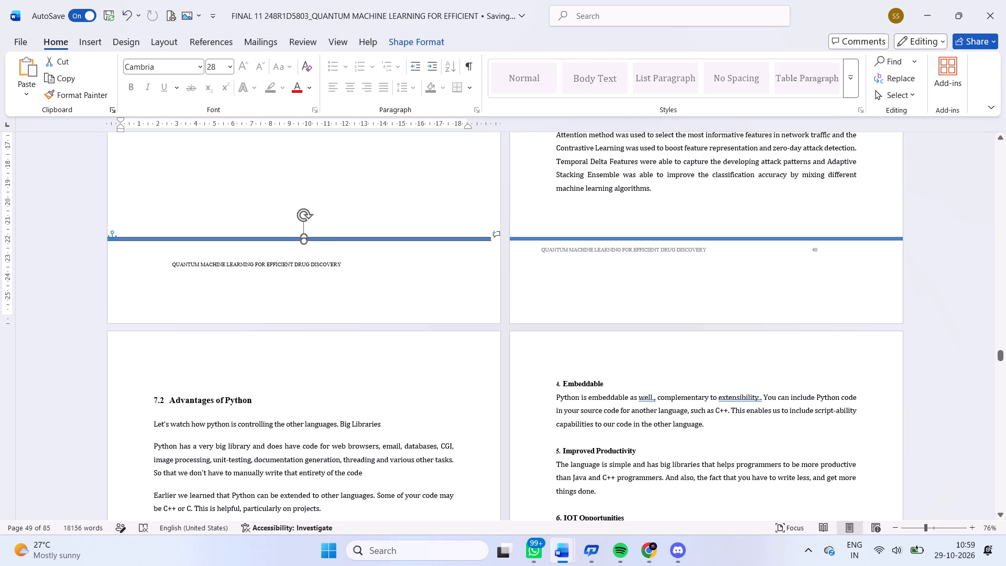
double_click(490, 240)
click(498, 248)
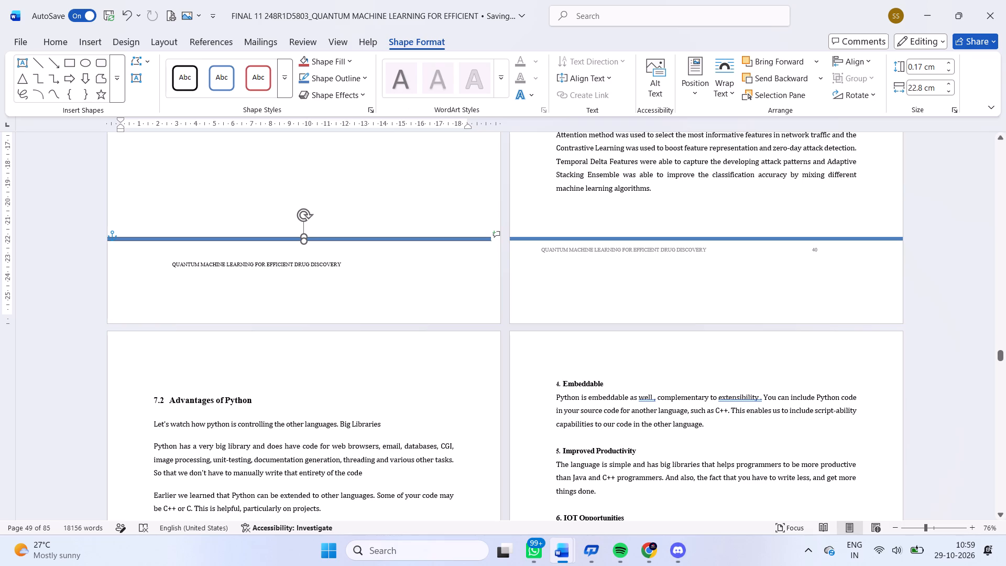
Delete the empty lines above the footer text on the Chapter 7 title page, bringing the text close beneath the blue bar.
click(166, 258)
key(BackSpace)
key(BackSpace)
key(BackSpace)
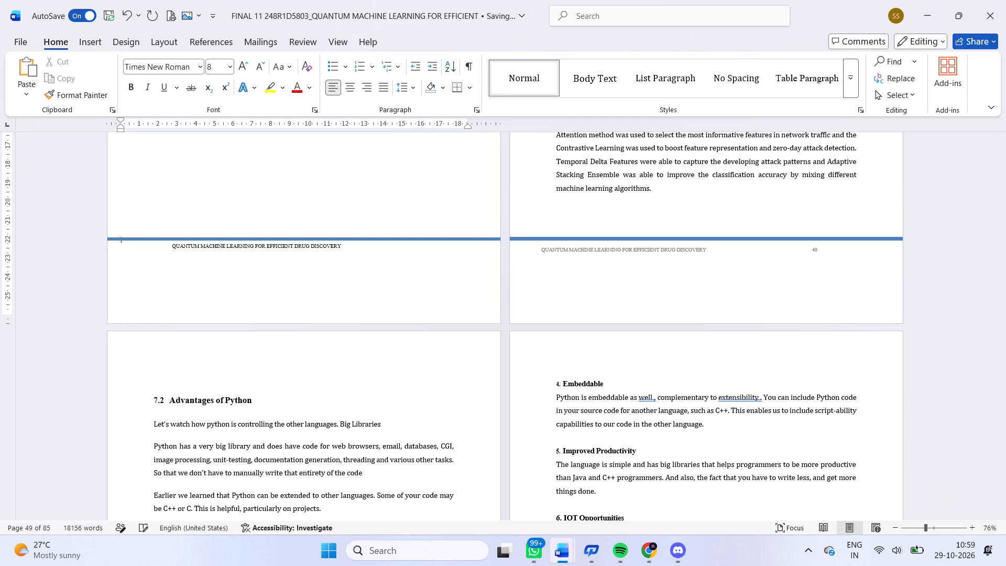
Examine the footers, blue bars and page numbers from Chapter 7 through the Chapter 9 implementation pages.
scroll(467, 319, up, 1)
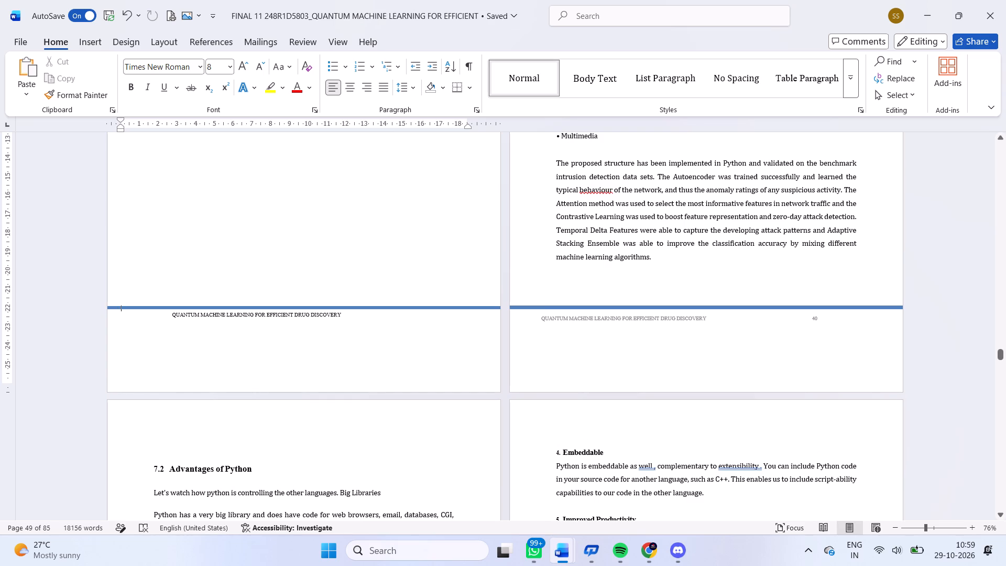
scroll(467, 319, up, 2)
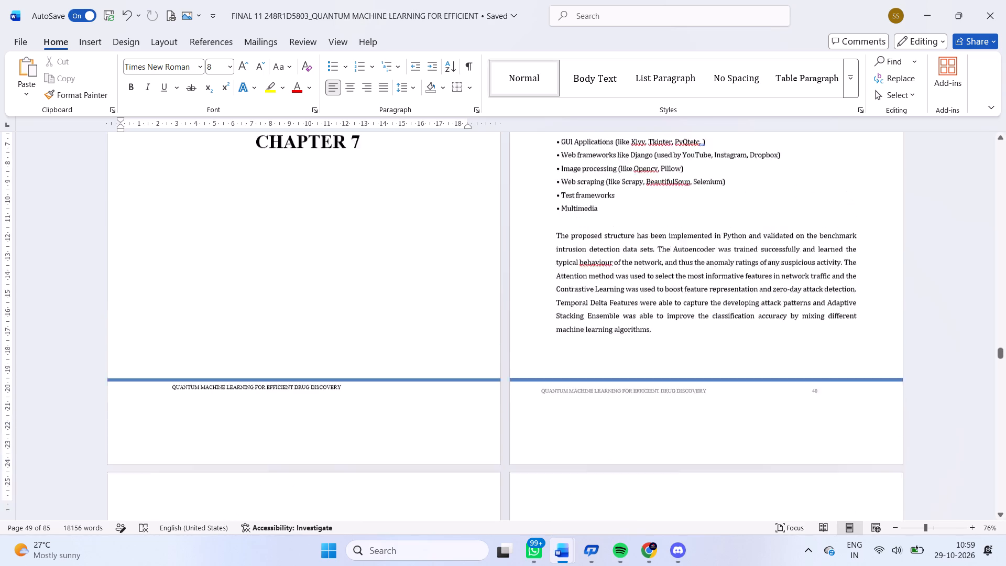
scroll(467, 319, up, 1)
scroll(467, 319, down, 2)
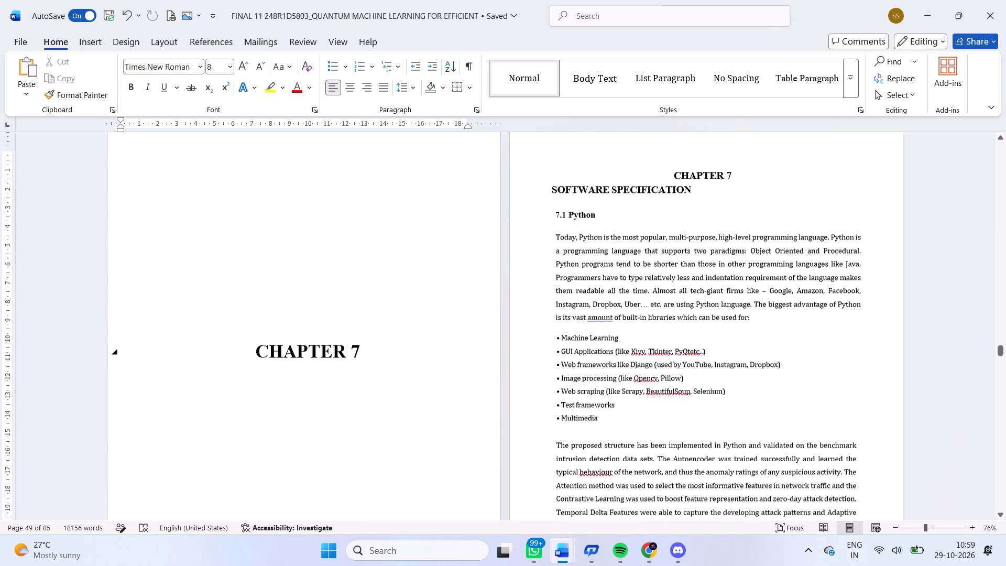
scroll(467, 319, down, 5)
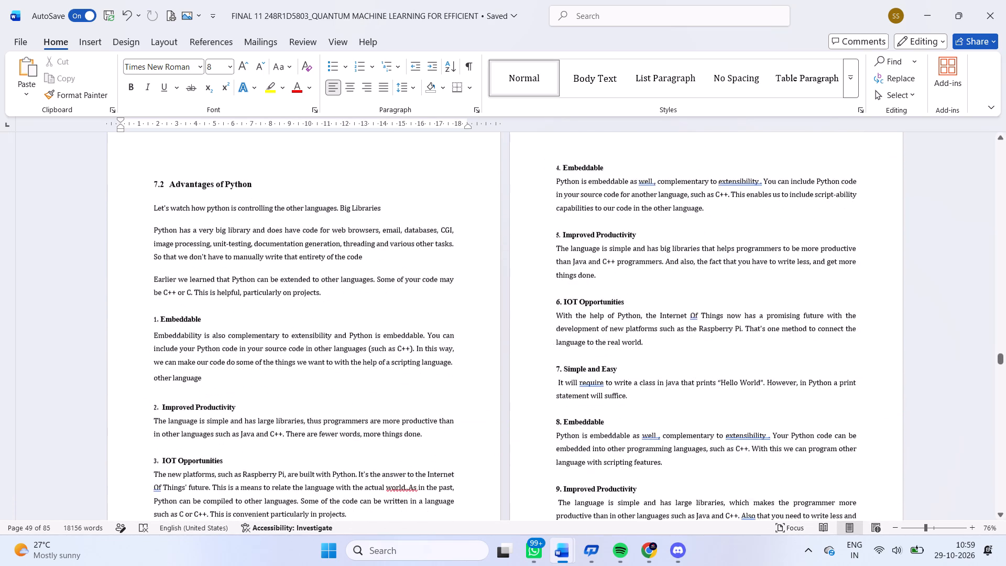
scroll(467, 319, down, 3)
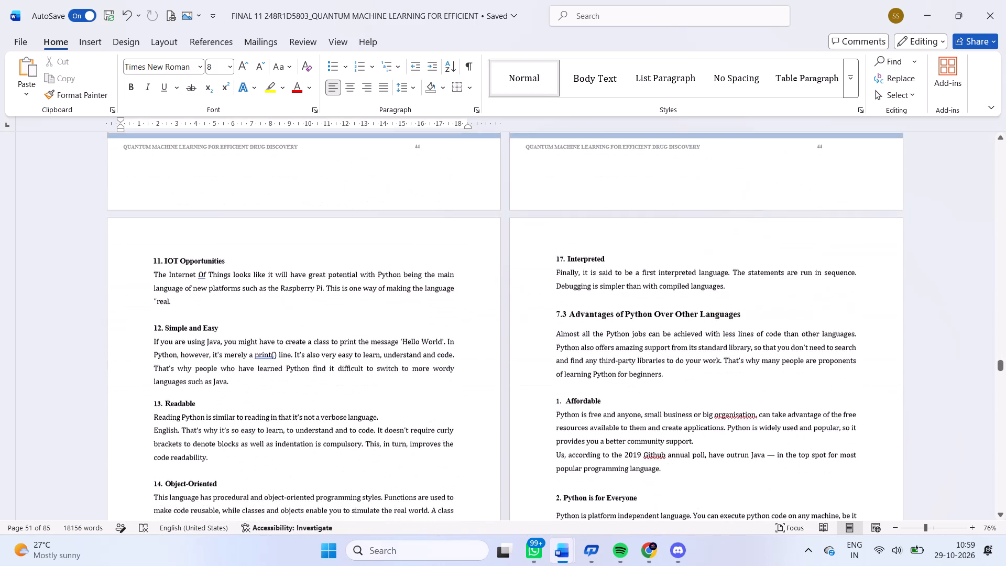
scroll(467, 319, down, 4)
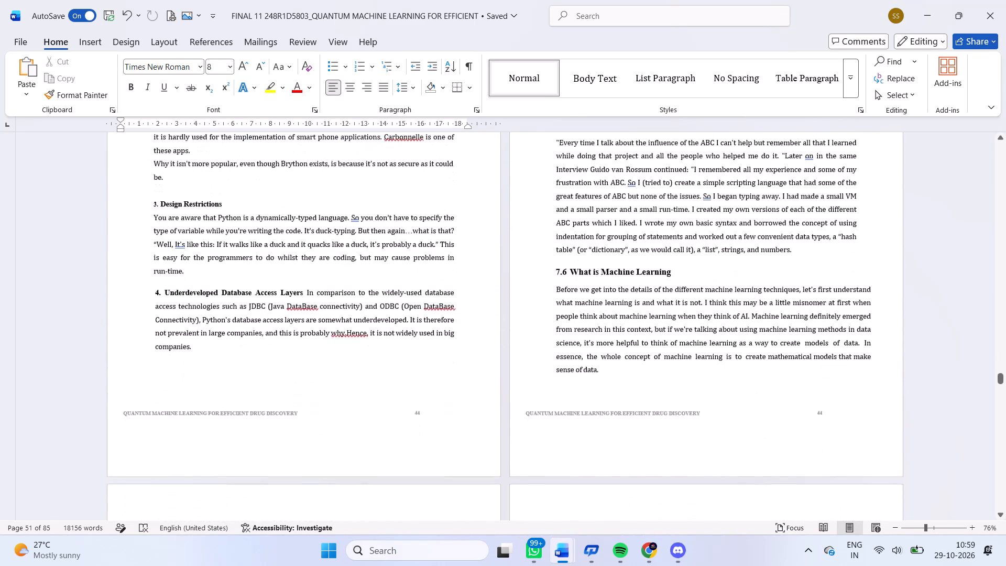
scroll(467, 319, down, 12)
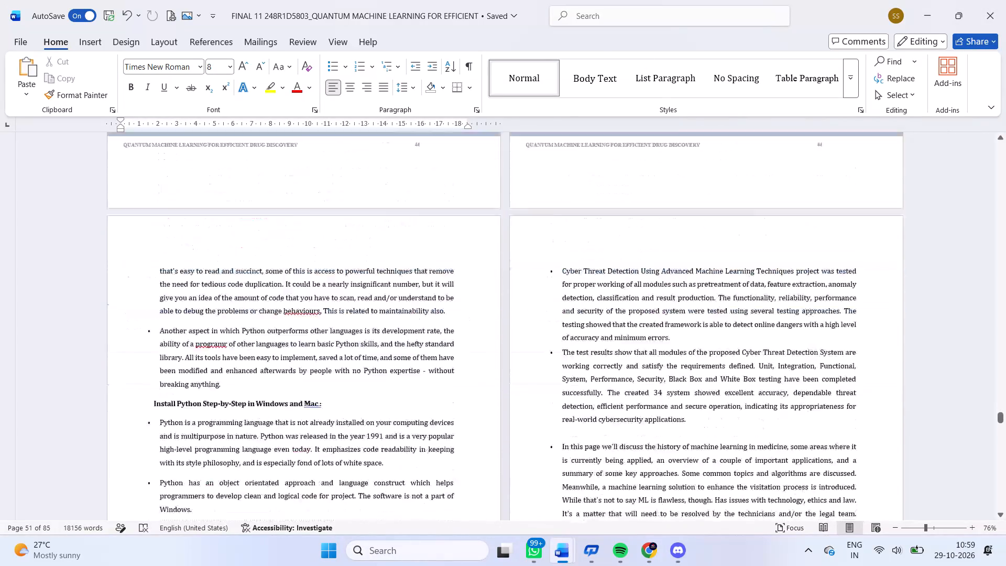
scroll(467, 319, down, 6)
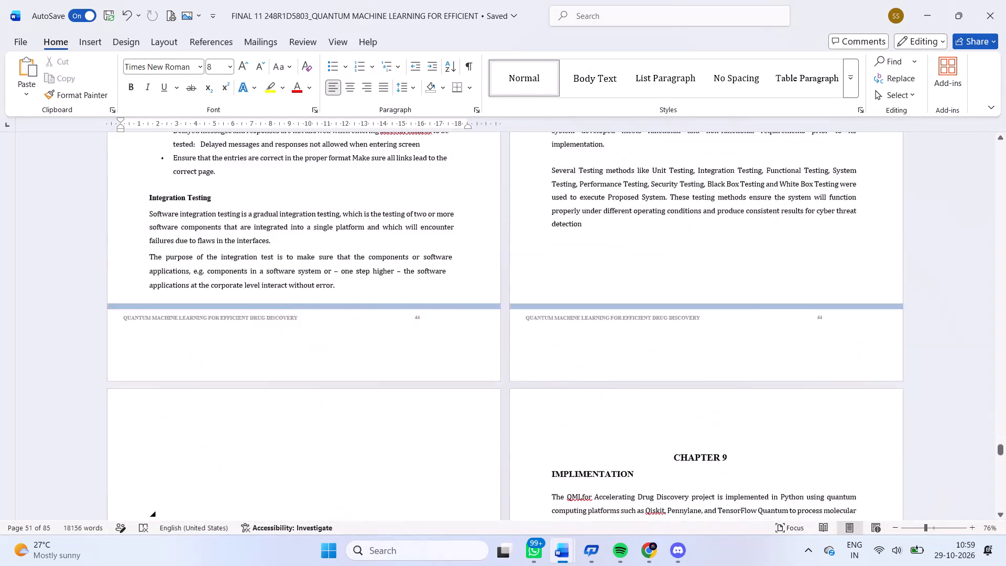
scroll(467, 319, down, 4)
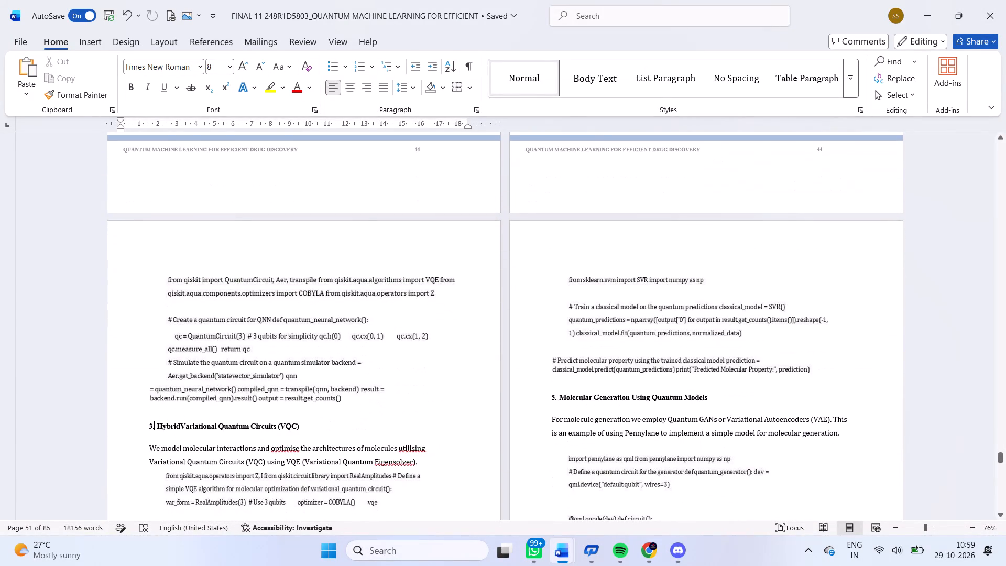
scroll(467, 319, up, 2)
scroll(467, 319, down, 1)
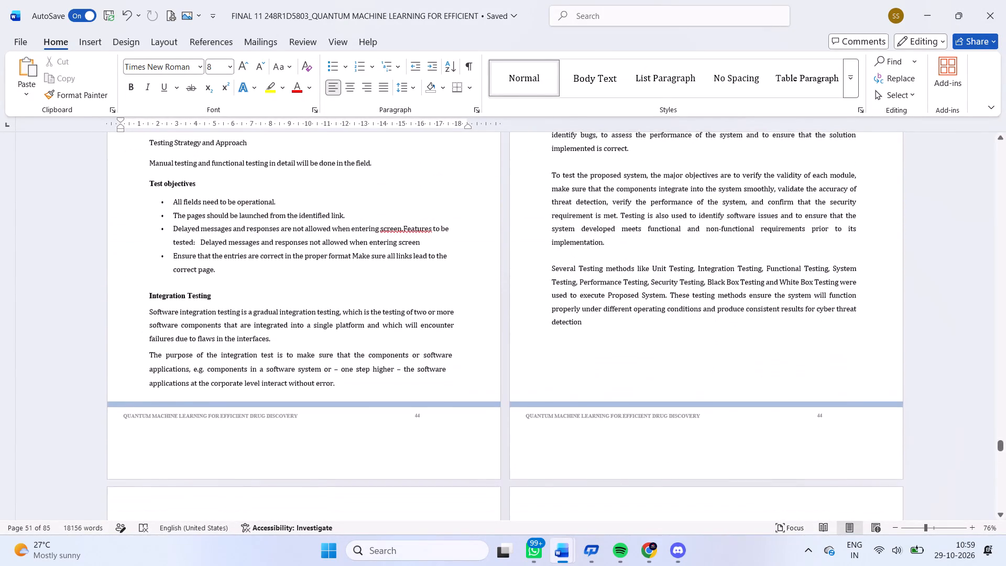
scroll(467, 319, down, 2)
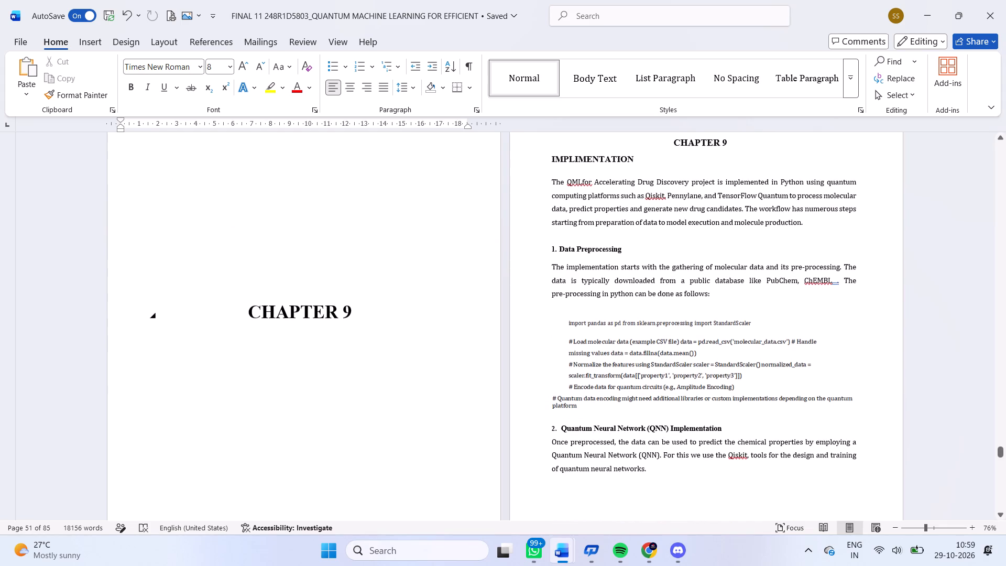
scroll(467, 319, down, 5)
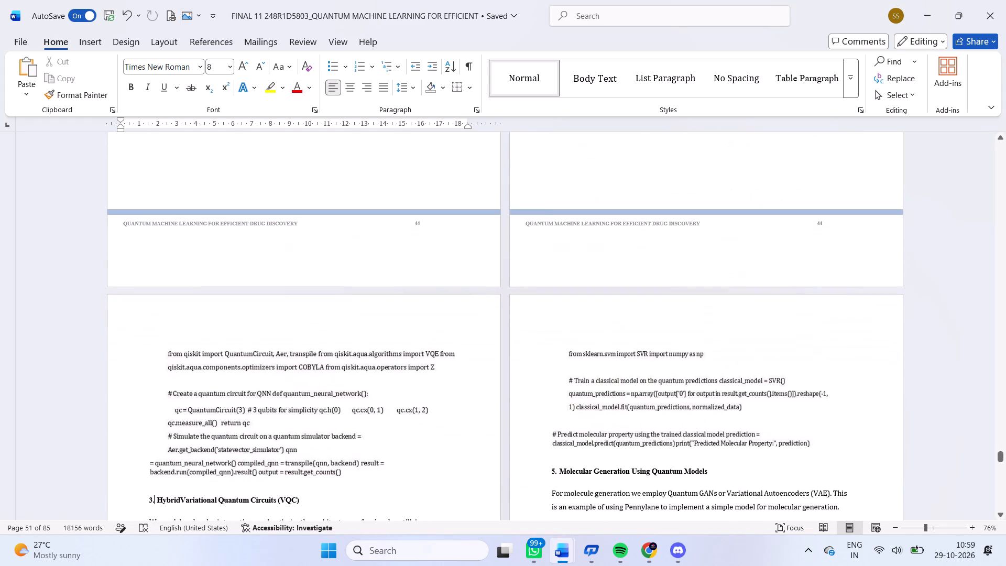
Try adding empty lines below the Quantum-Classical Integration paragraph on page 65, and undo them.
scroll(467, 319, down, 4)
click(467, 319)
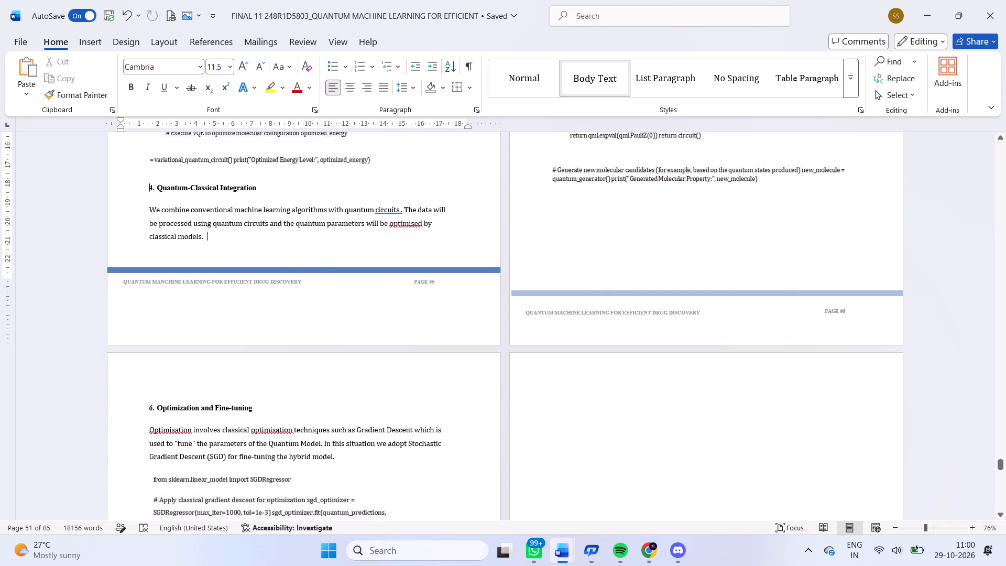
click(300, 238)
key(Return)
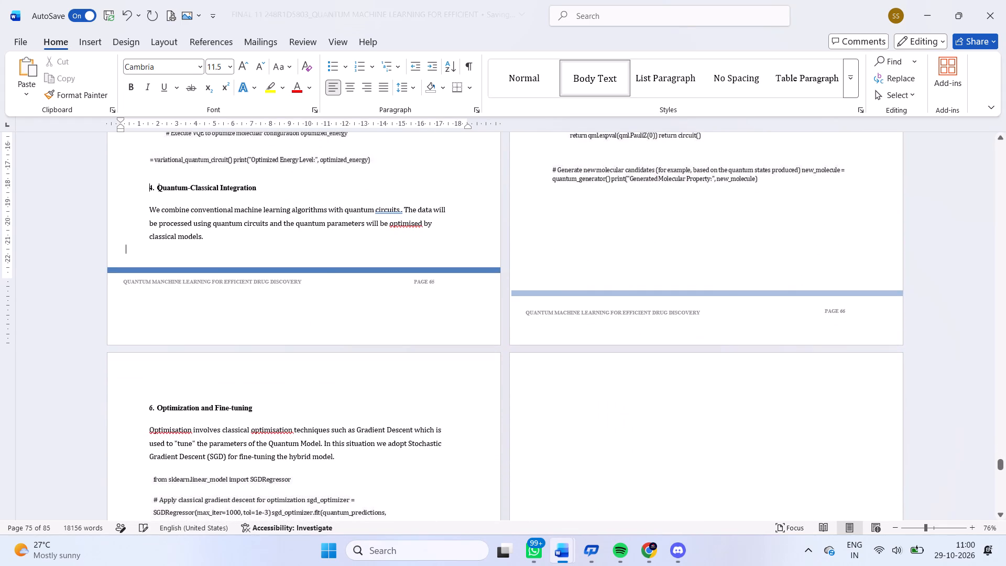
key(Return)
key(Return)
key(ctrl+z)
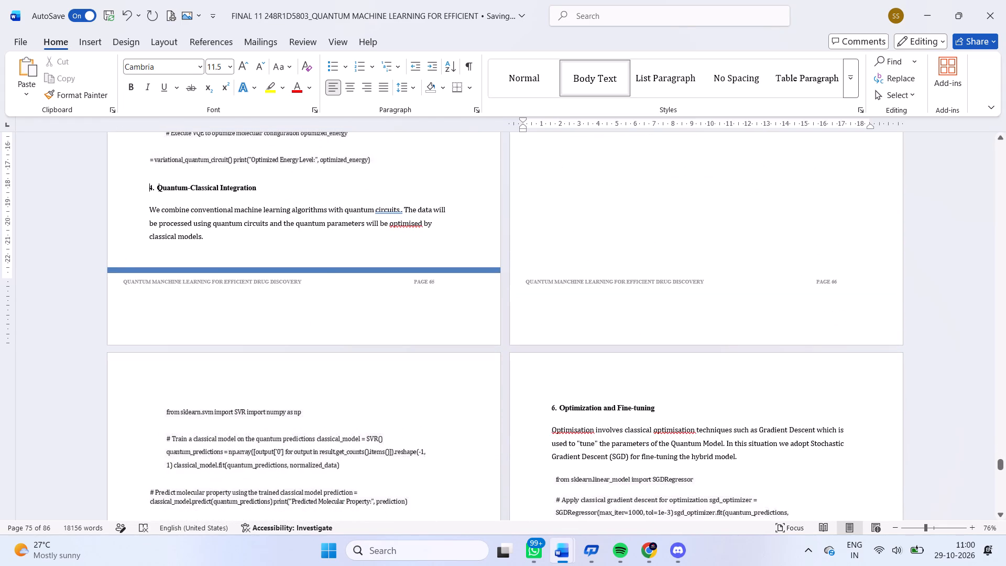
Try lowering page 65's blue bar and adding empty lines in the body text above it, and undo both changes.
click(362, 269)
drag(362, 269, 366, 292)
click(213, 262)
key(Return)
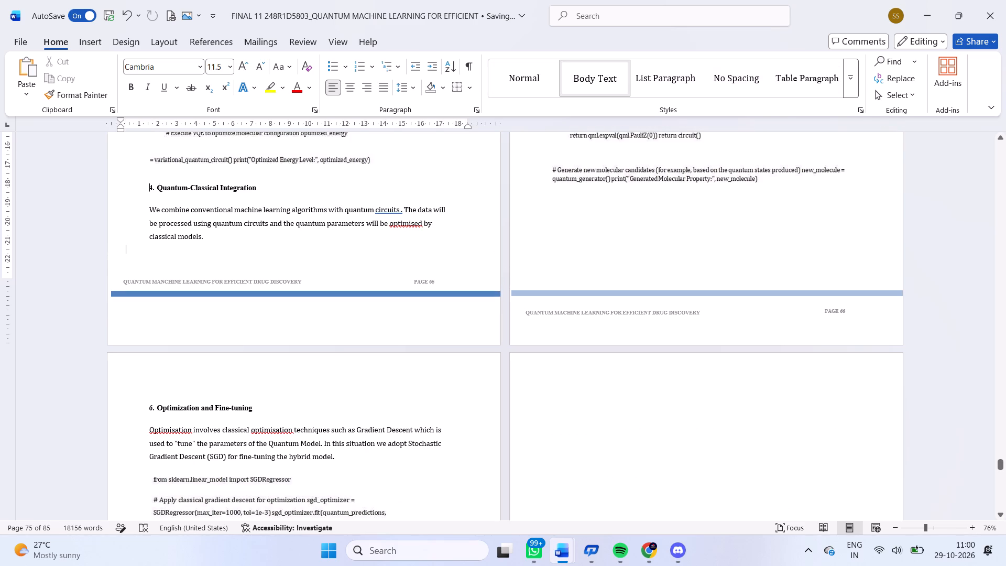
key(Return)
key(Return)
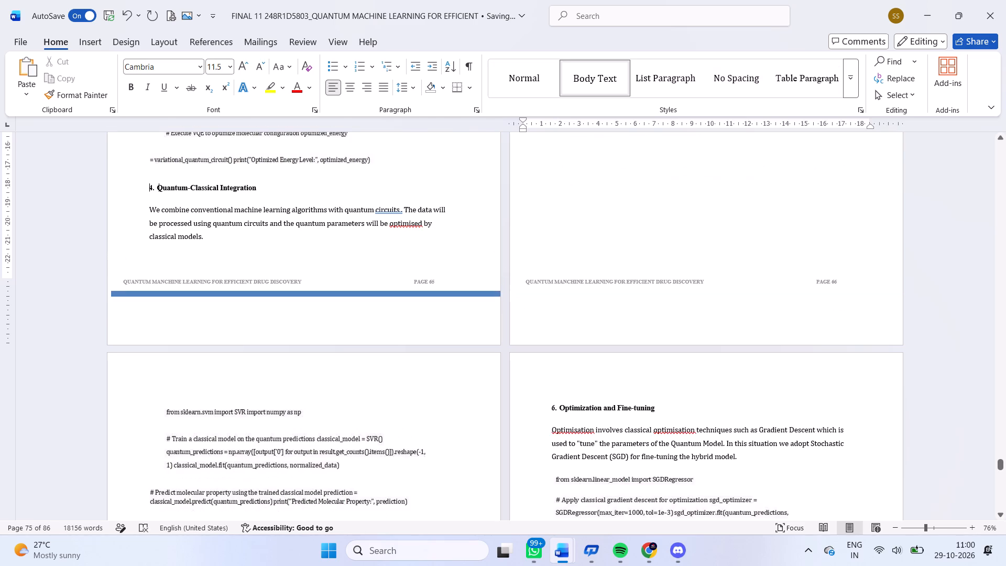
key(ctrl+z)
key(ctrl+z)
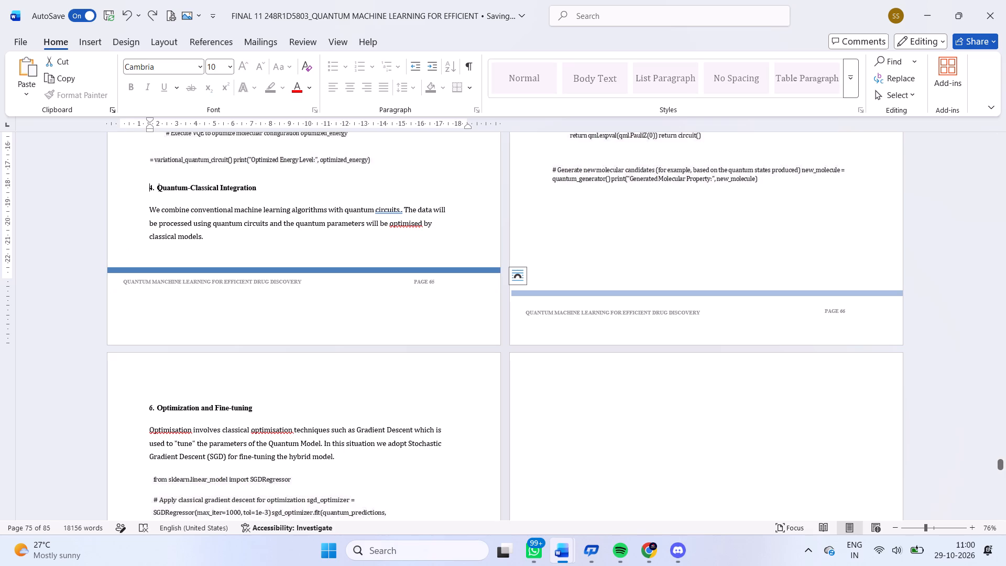
Lower page 65's blue footer bar until it is about level with the bar on page 66, keeping it full width.
drag(226, 270, 226, 292)
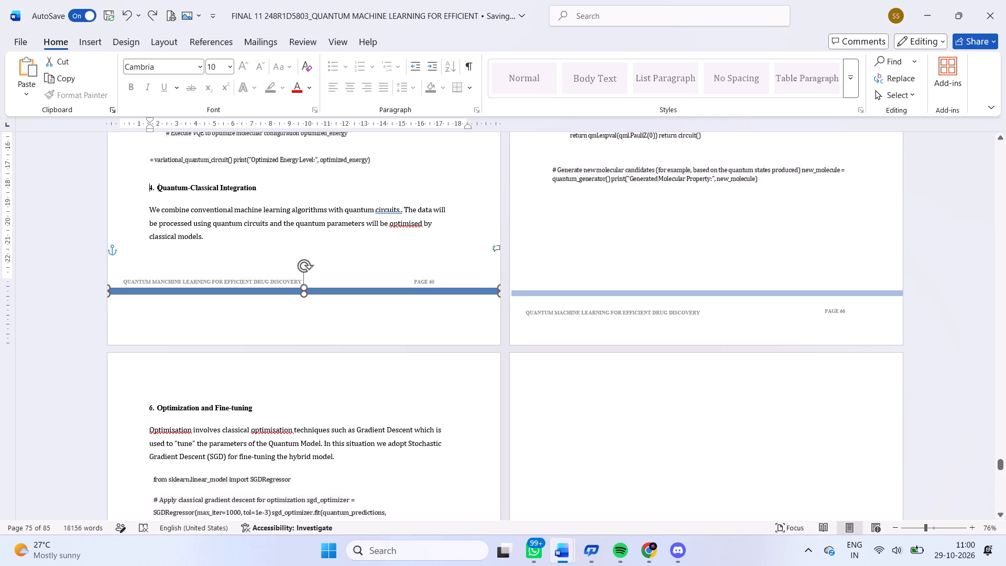
drag(226, 292, 227, 297)
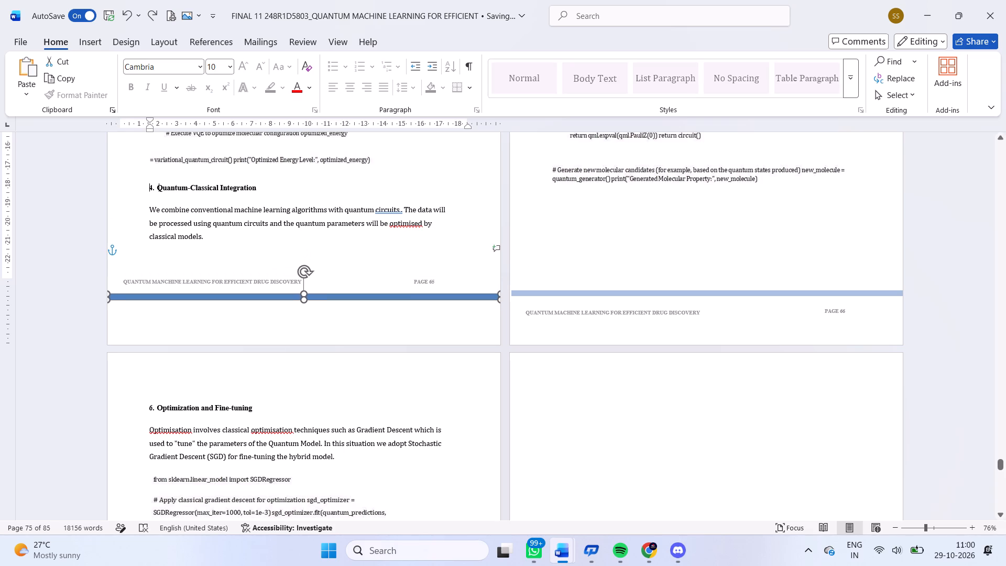
drag(227, 297, 226, 296)
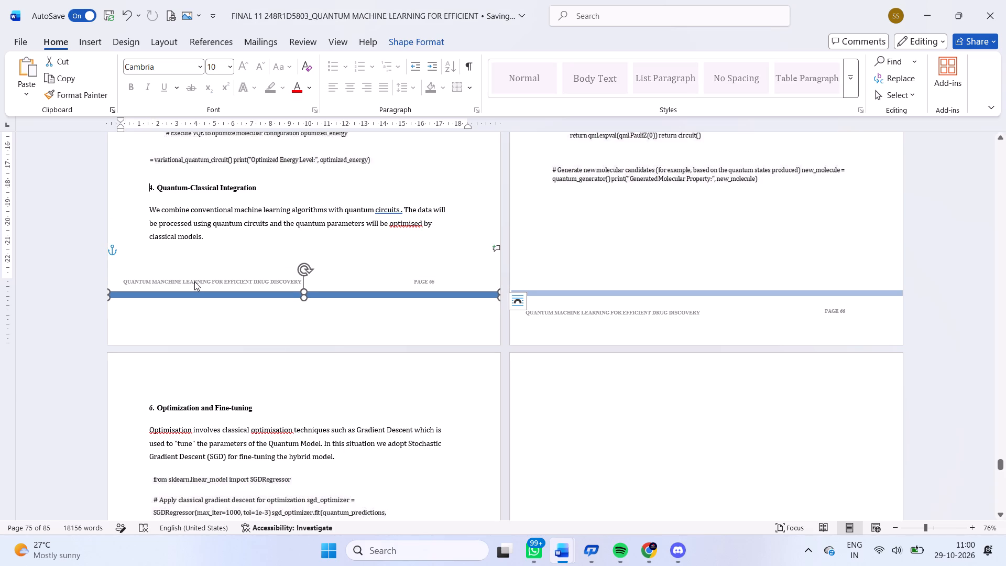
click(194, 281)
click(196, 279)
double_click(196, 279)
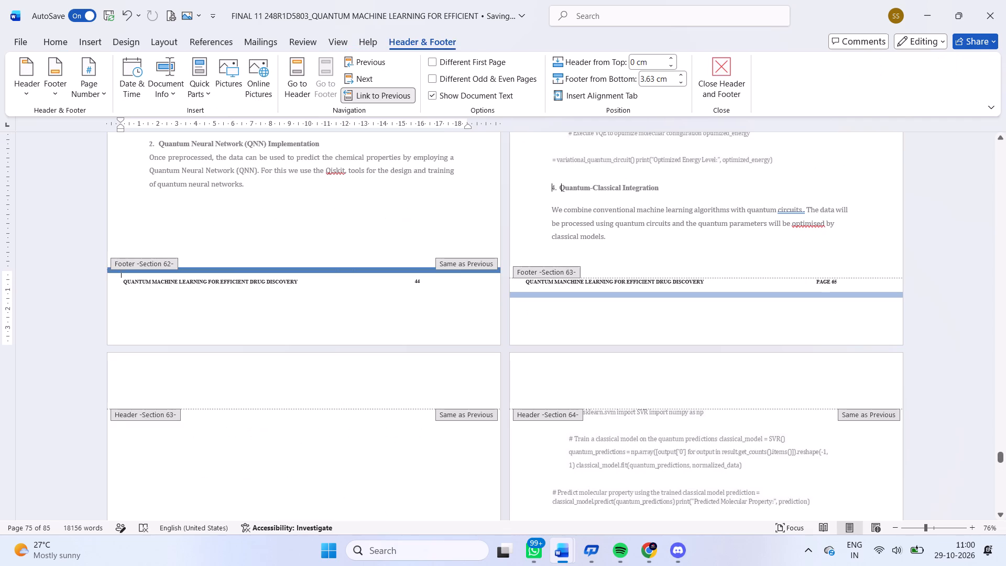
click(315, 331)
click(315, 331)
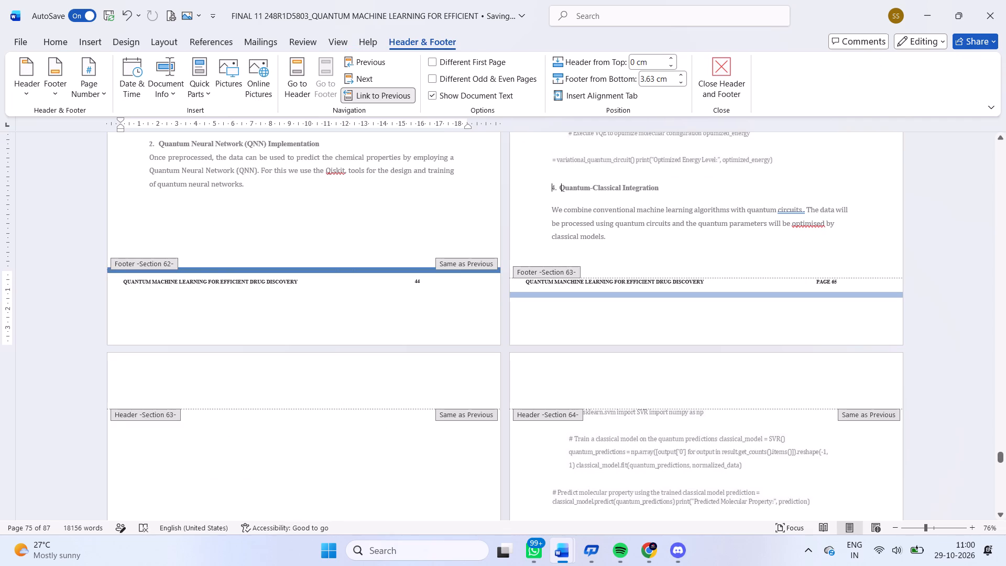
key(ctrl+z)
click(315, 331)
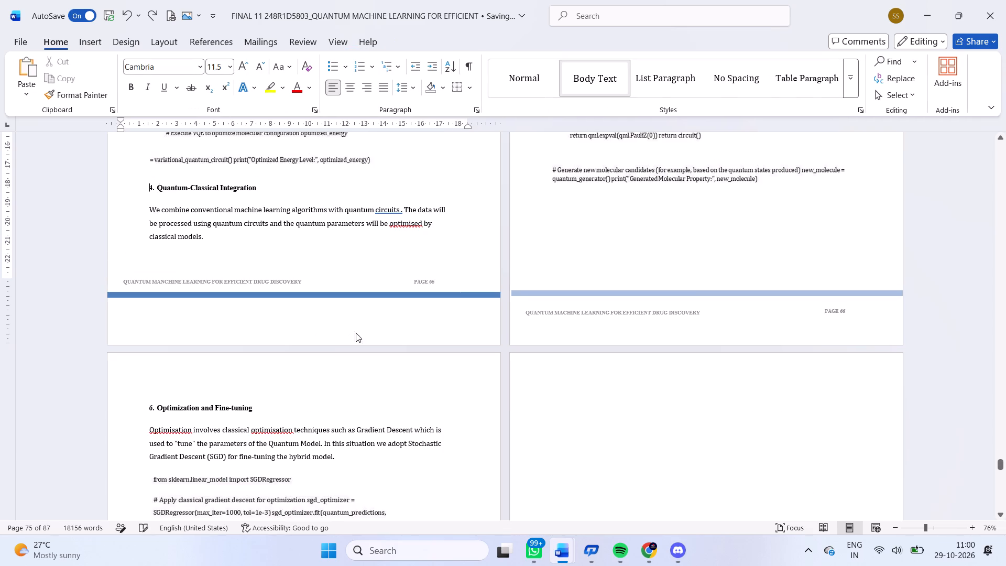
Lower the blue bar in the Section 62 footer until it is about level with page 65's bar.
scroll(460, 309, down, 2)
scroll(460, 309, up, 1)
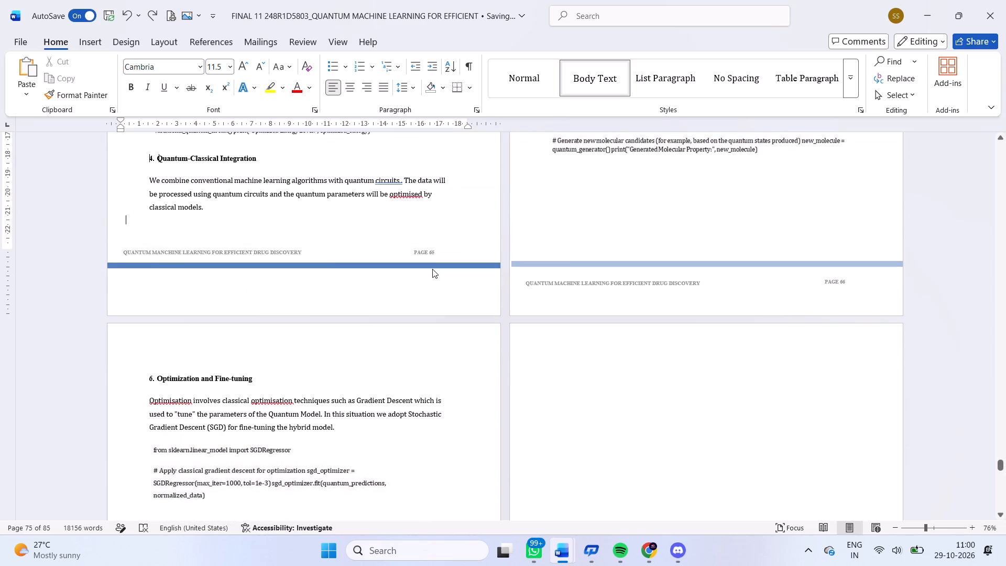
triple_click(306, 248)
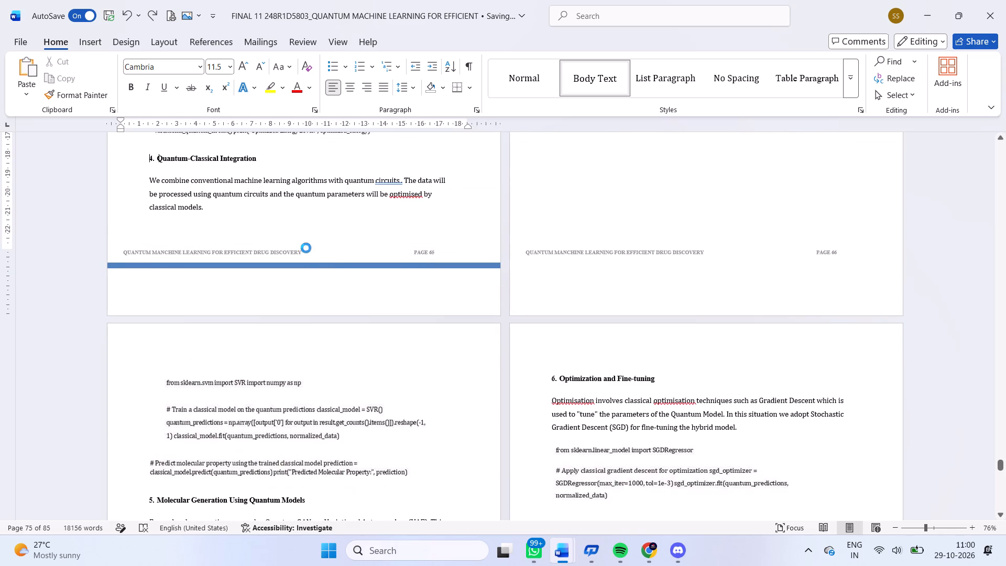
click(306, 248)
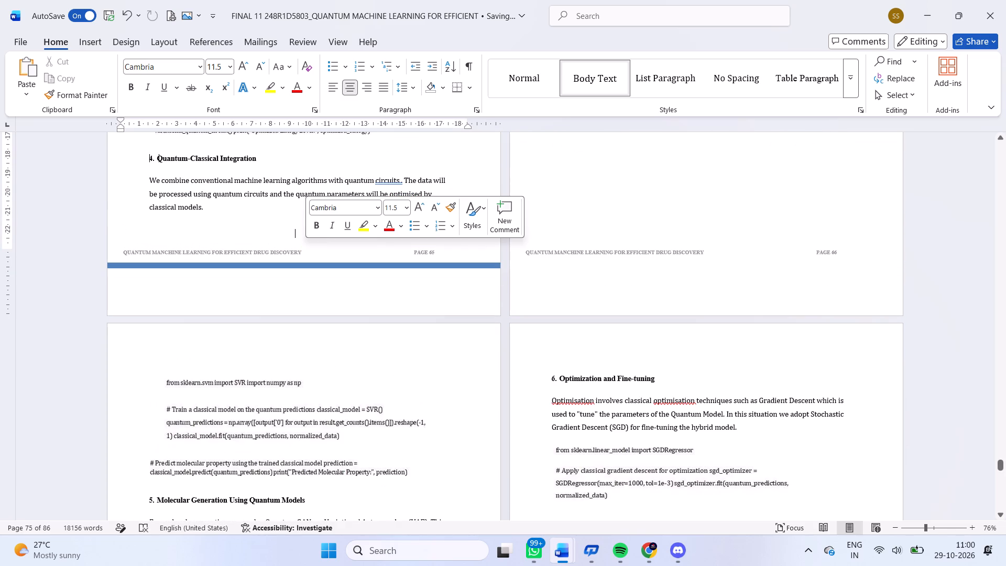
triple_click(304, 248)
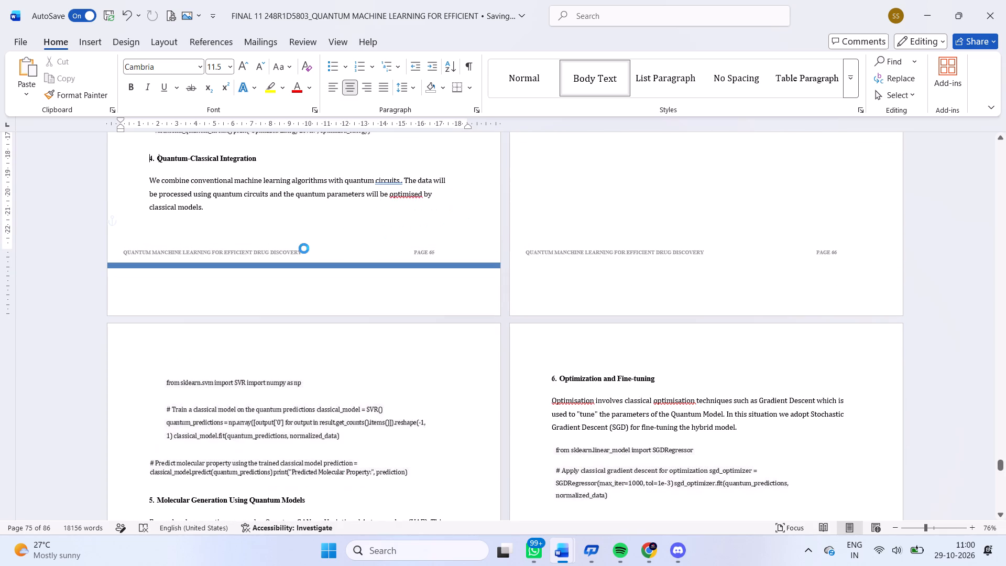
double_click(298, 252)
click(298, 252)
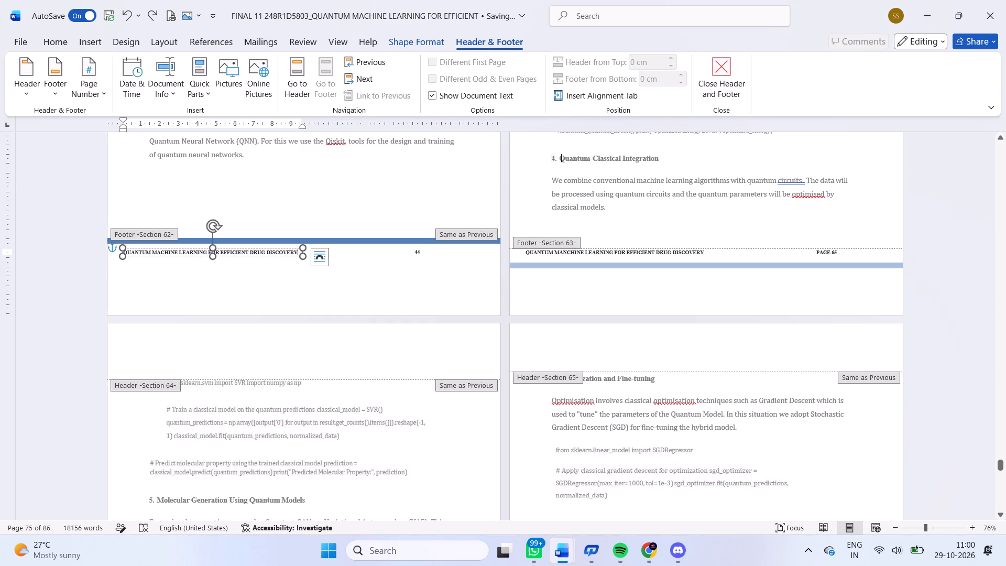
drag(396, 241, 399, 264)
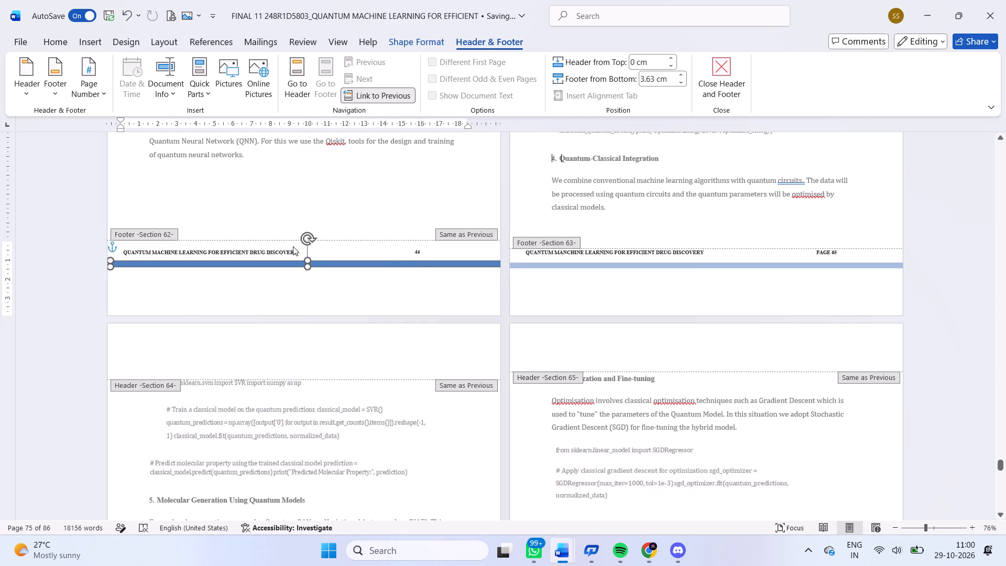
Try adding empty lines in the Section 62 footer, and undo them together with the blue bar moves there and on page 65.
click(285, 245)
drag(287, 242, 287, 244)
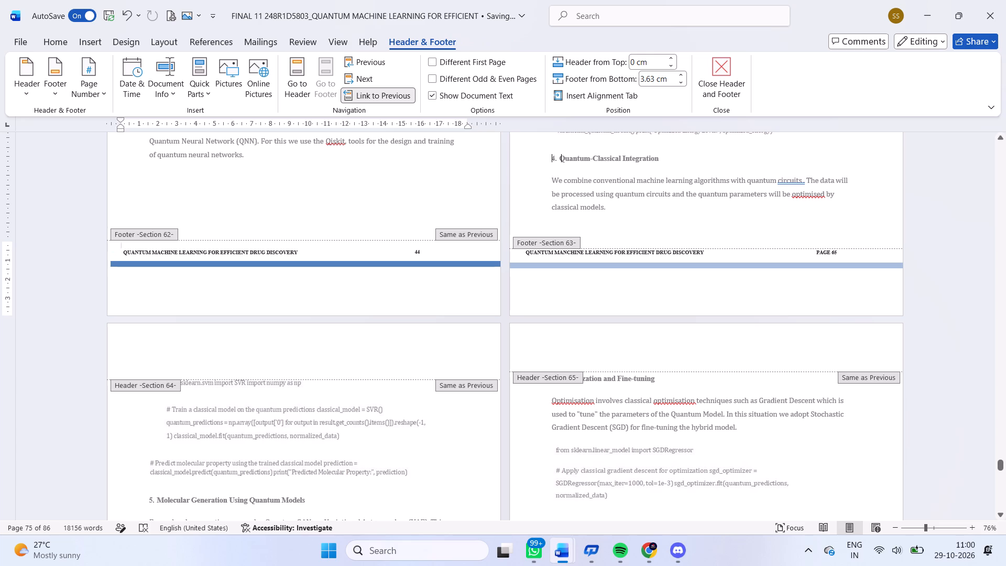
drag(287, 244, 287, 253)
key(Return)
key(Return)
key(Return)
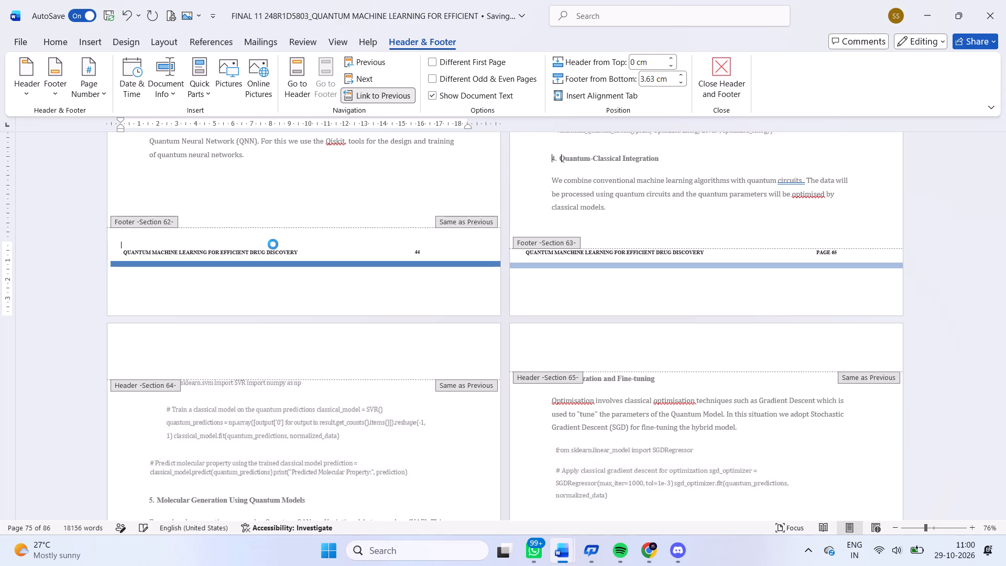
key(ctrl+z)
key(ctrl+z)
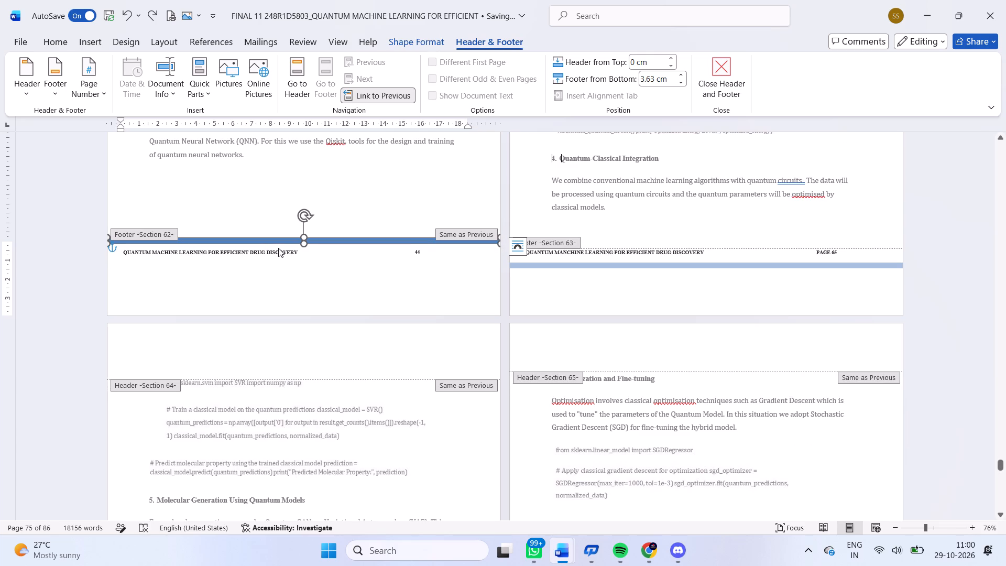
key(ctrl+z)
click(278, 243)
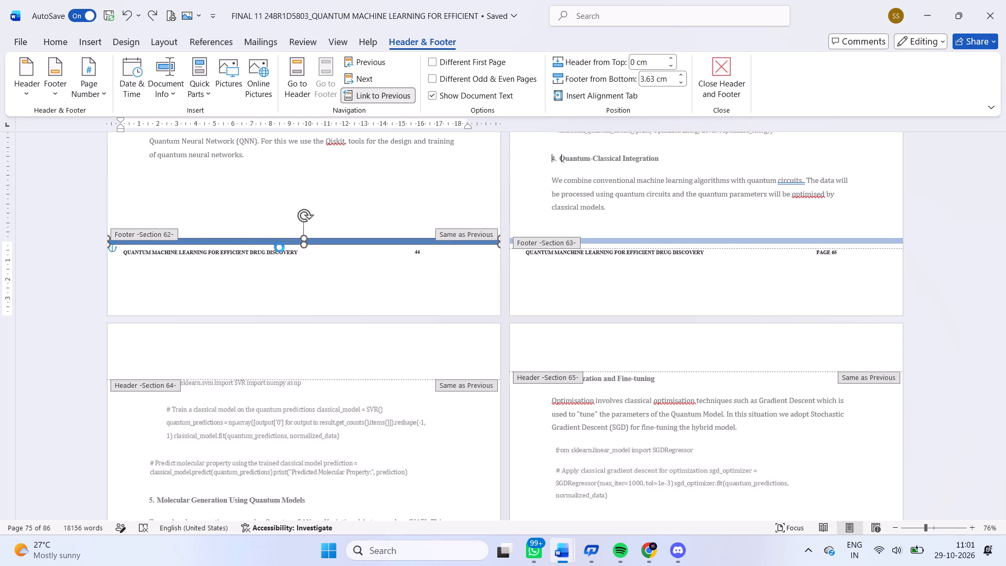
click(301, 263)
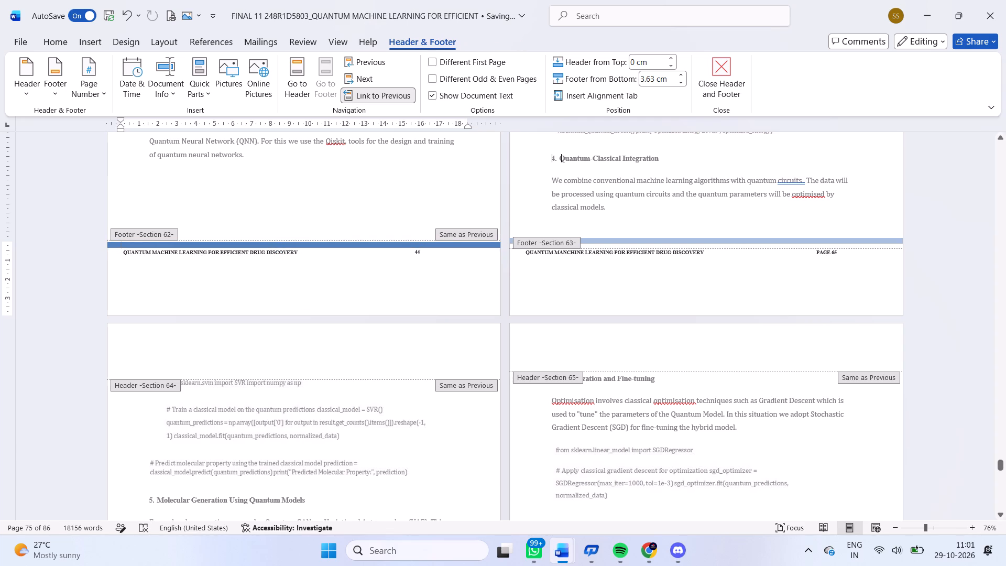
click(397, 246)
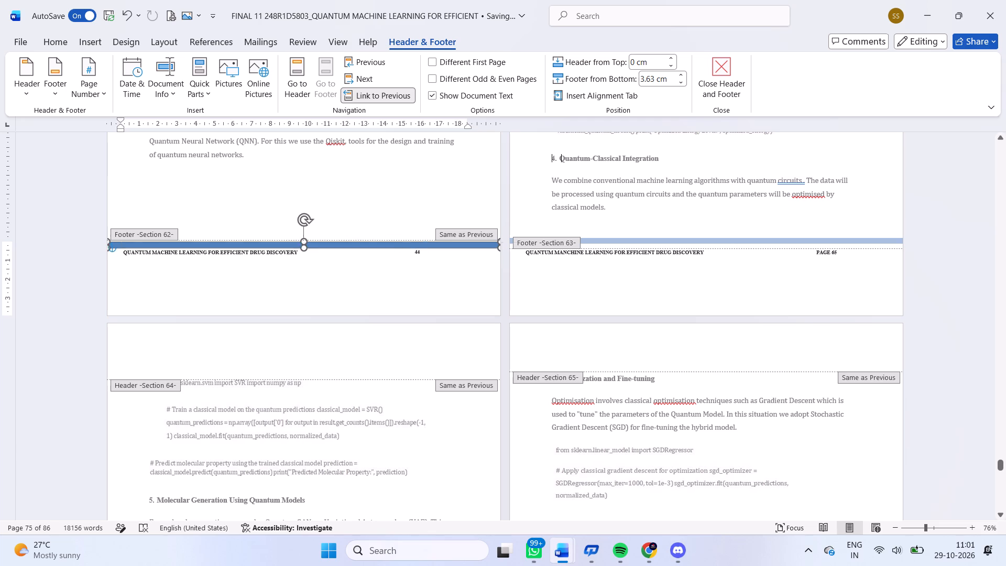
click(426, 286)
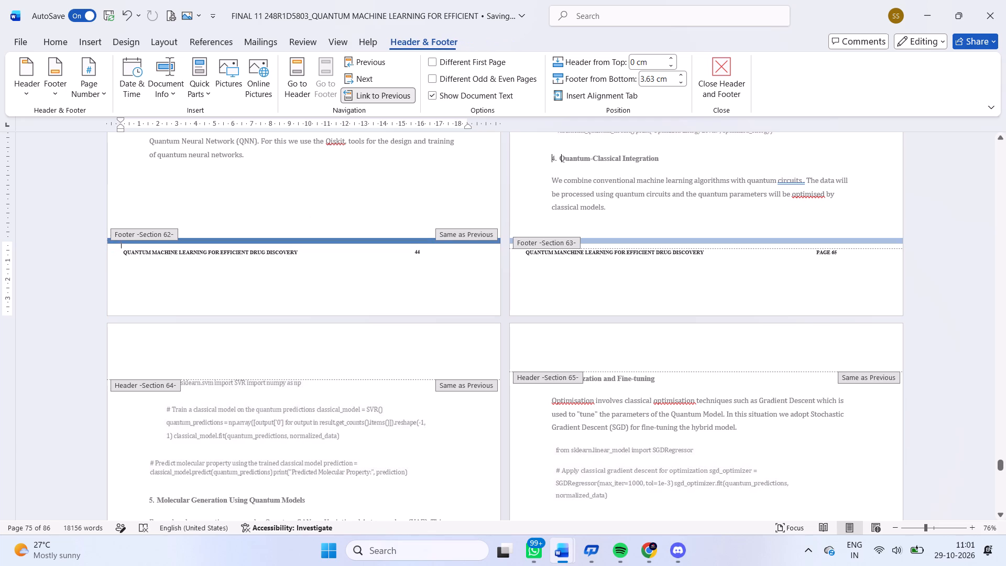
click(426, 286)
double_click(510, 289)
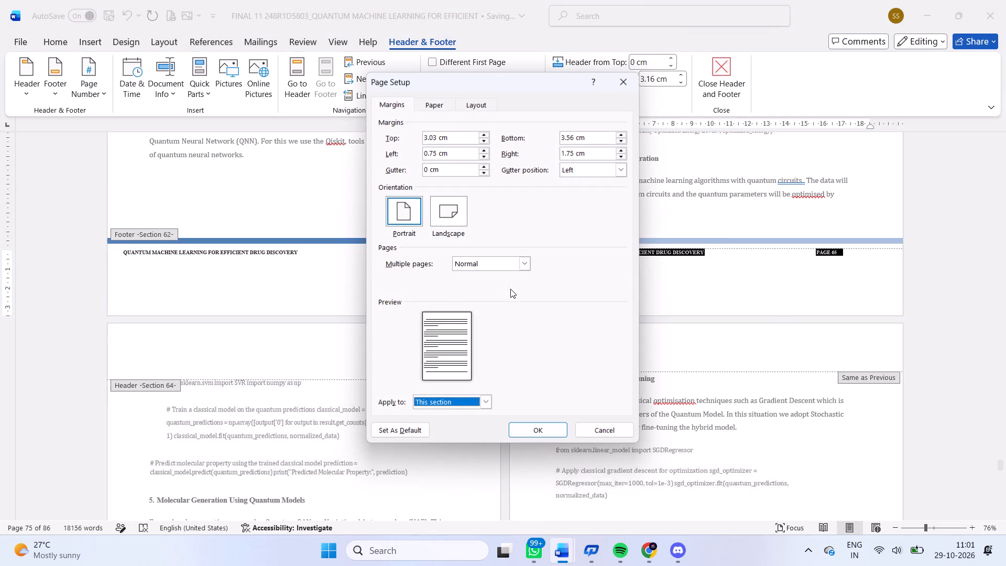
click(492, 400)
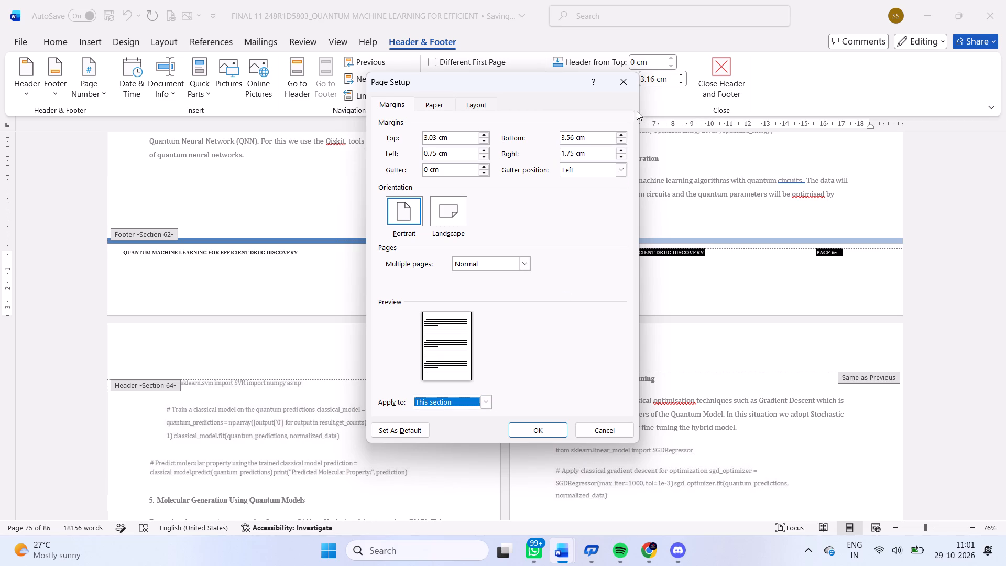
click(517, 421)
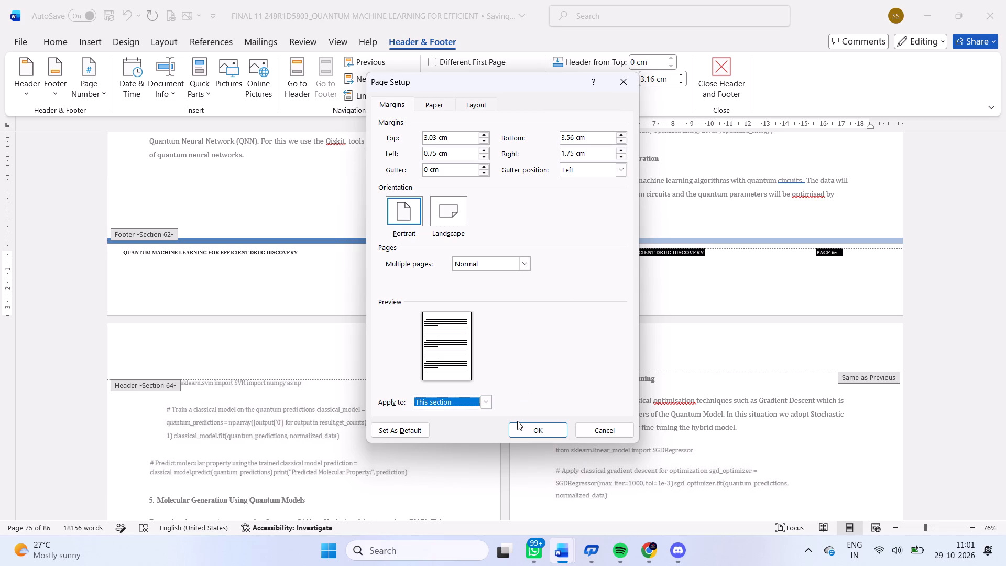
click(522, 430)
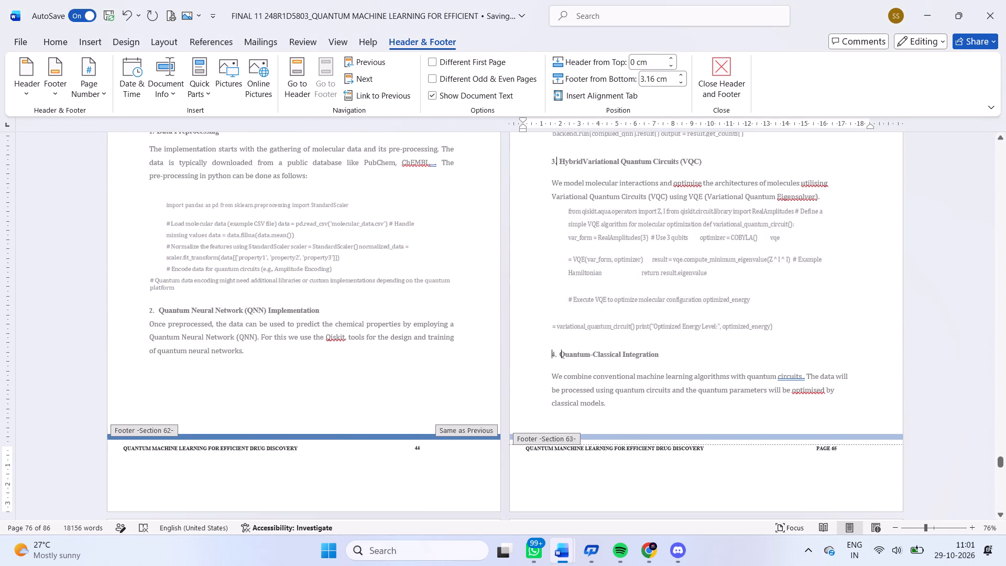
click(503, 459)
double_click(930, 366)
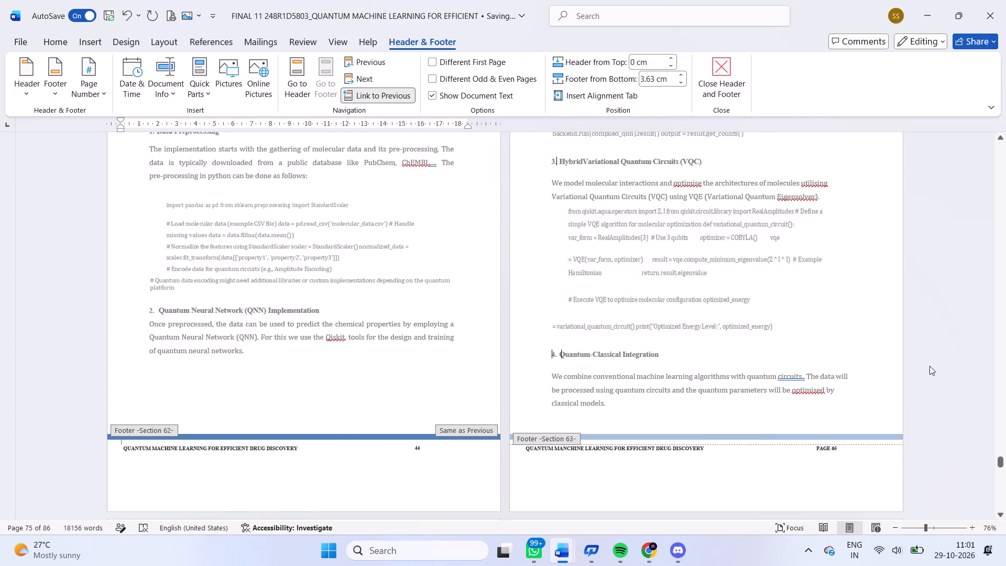
Lower page 65's full-width blue bar until it is level with the bar on page 66.
scroll(676, 361, up, 1)
scroll(676, 361, down, 1)
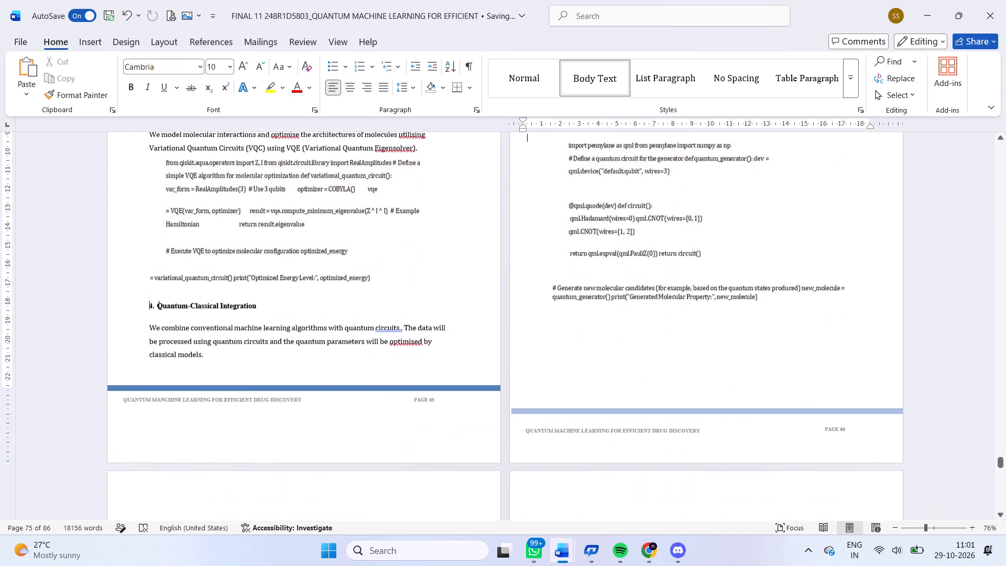
scroll(676, 361, down, 1)
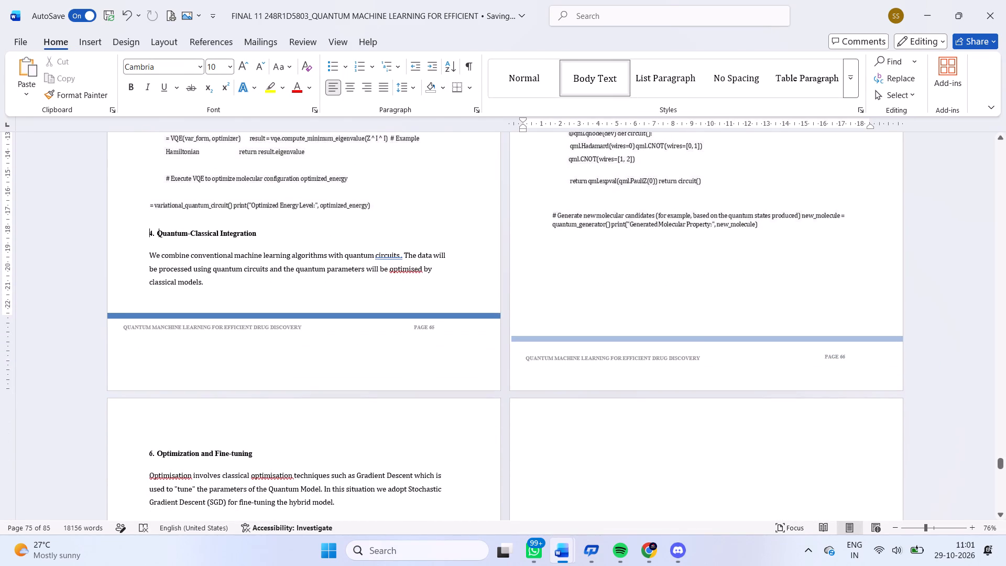
double_click(332, 318)
drag(332, 318, 332, 332)
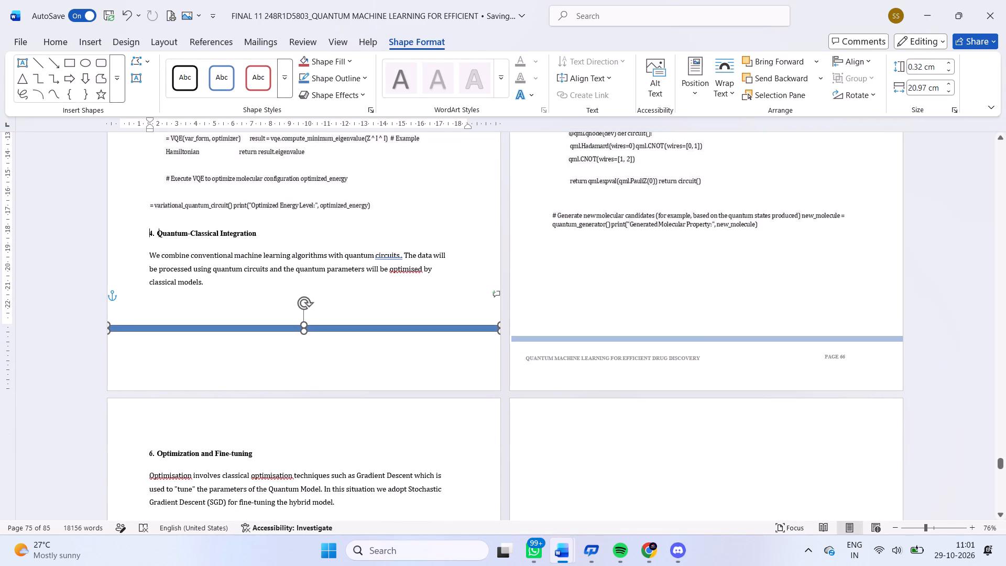
drag(332, 332, 332, 341)
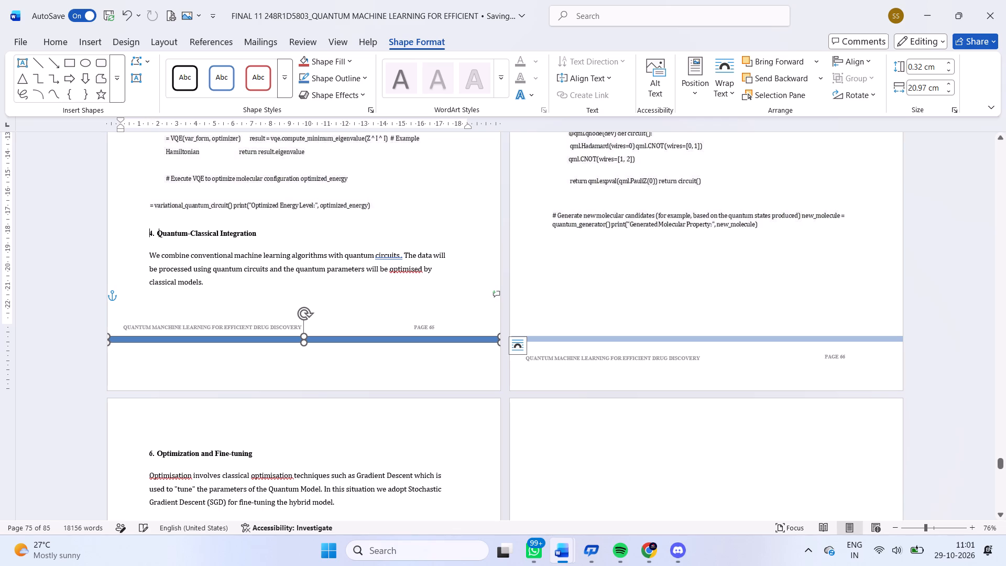
Cut the report title text box and the page number 44 text box from the Section 62 footer.
click(274, 319)
click(290, 323)
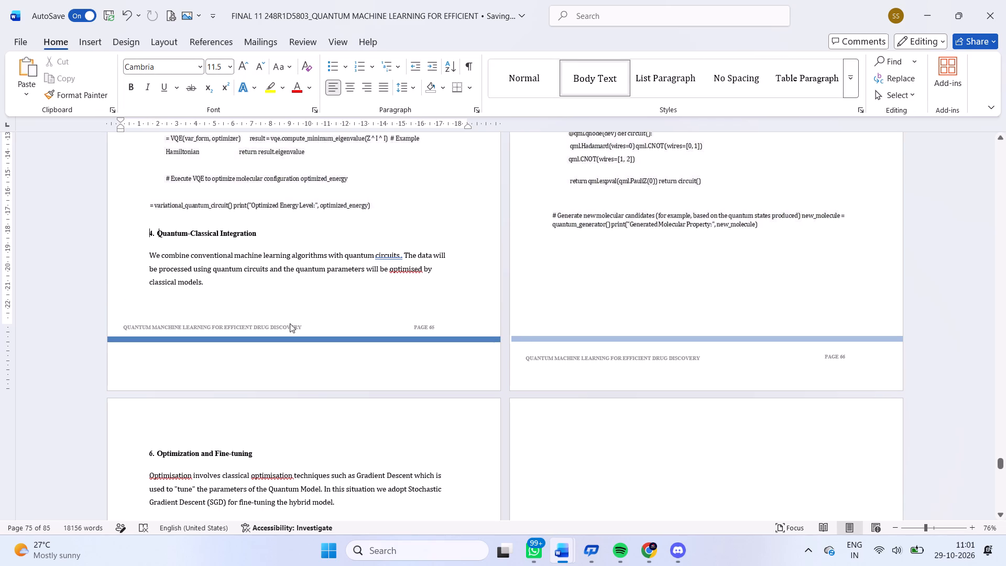
triple_click(291, 324)
double_click(291, 324)
double_click(291, 324)
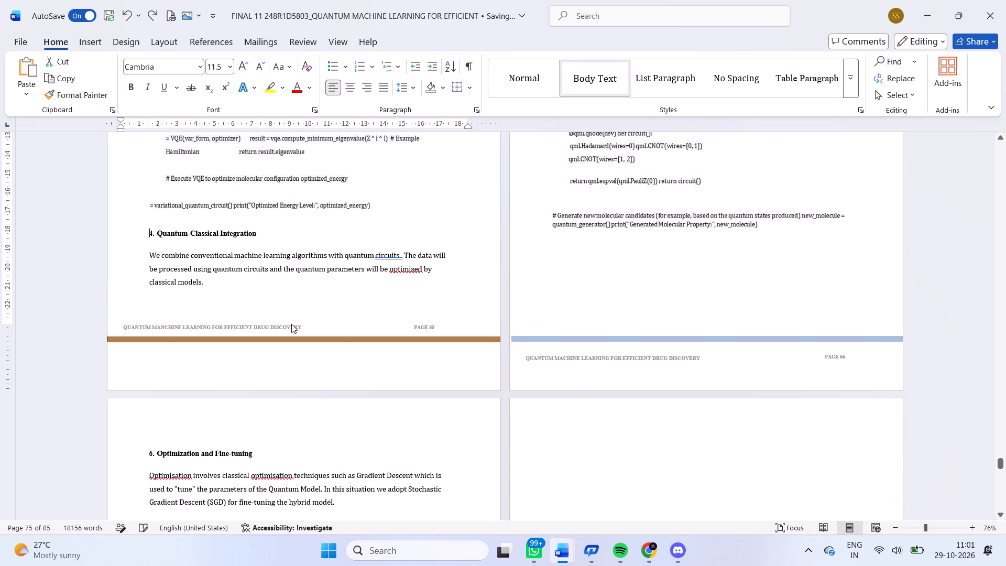
double_click(291, 324)
triple_click(302, 324)
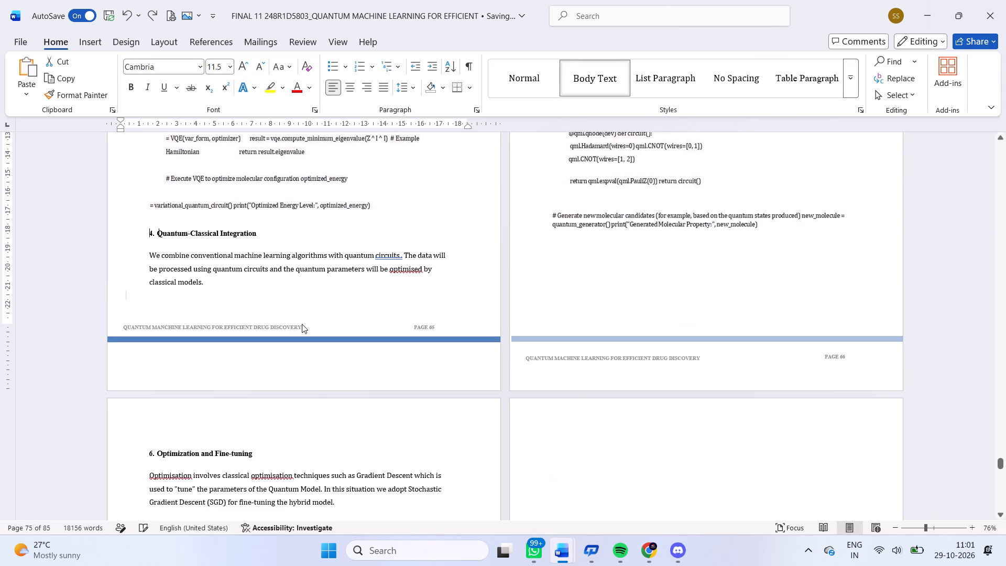
double_click(302, 324)
triple_click(288, 327)
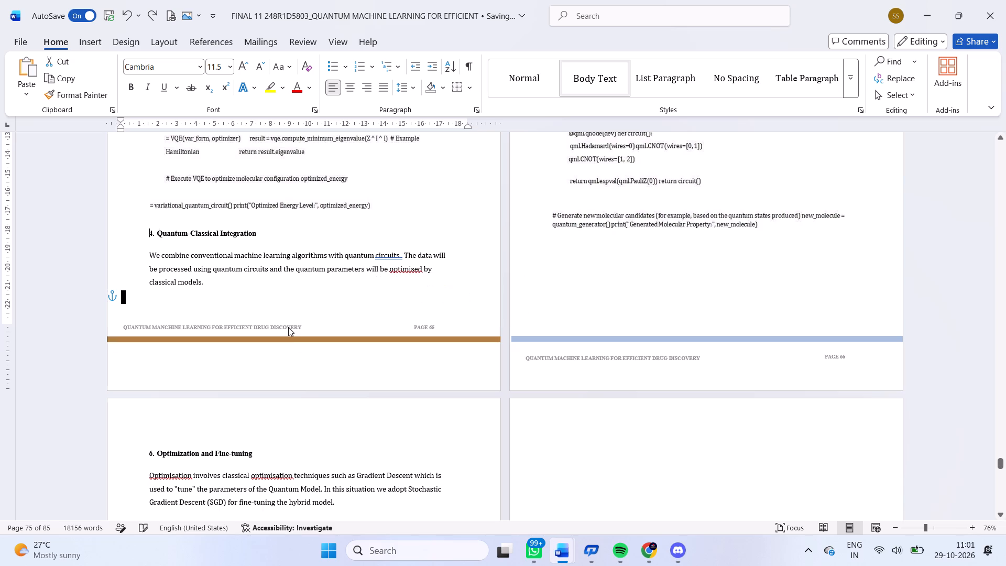
click(288, 327)
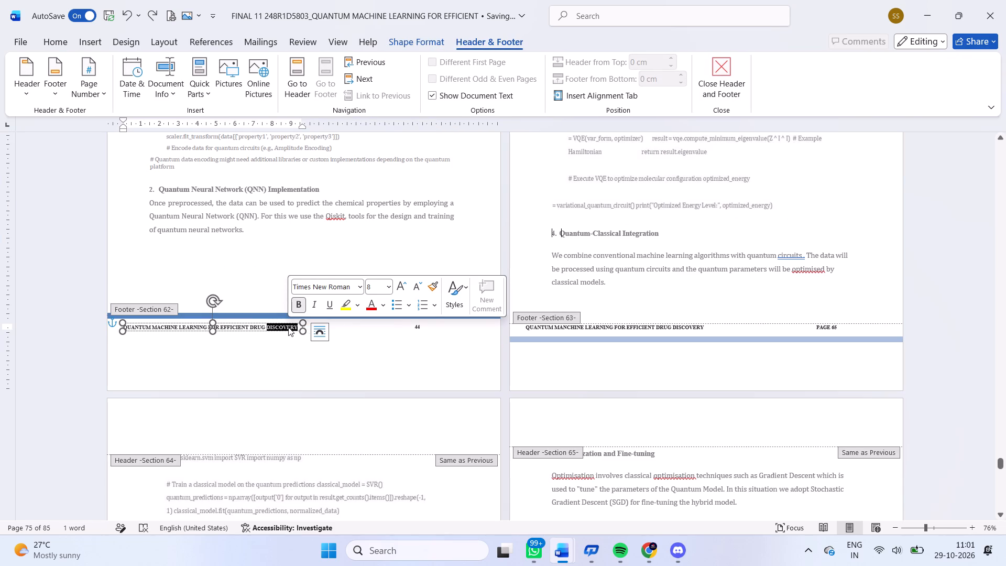
right_click(275, 332)
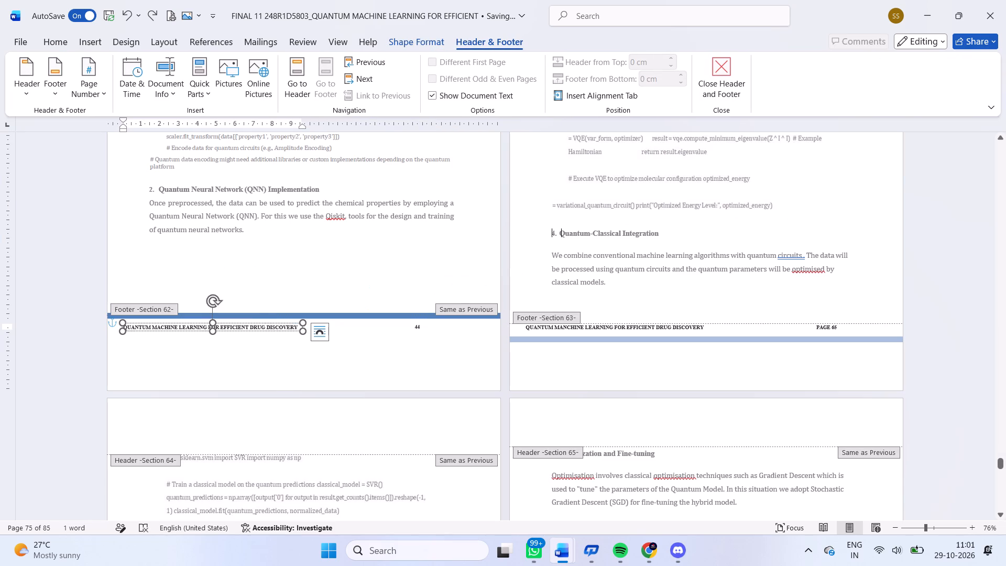
click(309, 212)
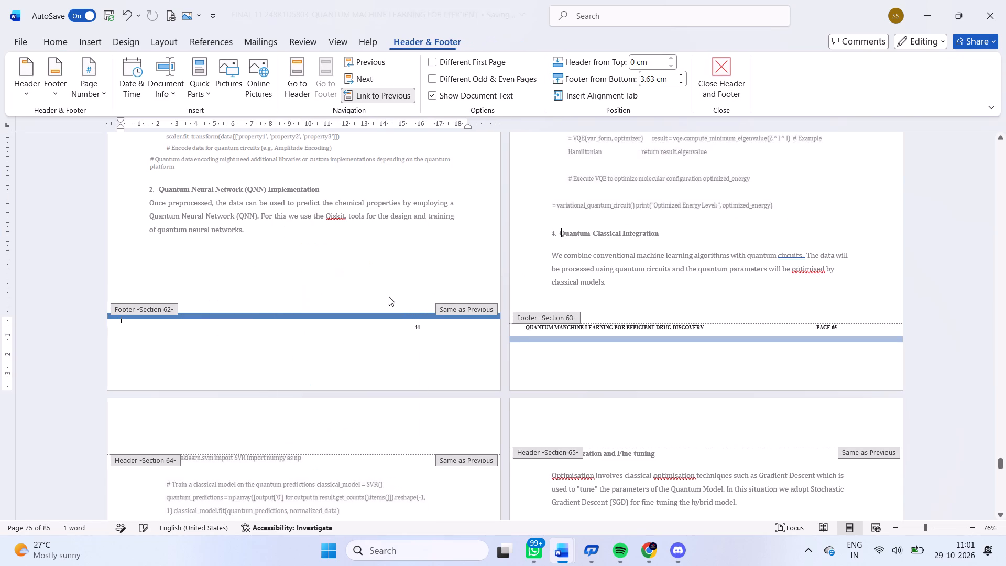
click(417, 325)
right_click(417, 325)
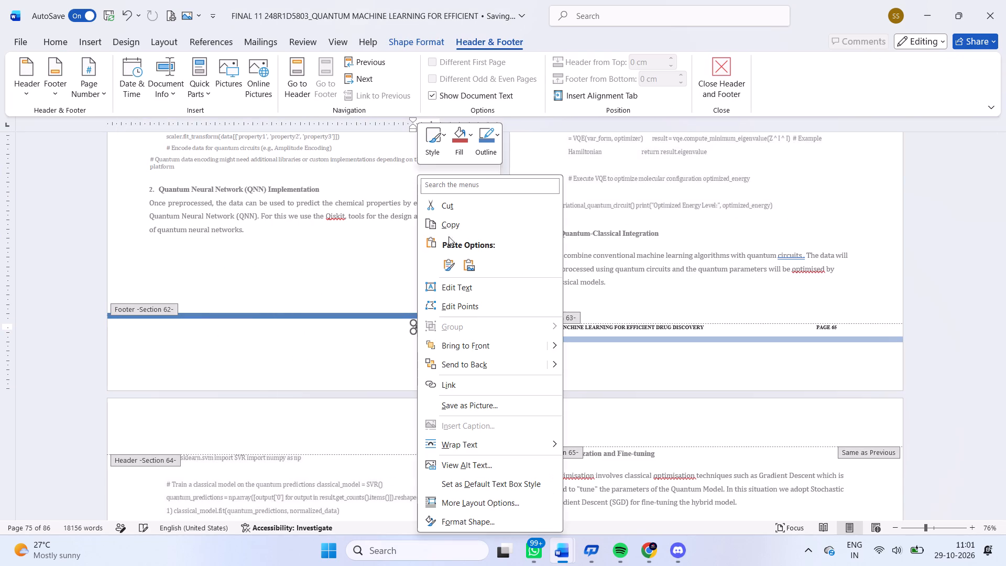
click(454, 204)
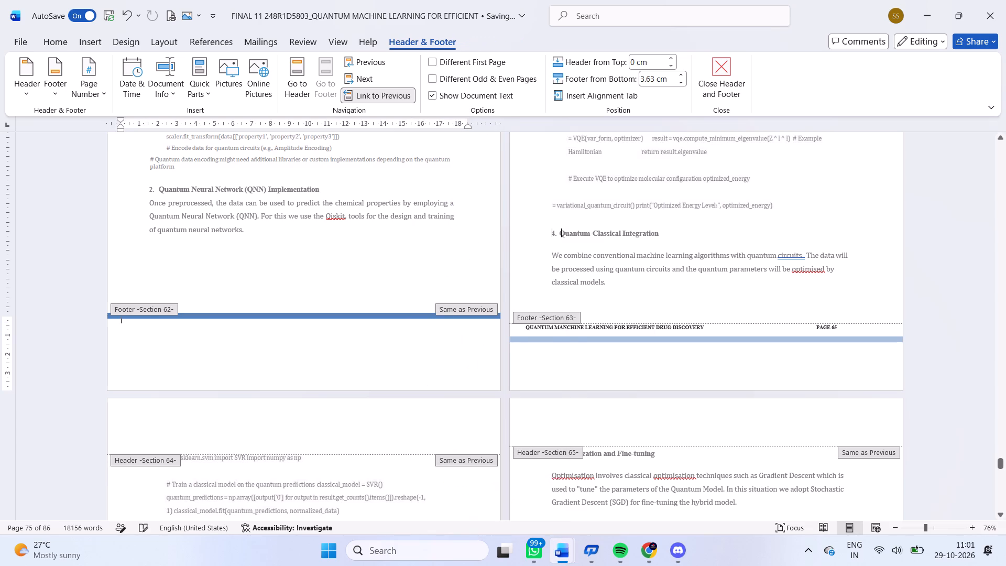
Lower the Section 62 footer's blue bar about level with the Section 63 page's bar, save the document and leave footer editing.
drag(426, 315, 426, 338)
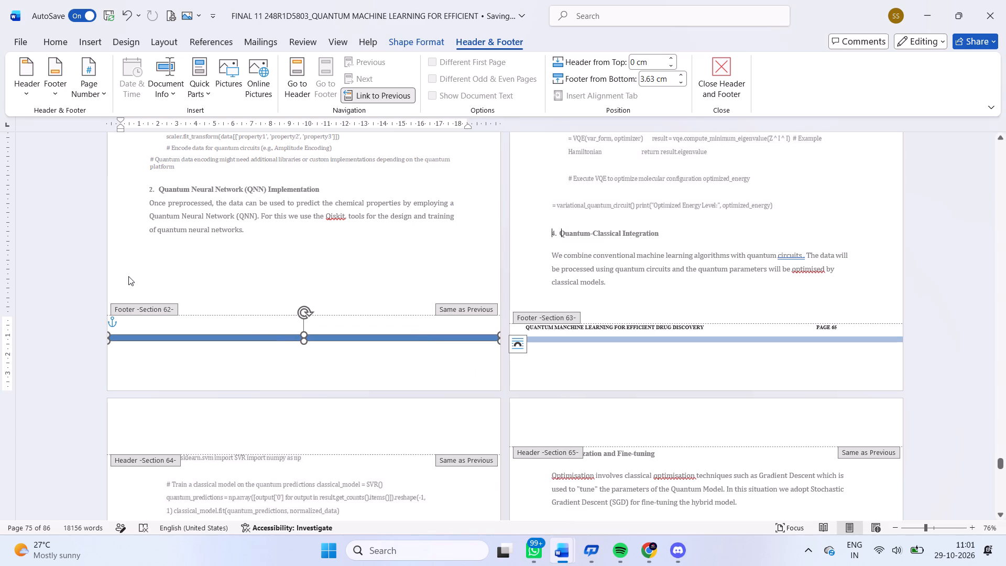
key(ctrl+s)
double_click(71, 255)
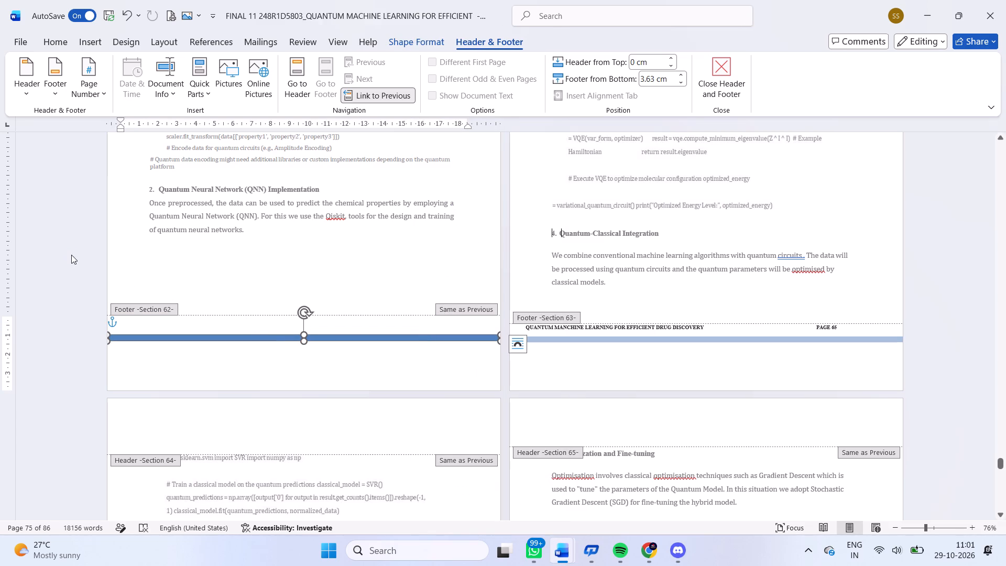
click(71, 255)
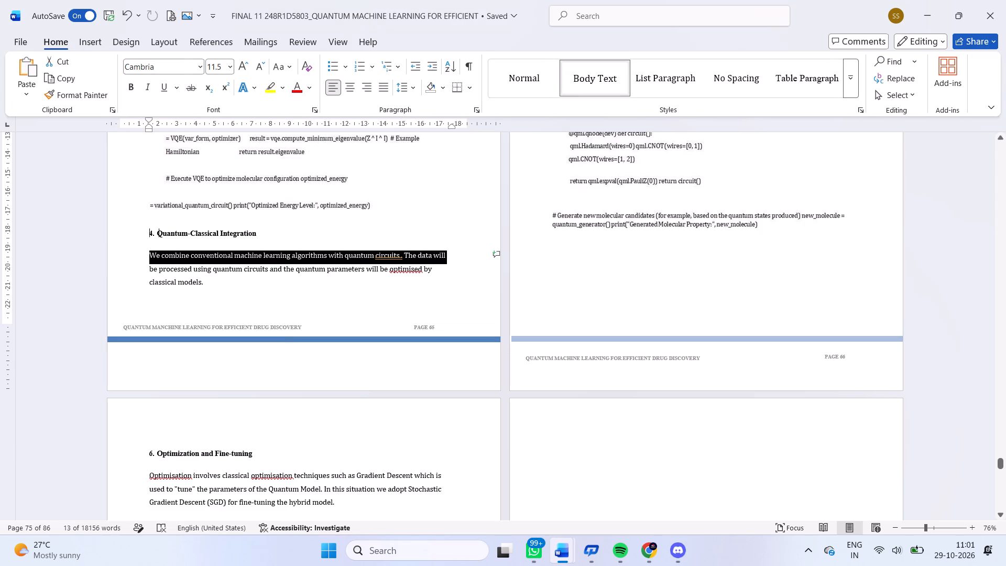
Add an empty line below the Quantum-Classical Integration paragraph on page 65.
click(312, 326)
click(299, 324)
key(Return)
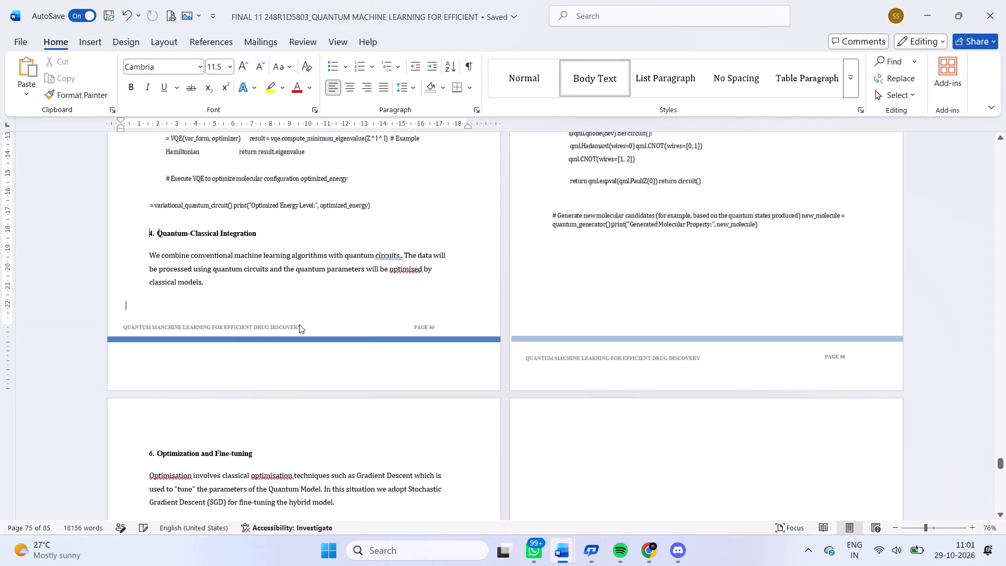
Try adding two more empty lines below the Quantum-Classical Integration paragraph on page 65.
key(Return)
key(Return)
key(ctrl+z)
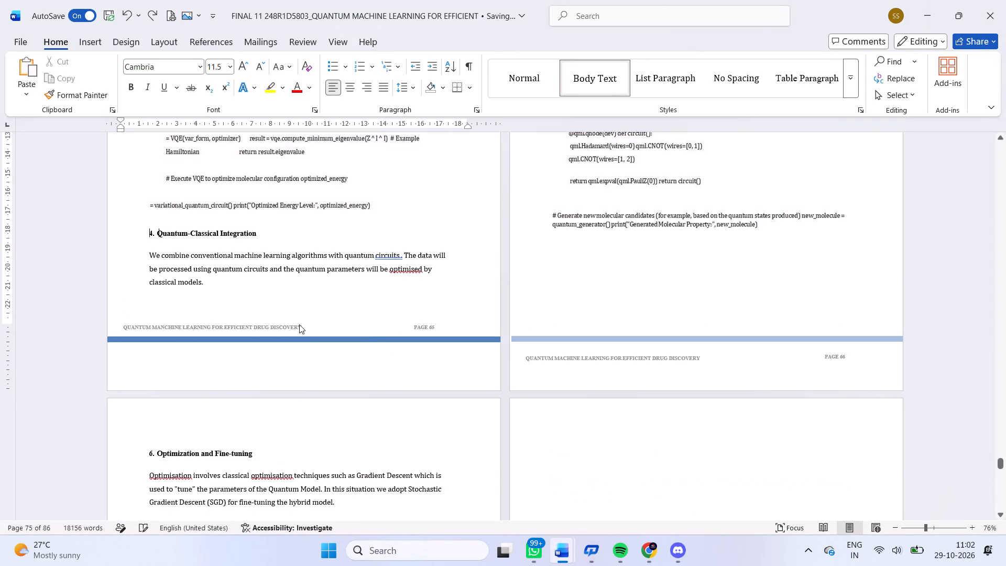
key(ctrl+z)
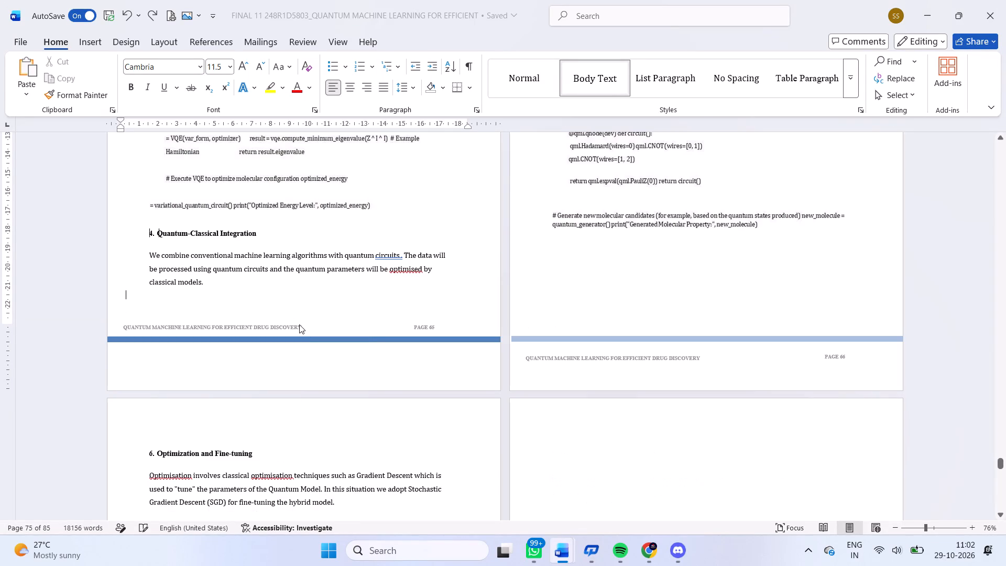
Undo the recent edits back through the Section 62 footer's text box cuts and the lowering of page 65's blue bar.
scroll(290, 367, up, 3)
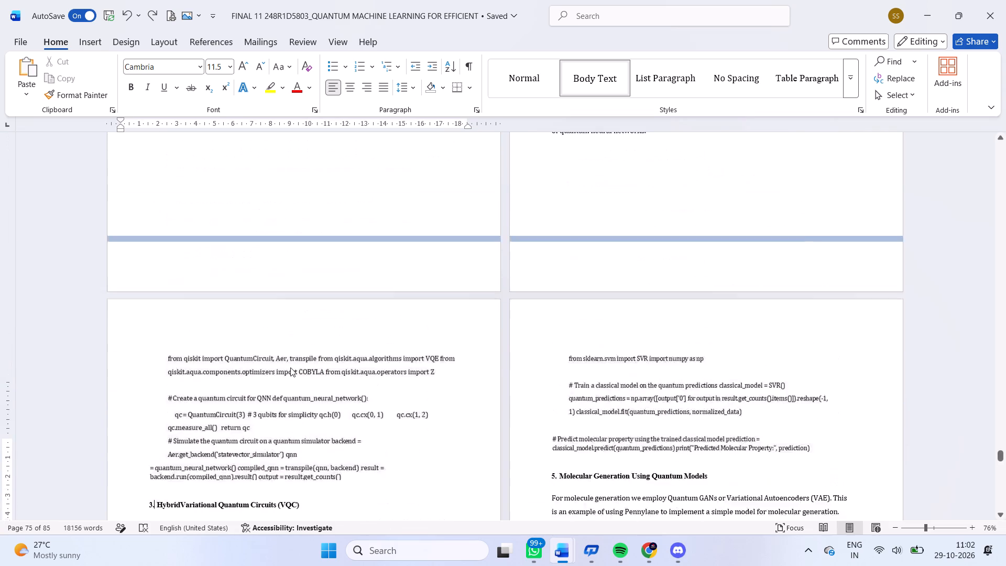
scroll(290, 367, up, 4)
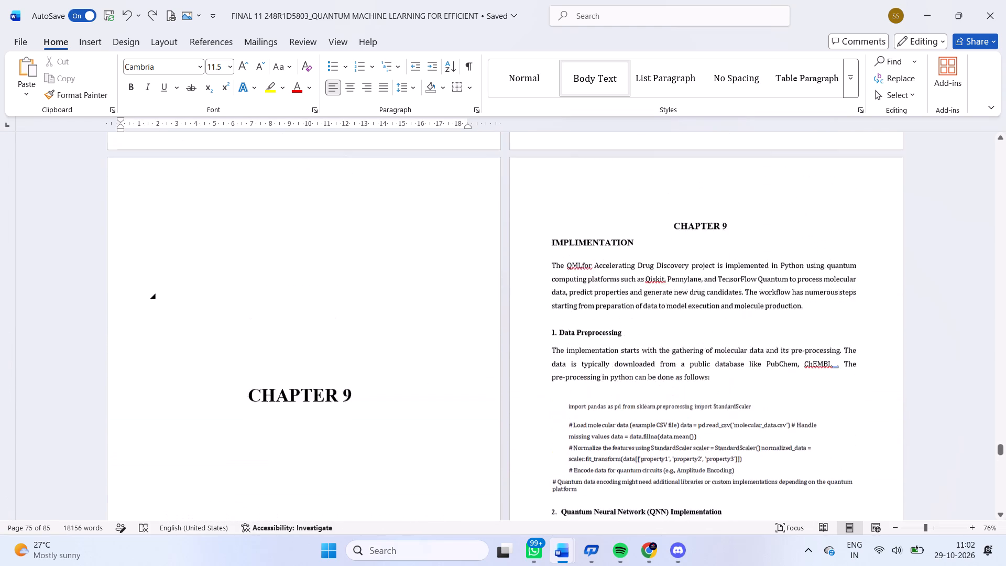
scroll(290, 367, up, 2)
key(ctrl+z)
key(ctrl+z)
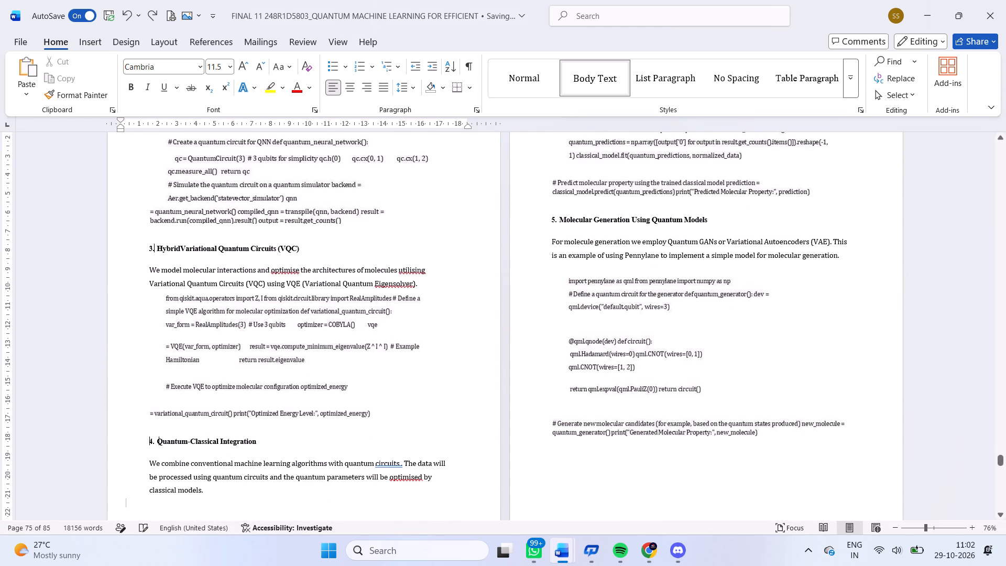
scroll(290, 367, up, 3)
key(ctrl+z)
key(ctrl+z)
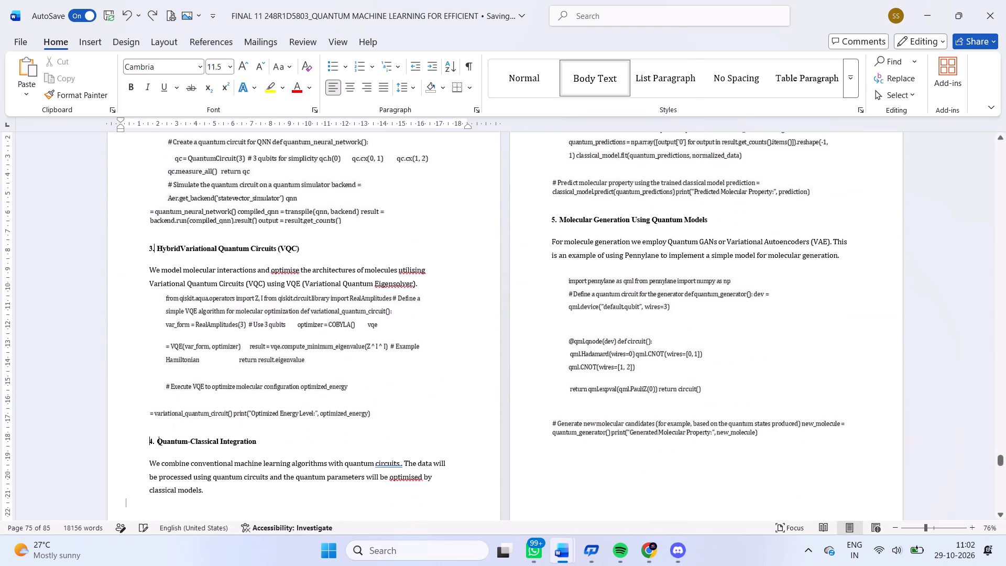
scroll(290, 367, up, 5)
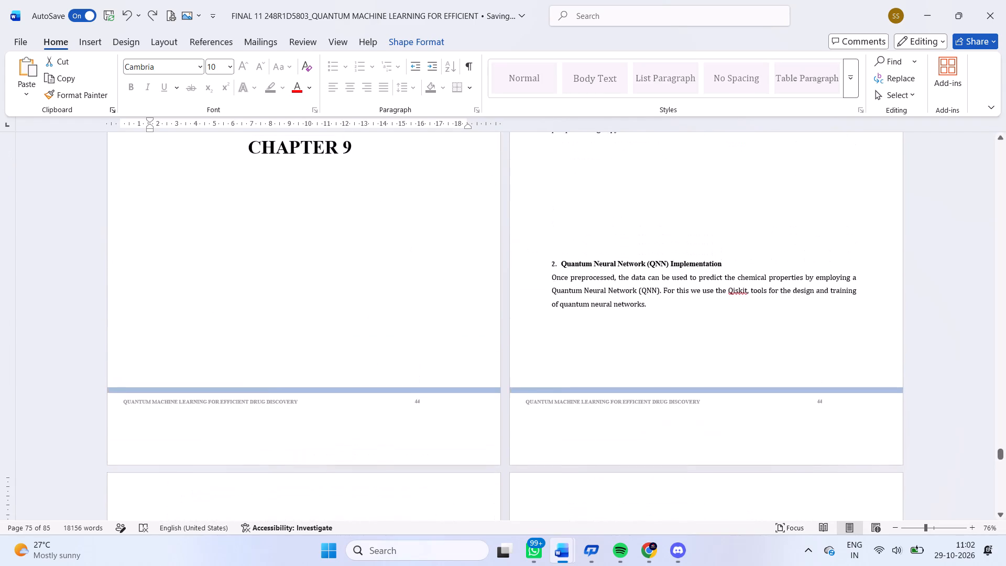
scroll(311, 401, down, 2)
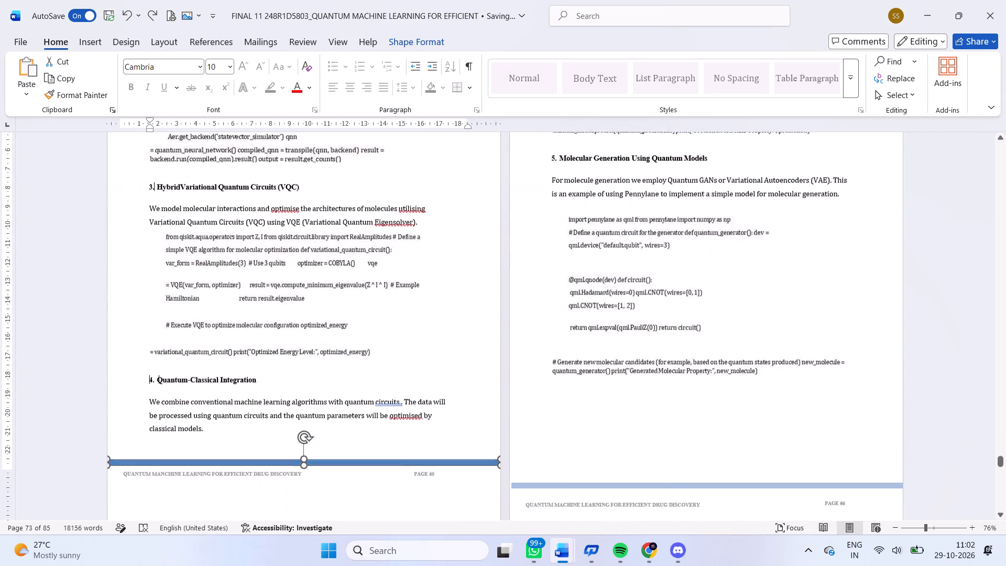
scroll(311, 401, down, 1)
Open the Section 63 footer on page 65 for editing.
drag(326, 427, 333, 359)
scroll(326, 427, down, 1)
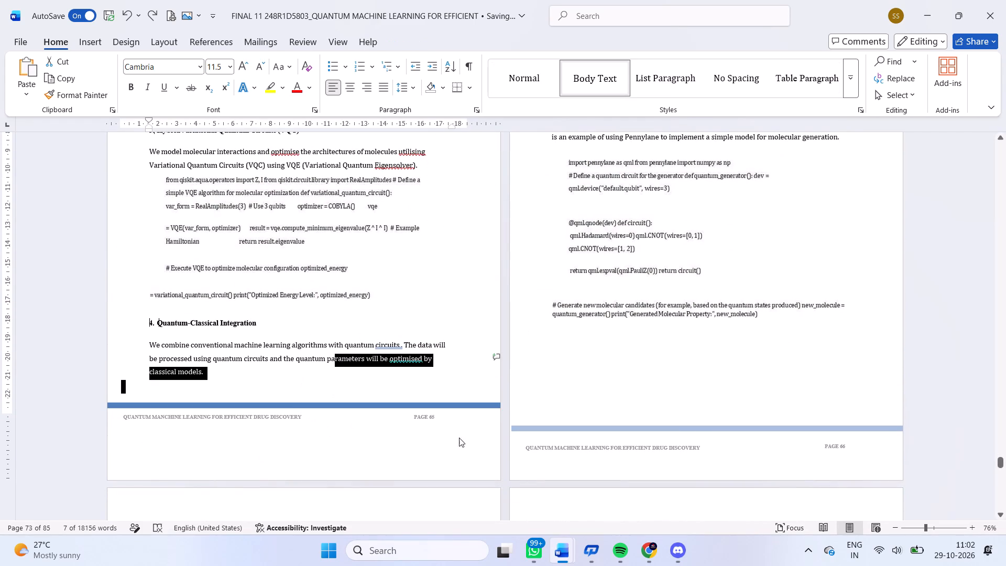
scroll(512, 438, down, 1)
click(549, 258)
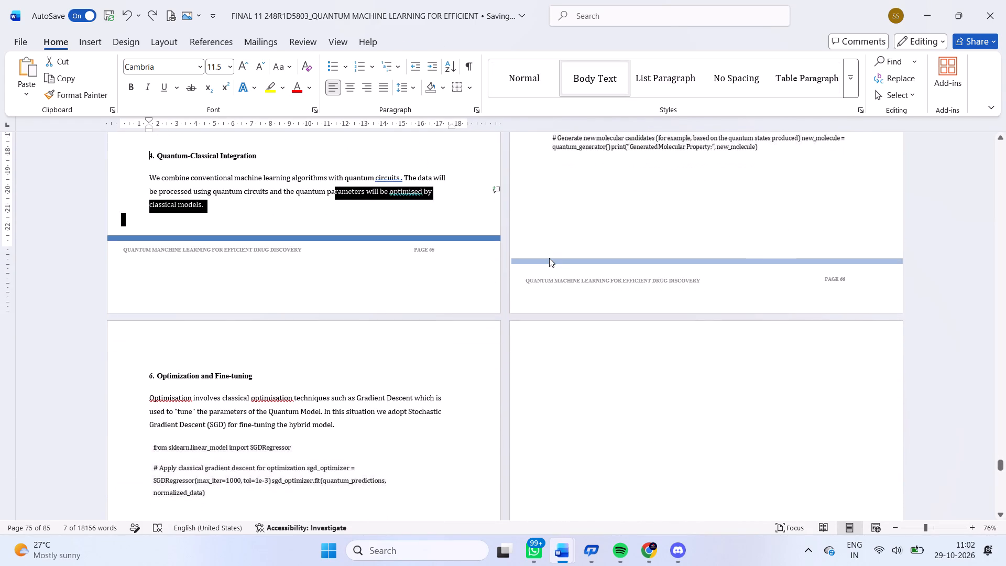
triple_click(549, 258)
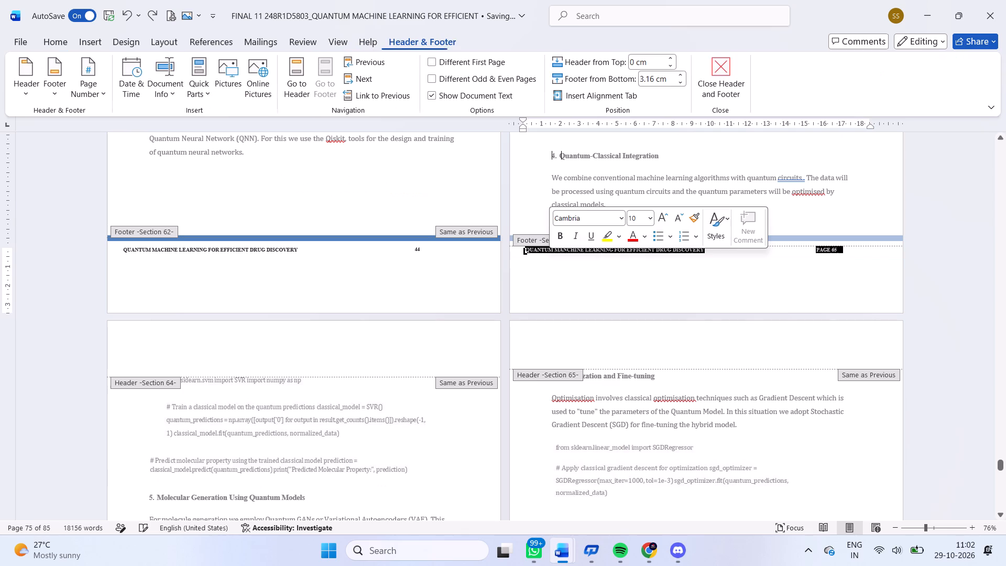
click(552, 322)
click(547, 303)
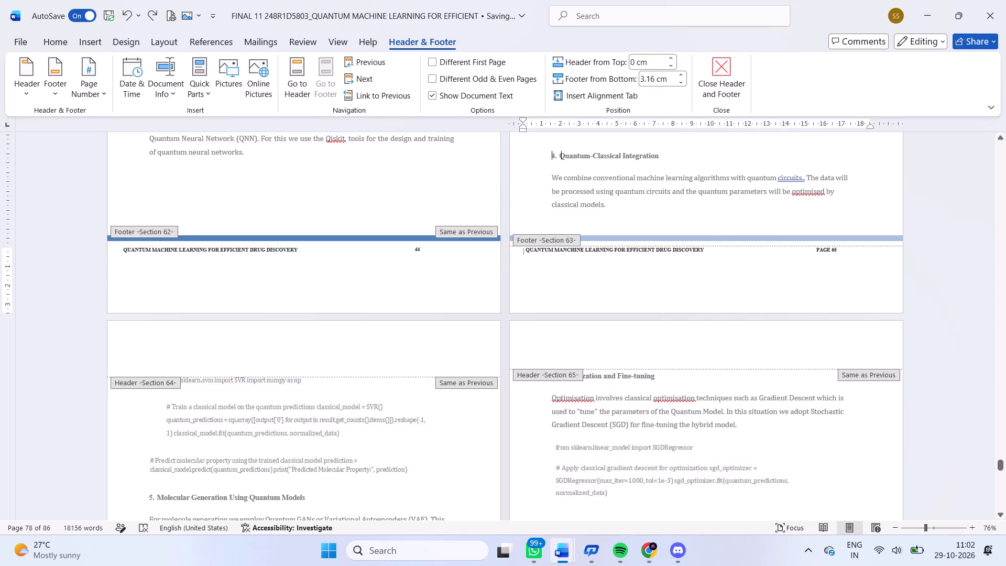
click(547, 303)
double_click(547, 303)
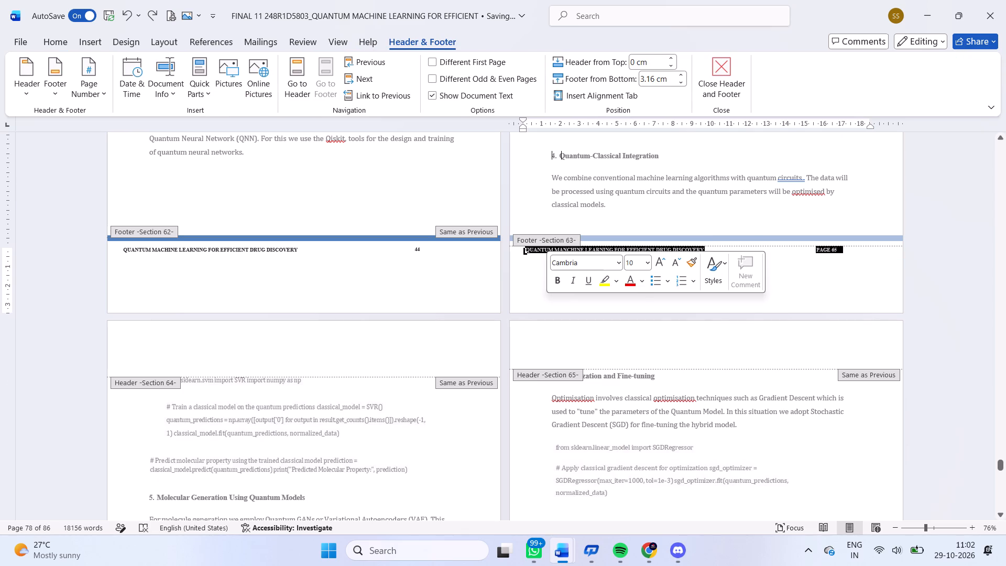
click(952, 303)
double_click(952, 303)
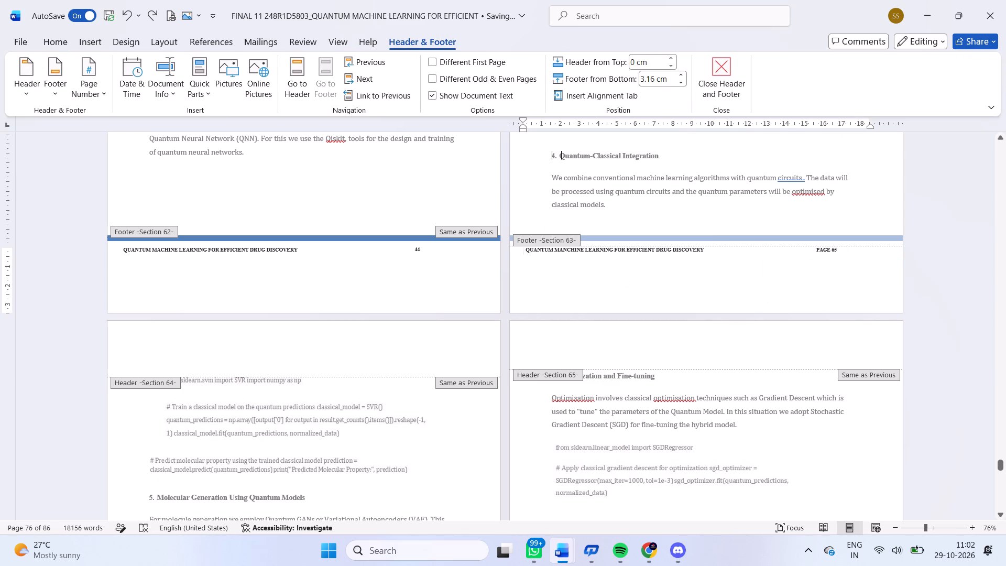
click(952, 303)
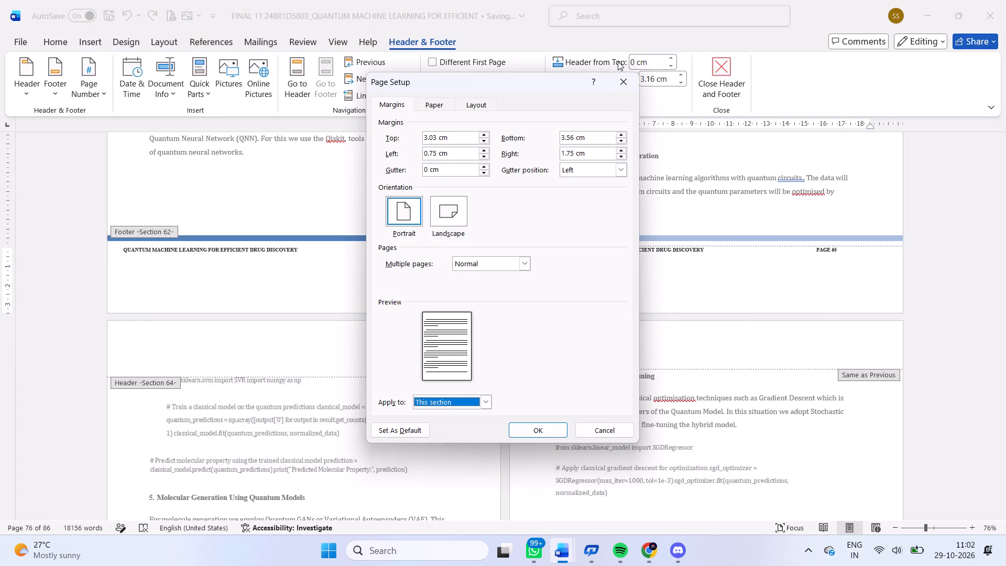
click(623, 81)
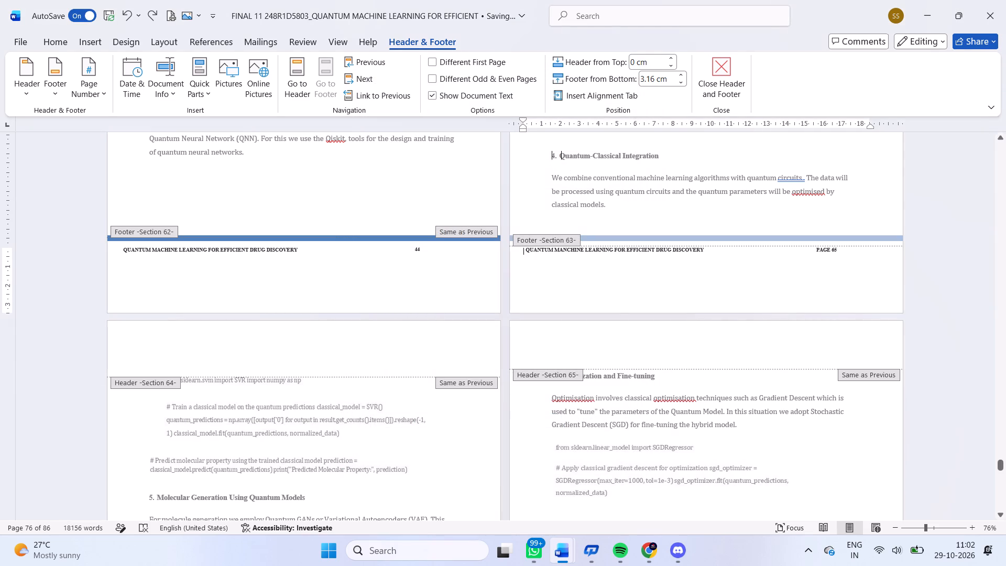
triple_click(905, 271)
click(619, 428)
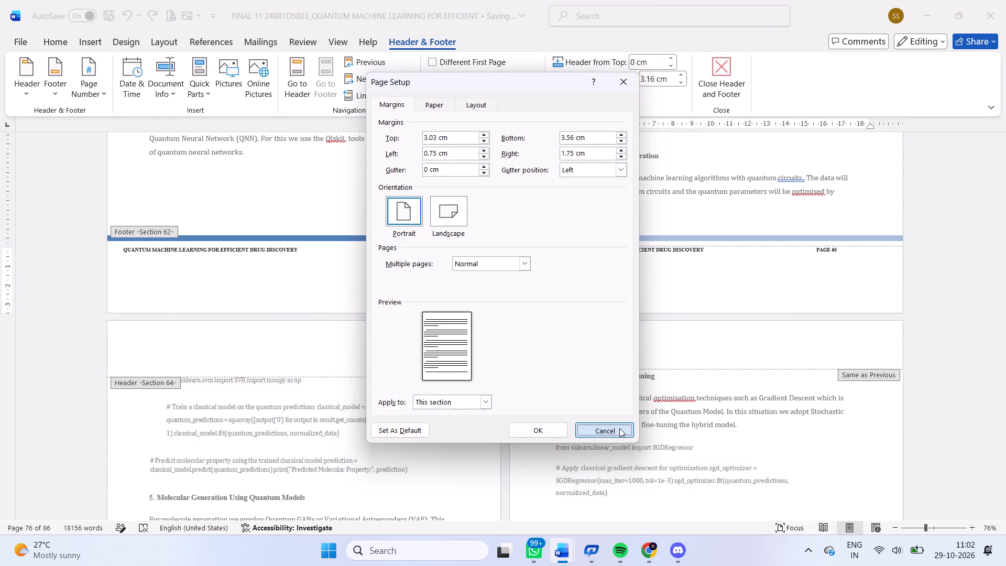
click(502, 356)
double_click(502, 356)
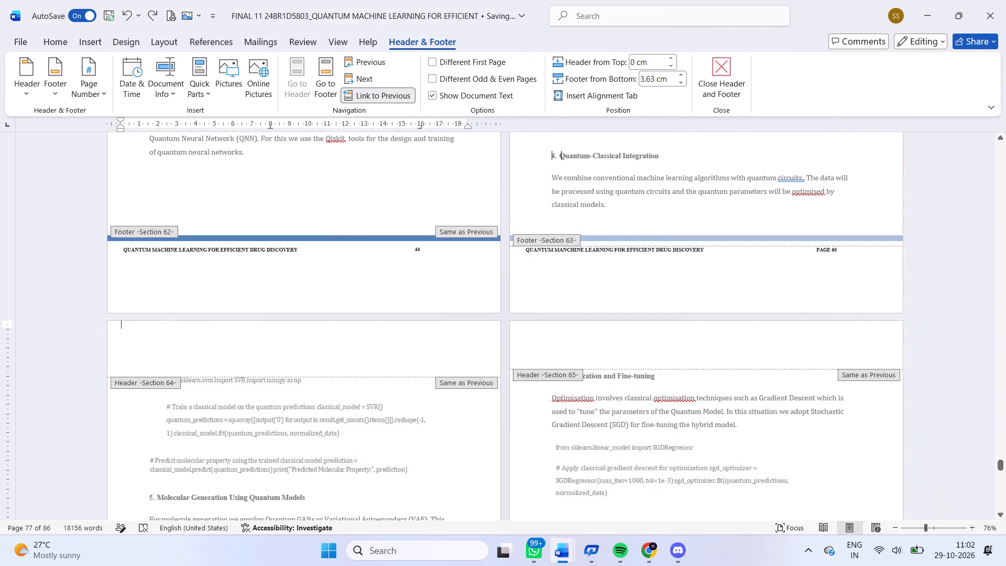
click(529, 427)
Compare the footer bars, titles and page numbers on the pages around Chapter 9, Sections 61 to 64.
scroll(529, 345, up, 5)
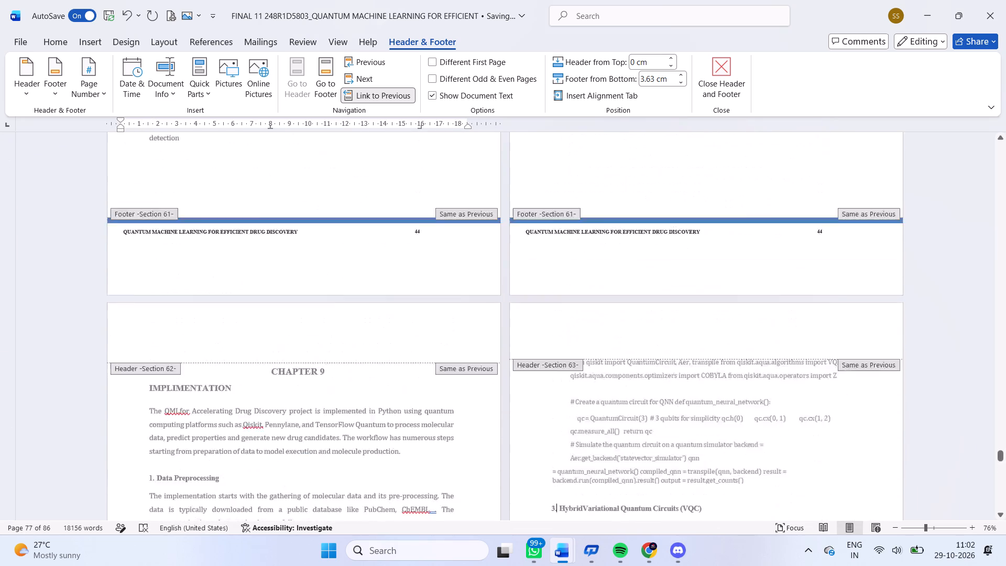
scroll(529, 345, up, 3)
scroll(529, 345, down, 3)
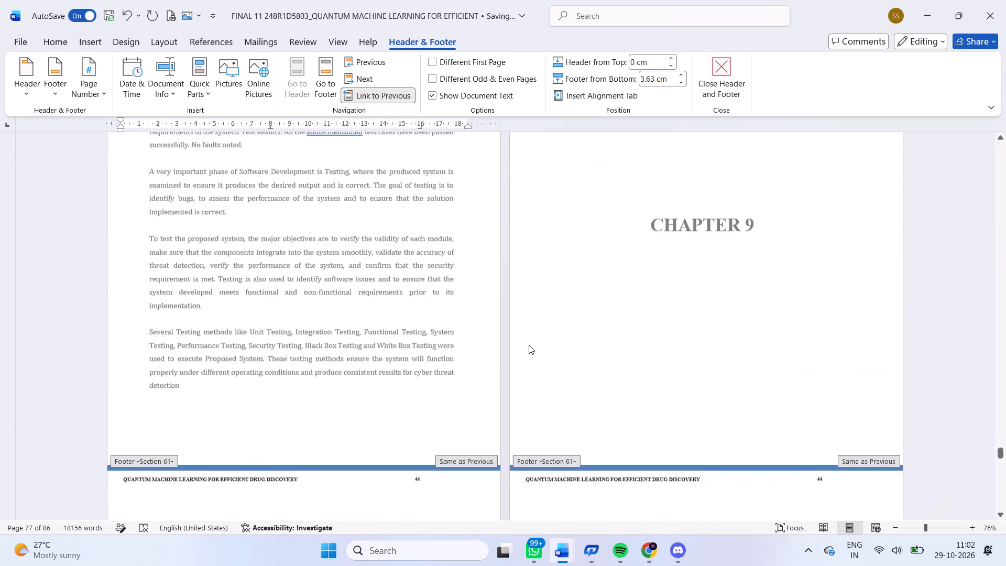
scroll(529, 345, down, 3)
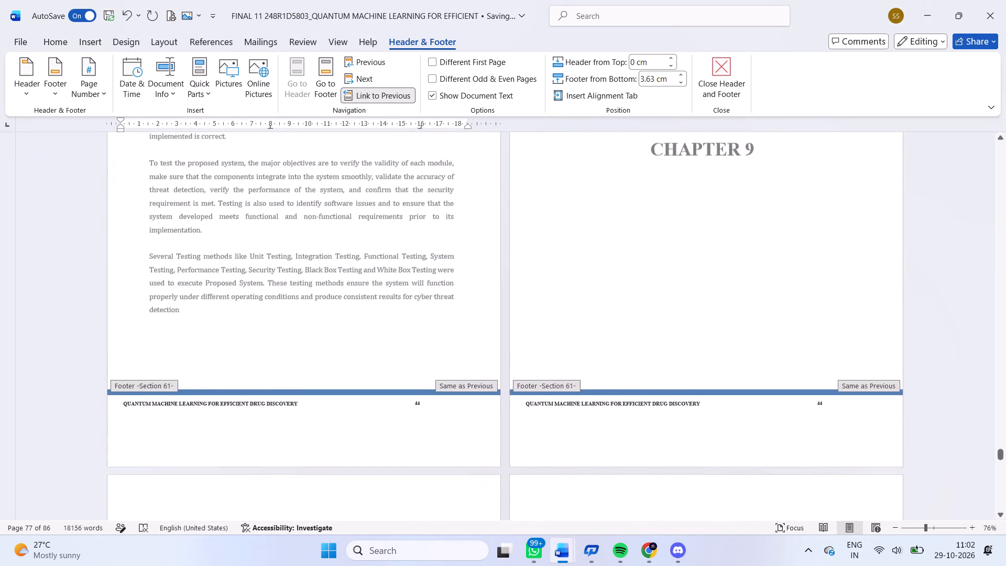
scroll(529, 345, down, 3)
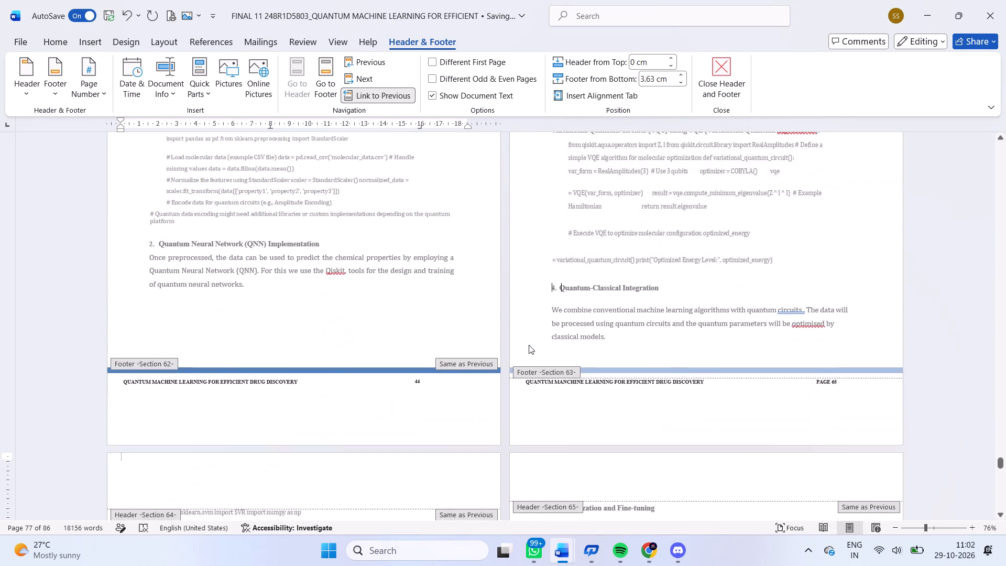
scroll(530, 374, down, 3)
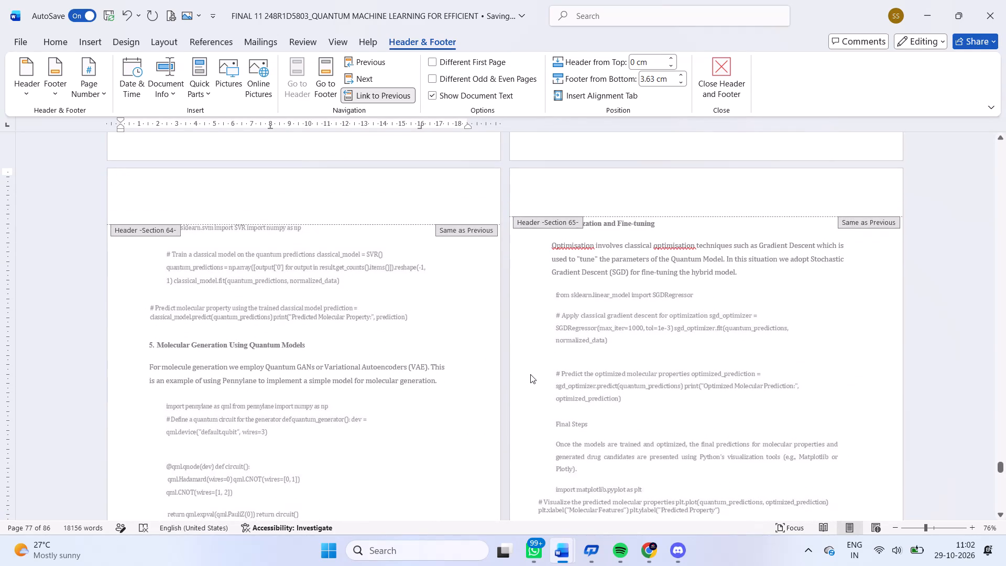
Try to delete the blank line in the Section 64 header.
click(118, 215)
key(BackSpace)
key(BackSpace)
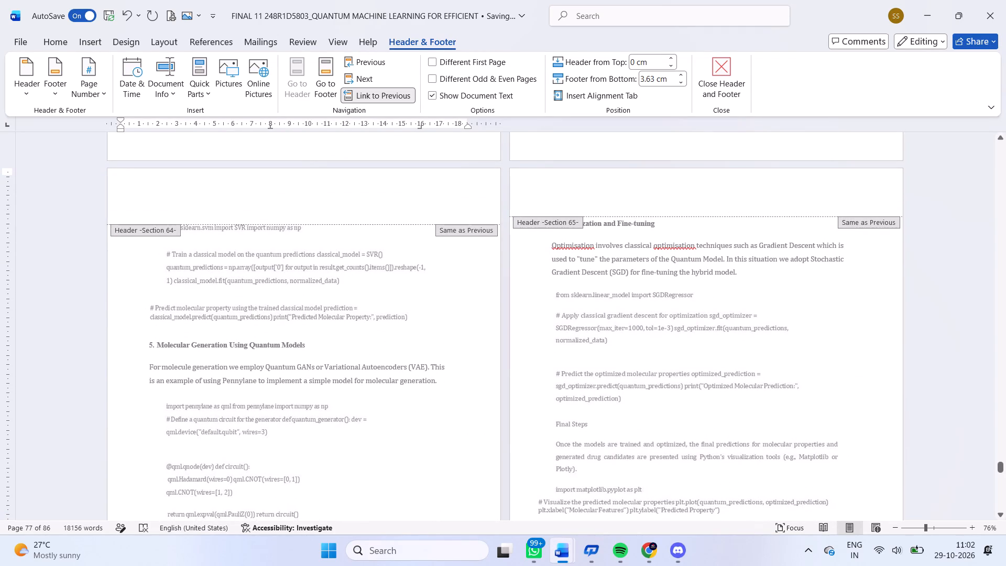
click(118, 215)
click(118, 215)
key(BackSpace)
Examine the headers, footer bars and page numbers from Section 64 to the last page and back to Section 59.
scroll(279, 311, down, 3)
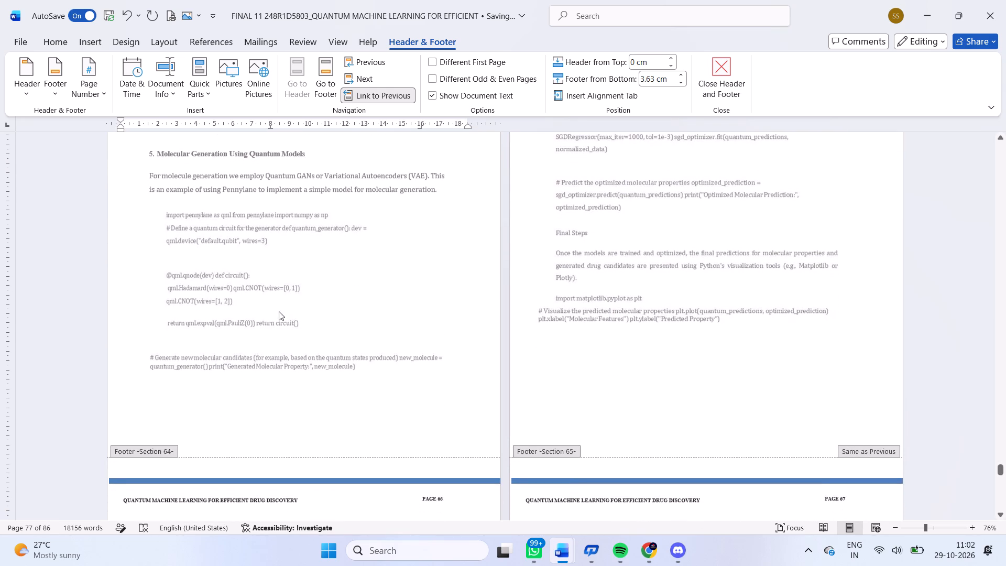
scroll(279, 311, down, 3)
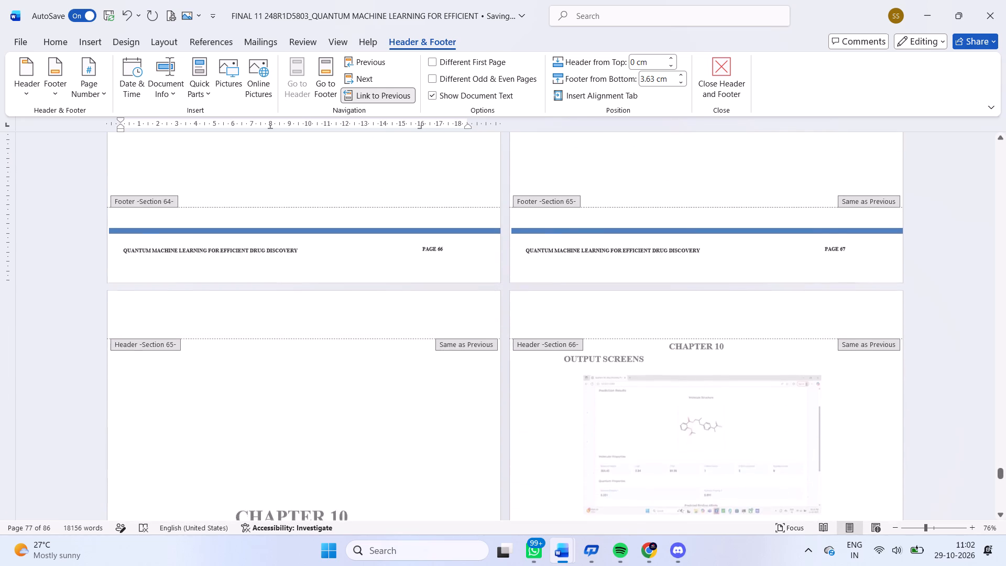
scroll(279, 311, down, 4)
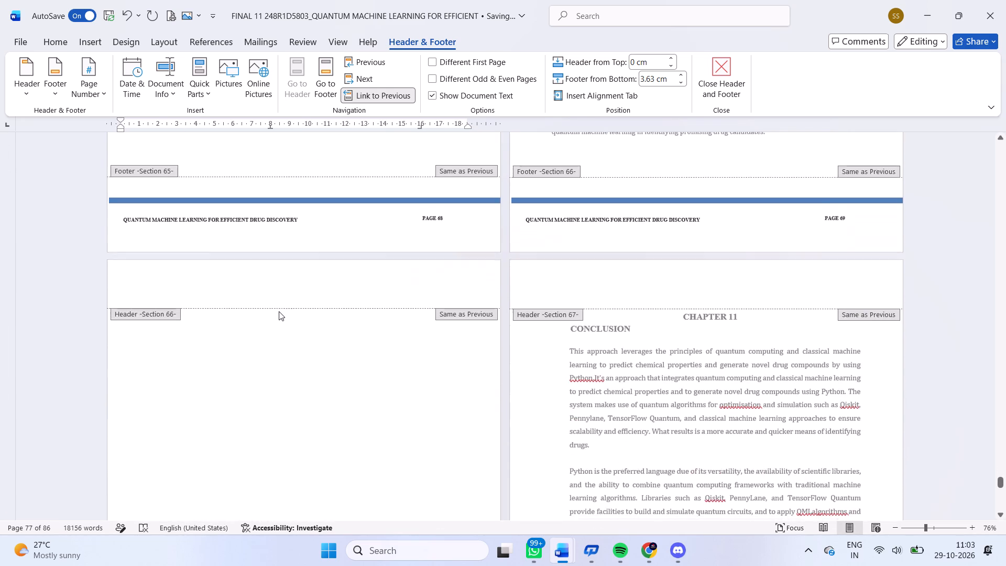
scroll(279, 311, down, 3)
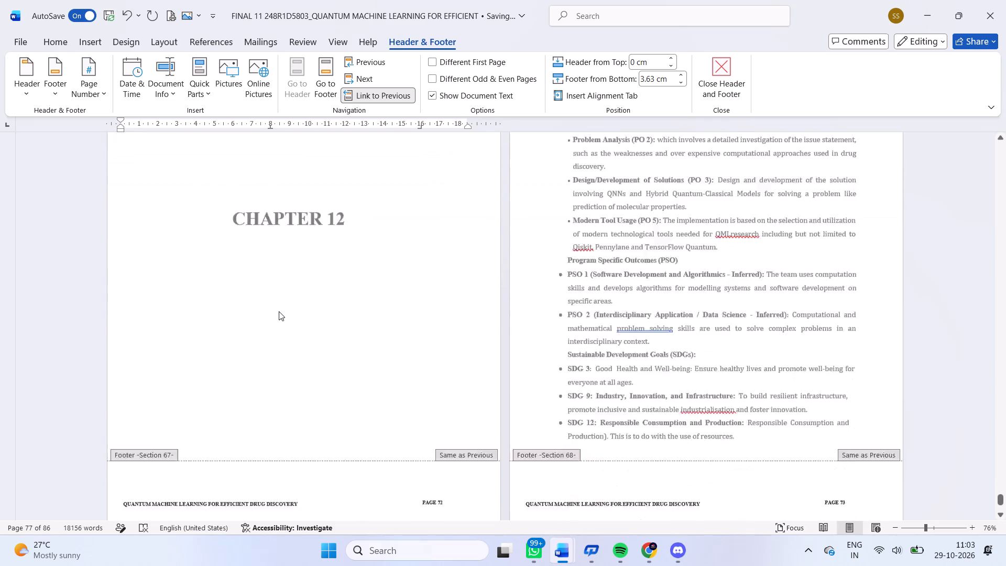
scroll(279, 311, down, 1)
ctrl+scroll(279, 311, down, 4)
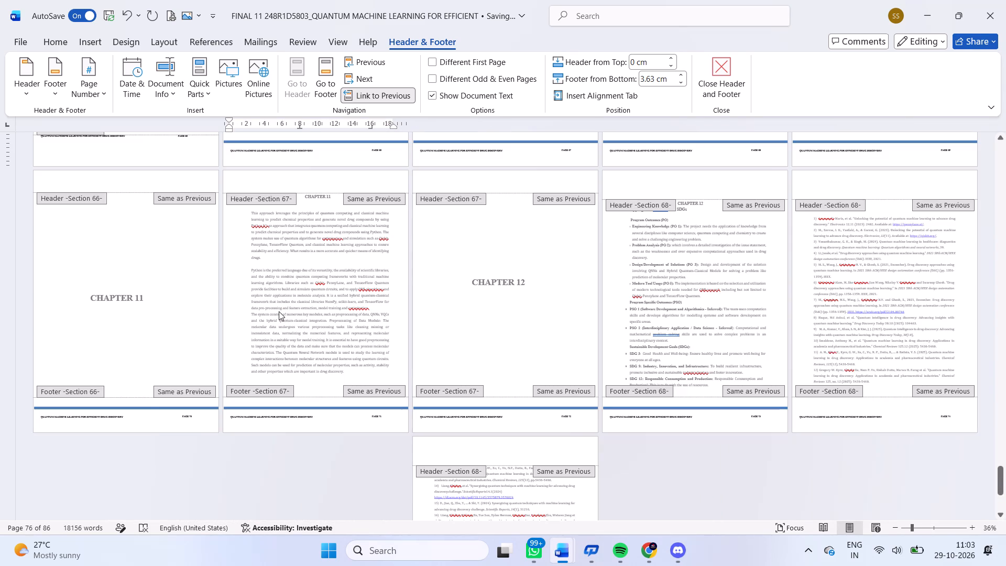
scroll(299, 354, down, 9)
scroll(299, 354, up, 3)
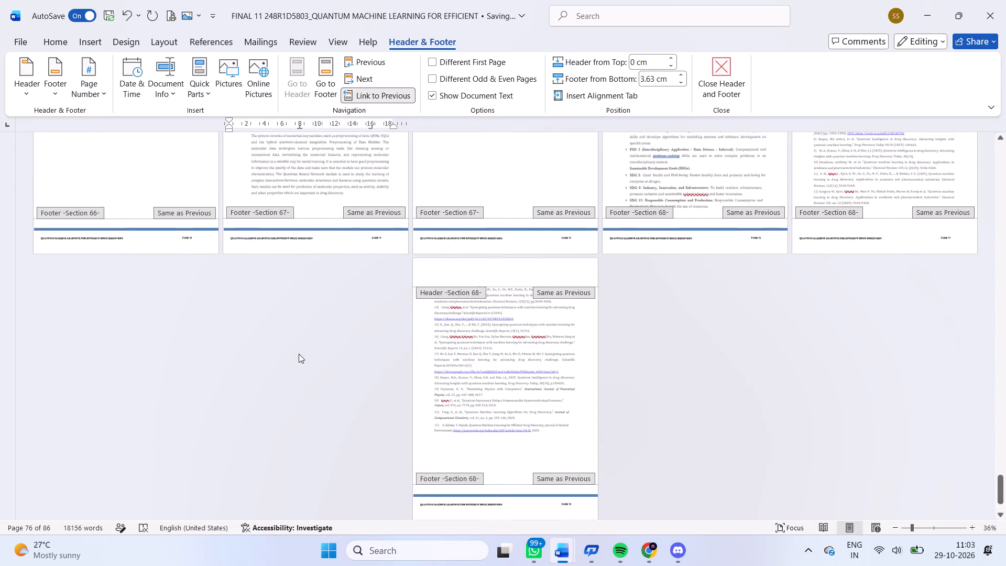
scroll(299, 354, up, 7)
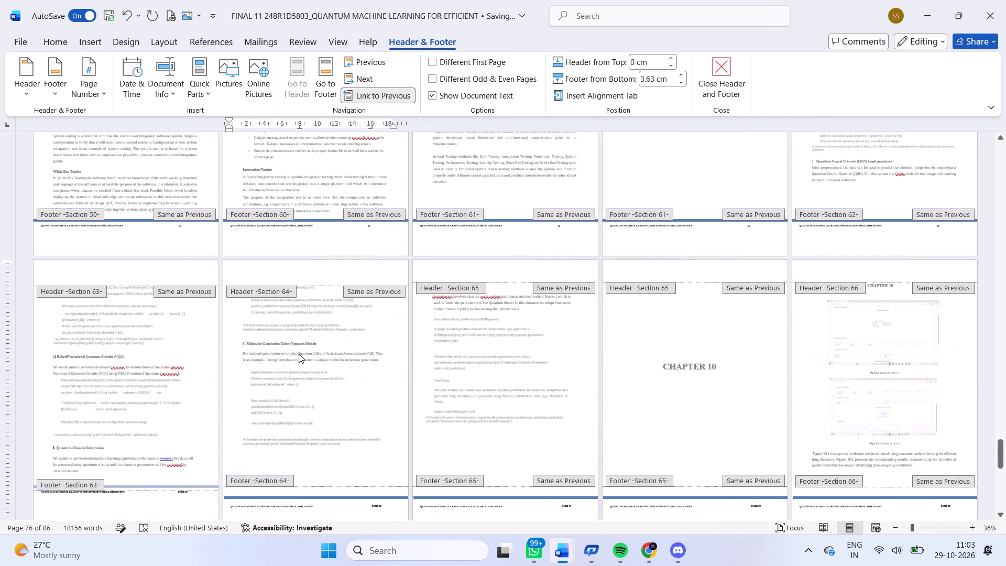
scroll(299, 354, up, 4)
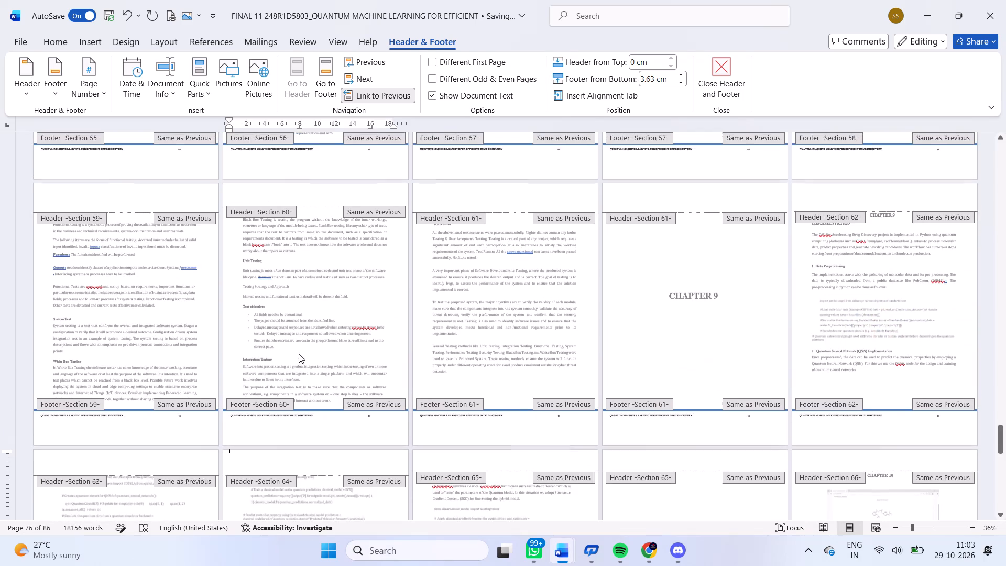
Examine the footers from Section 59 back to Section 37 and return to the body text in Chapter 6.
scroll(299, 354, up, 5)
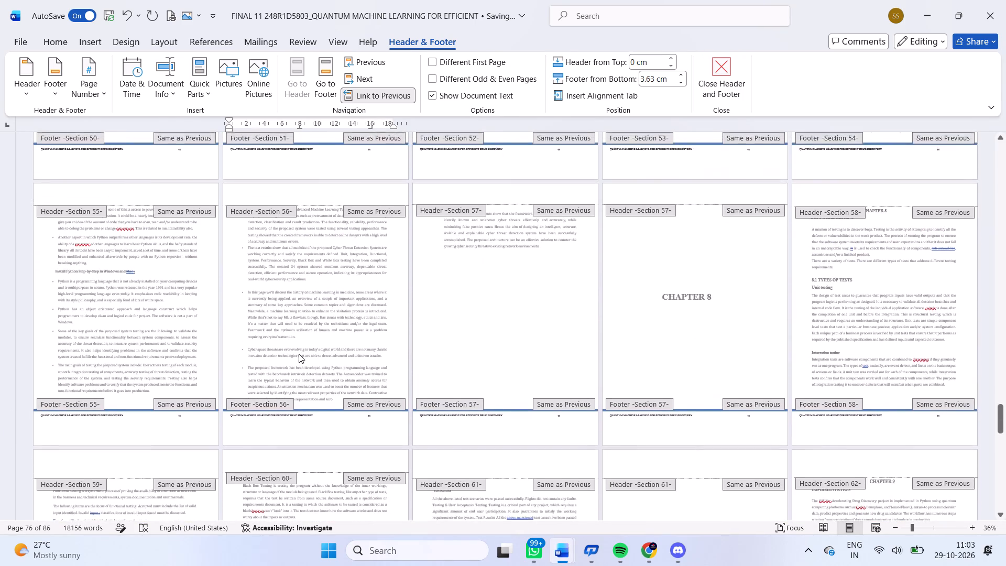
scroll(299, 354, up, 3)
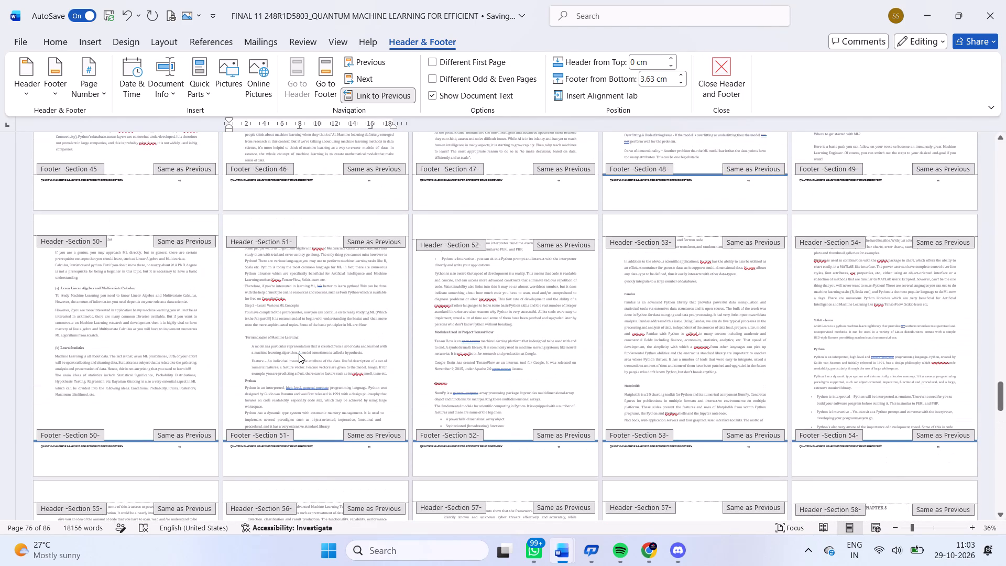
scroll(299, 354, up, 4)
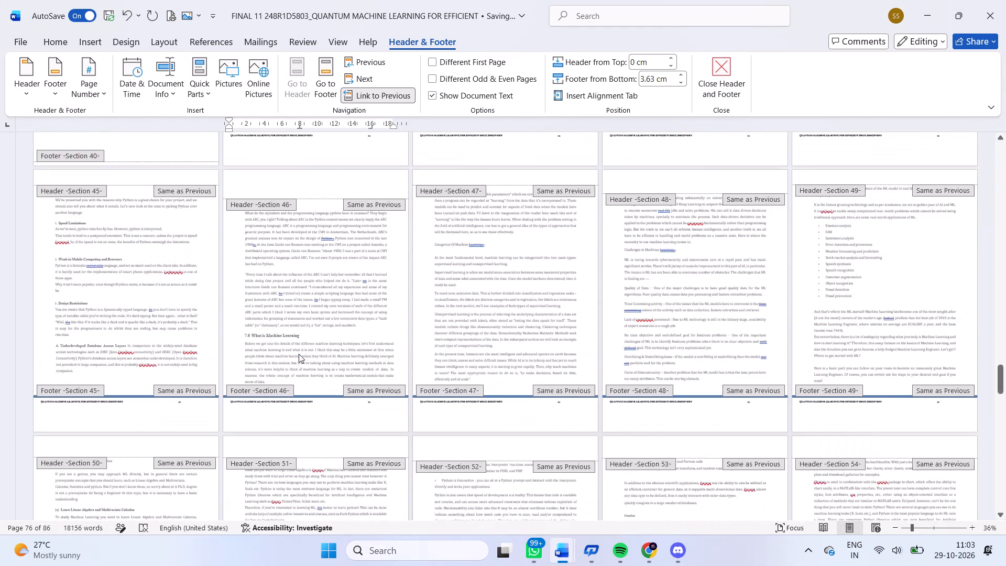
scroll(299, 354, up, 2)
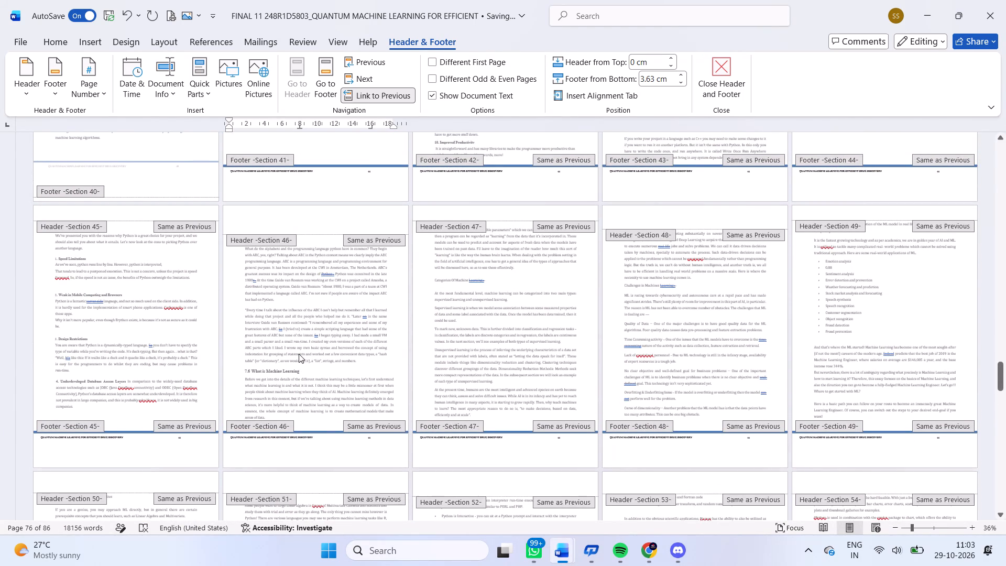
scroll(299, 354, up, 2)
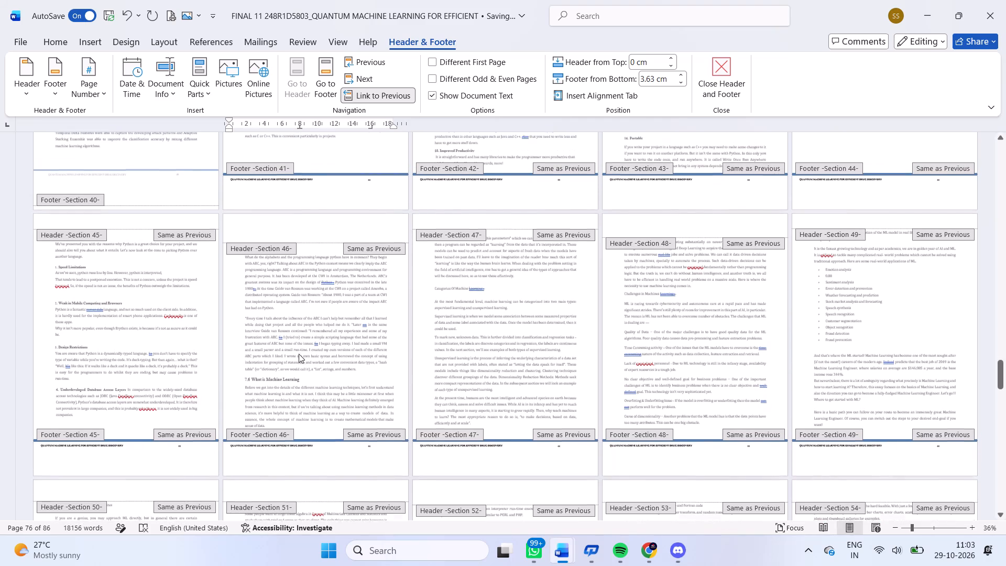
scroll(299, 354, up, 3)
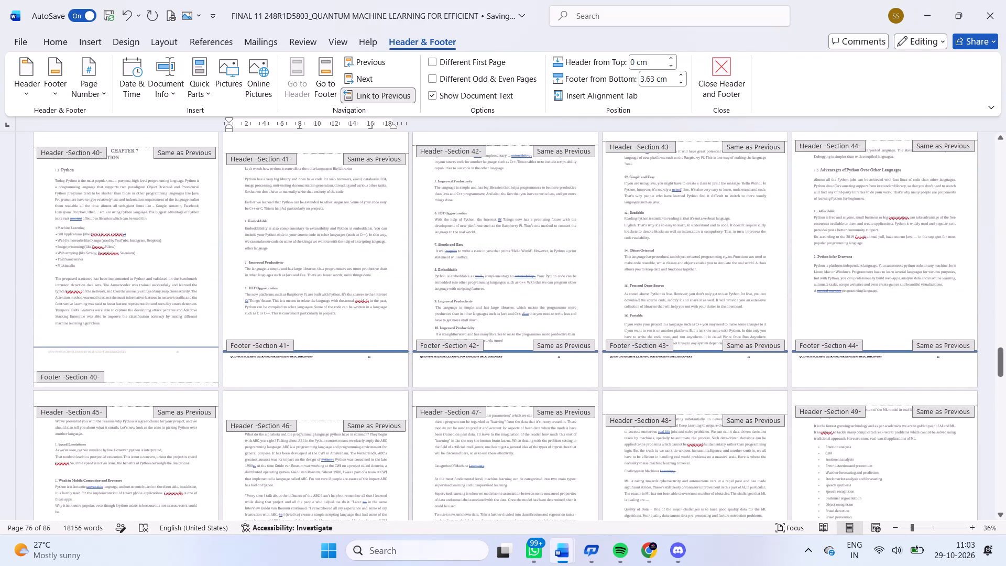
scroll(299, 354, up, 1)
scroll(262, 329, up, 2)
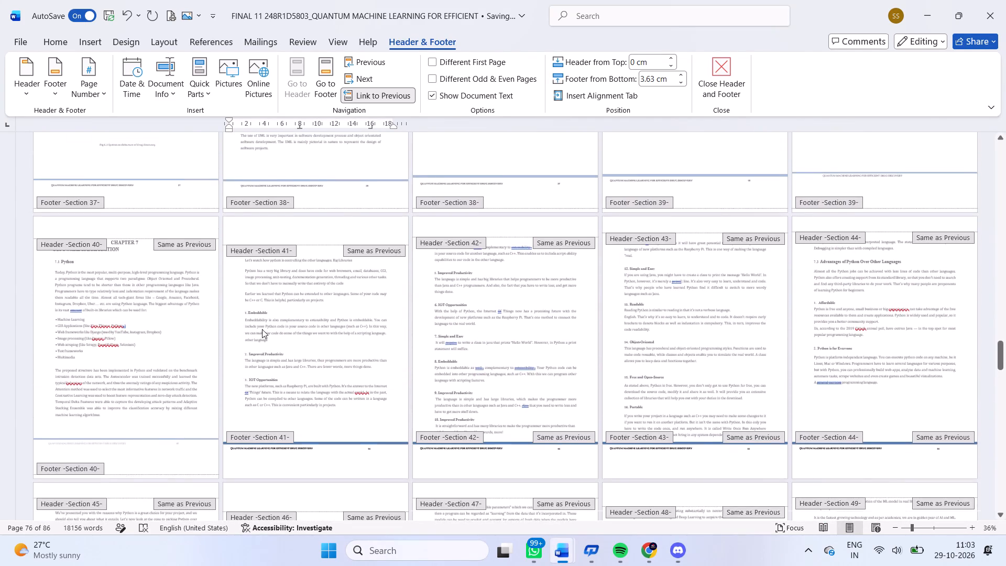
scroll(262, 329, up, 2)
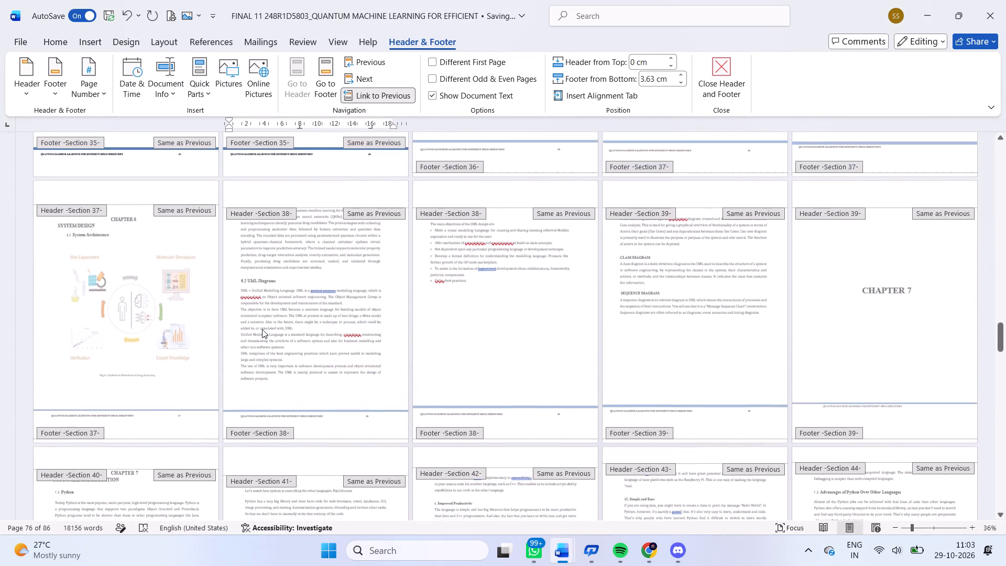
scroll(262, 329, up, 2)
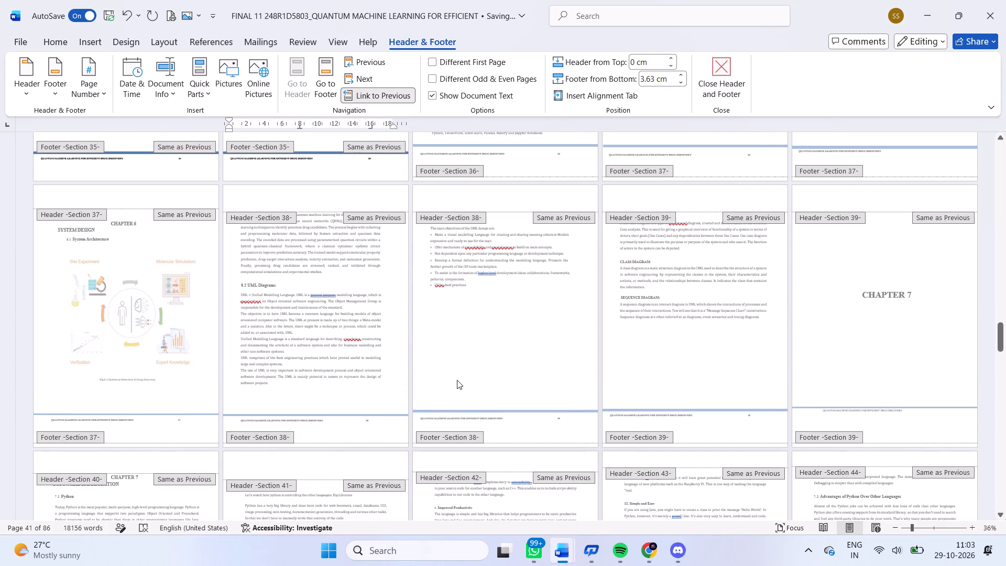
click(457, 380)
double_click(457, 380)
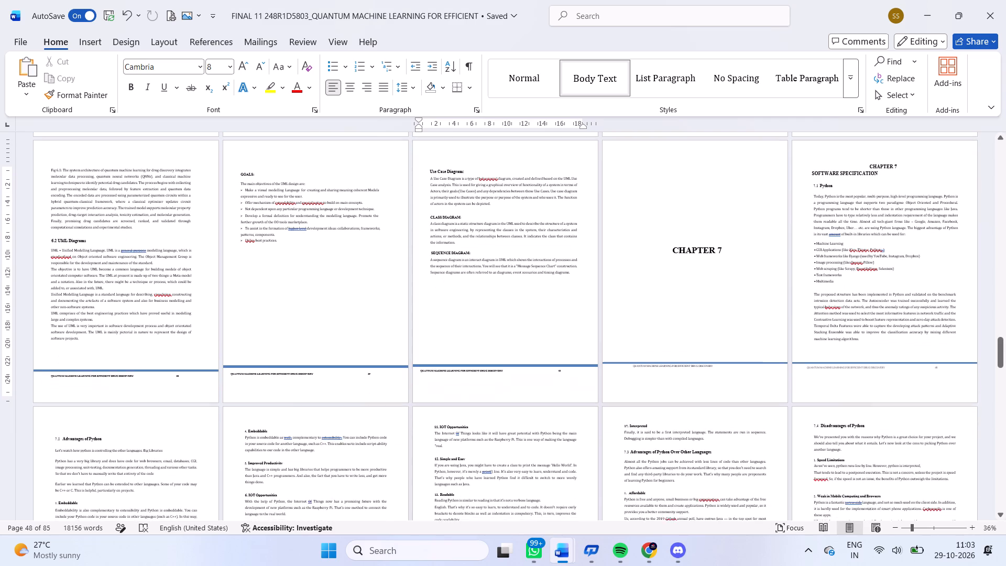
Compare the footer bars and page numbers around Chapters 5 to 7 and from the first page to Chapter 3.
scroll(654, 375, down, 1)
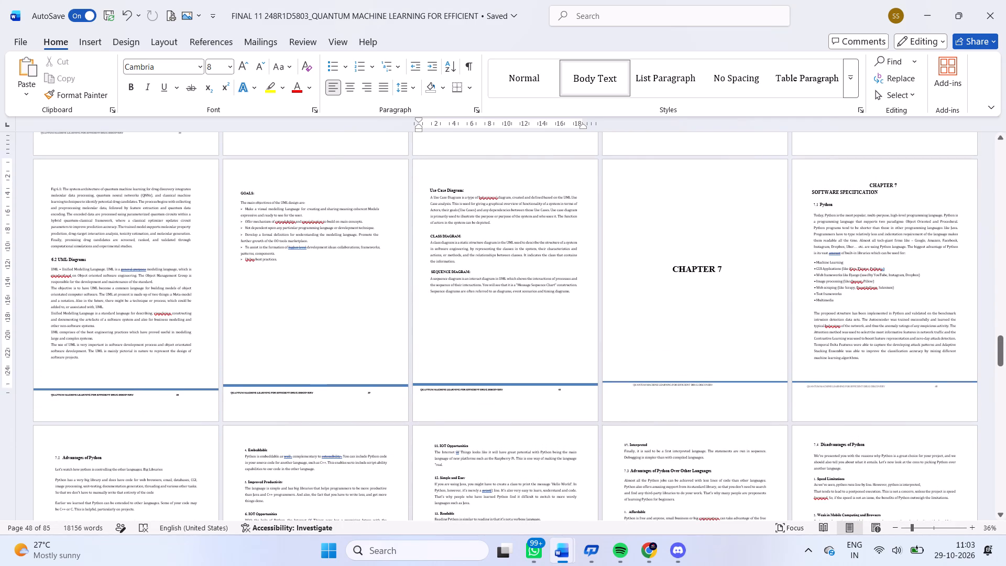
scroll(654, 375, down, 4)
scroll(654, 375, up, 20)
scroll(654, 375, up, 20)
scroll(654, 375, up, 14)
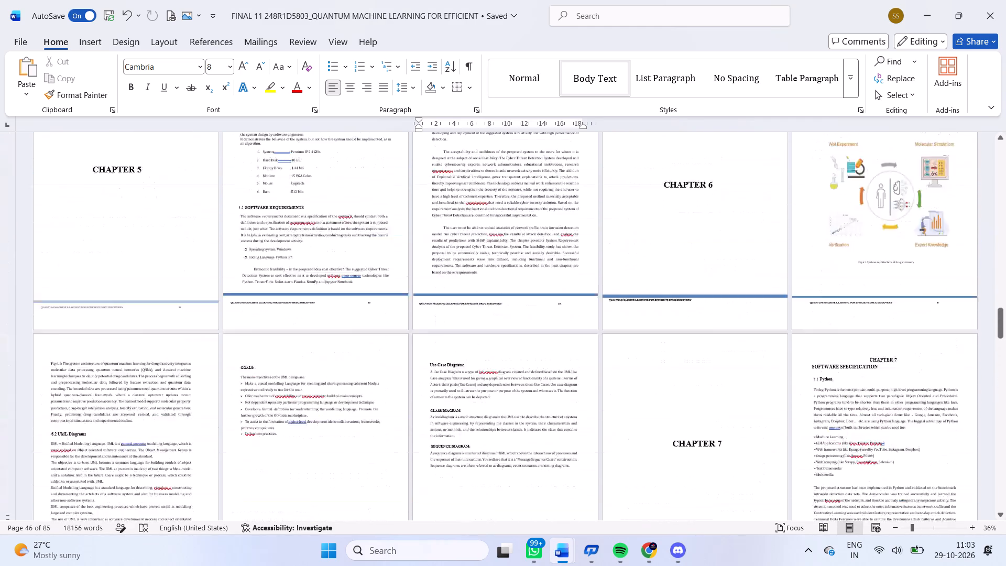
scroll(654, 375, up, 20)
scroll(654, 375, up, 20)
scroll(654, 375, up, 20)
scroll(654, 375, down, 1)
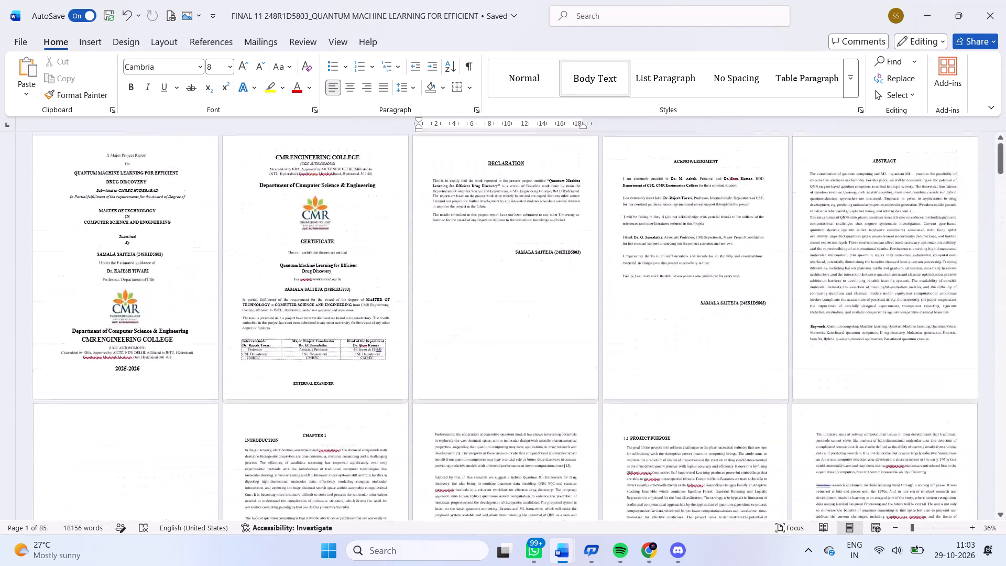
scroll(654, 375, down, 5)
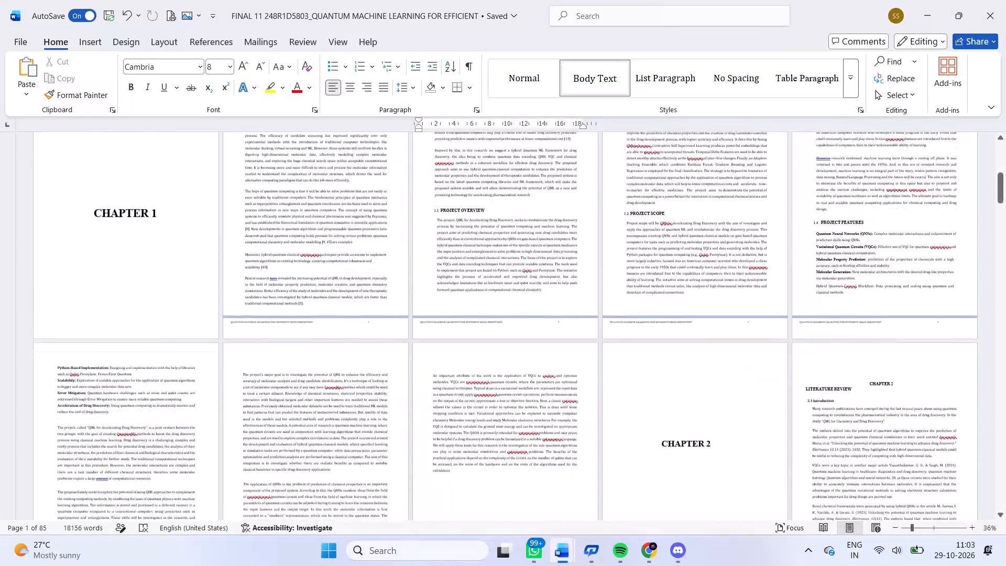
scroll(654, 375, down, 6)
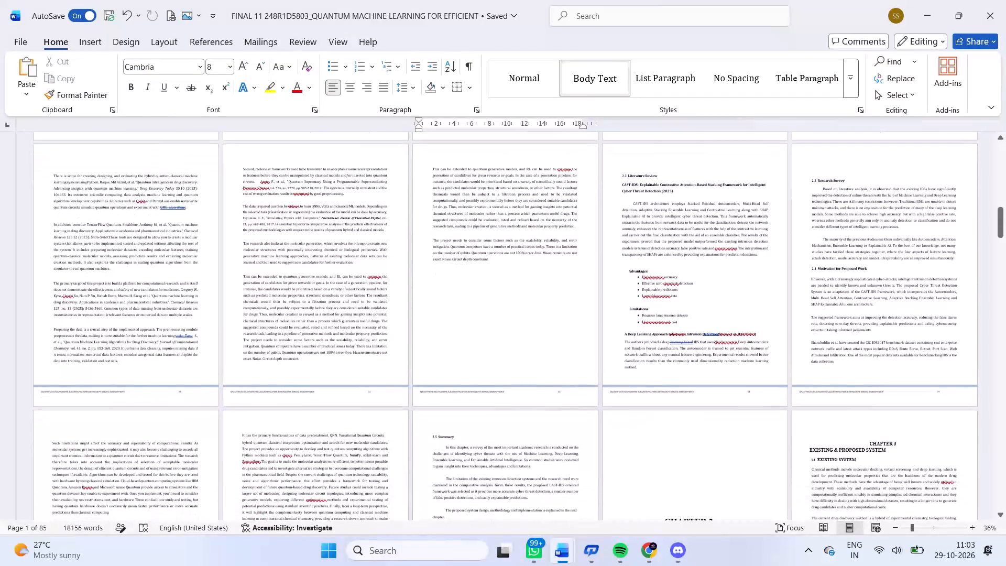
scroll(654, 375, down, 3)
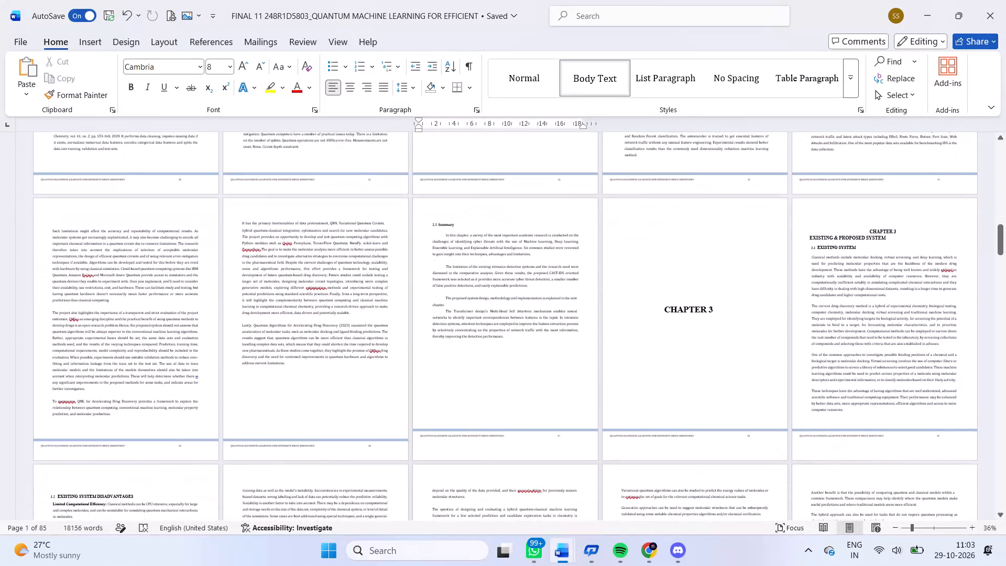
Examine the Chapter 2 pages up close, checking the footer bar position and page numbers on pages 9 to 12.
ctrl+scroll(504, 392, up, 2)
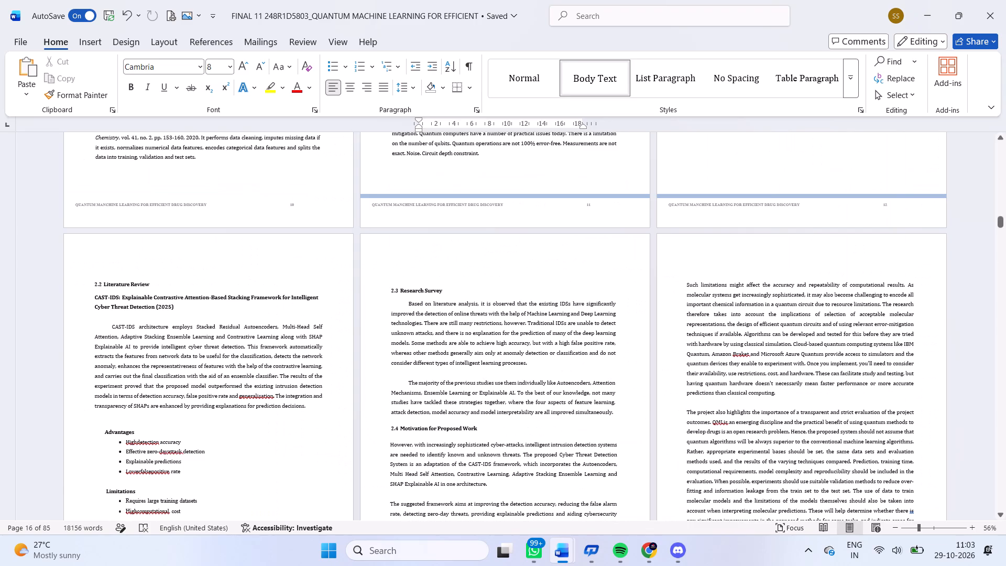
scroll(568, 446, down, 3)
scroll(568, 446, up, 2)
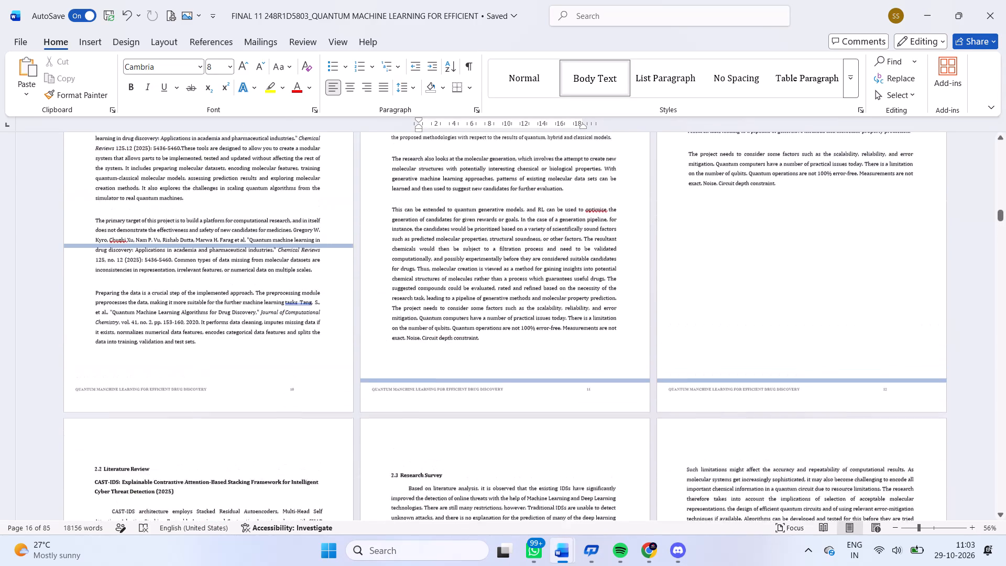
scroll(568, 446, up, 1)
scroll(568, 446, down, 1)
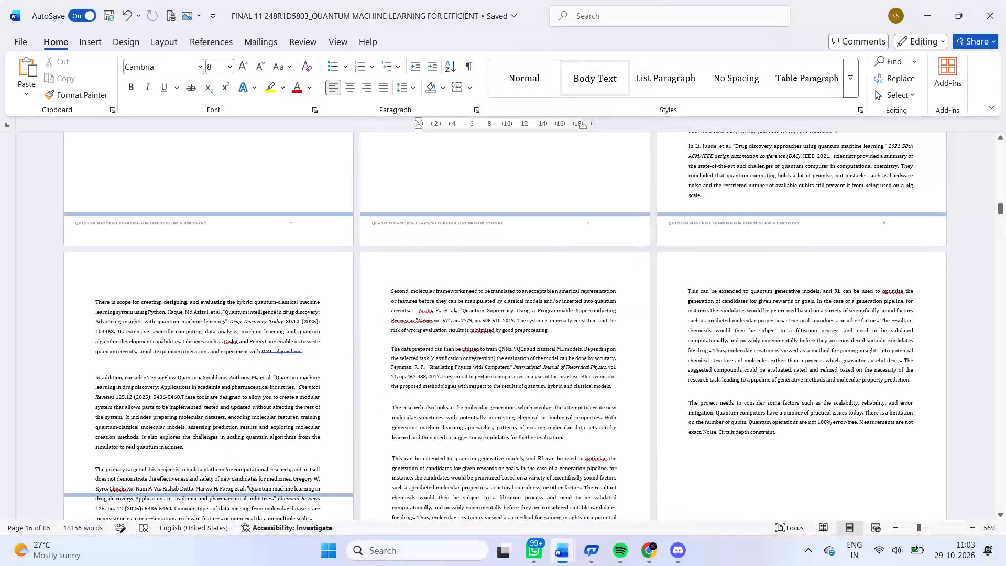
ctrl+scroll(297, 379, up, 3)
scroll(297, 379, down, 3)
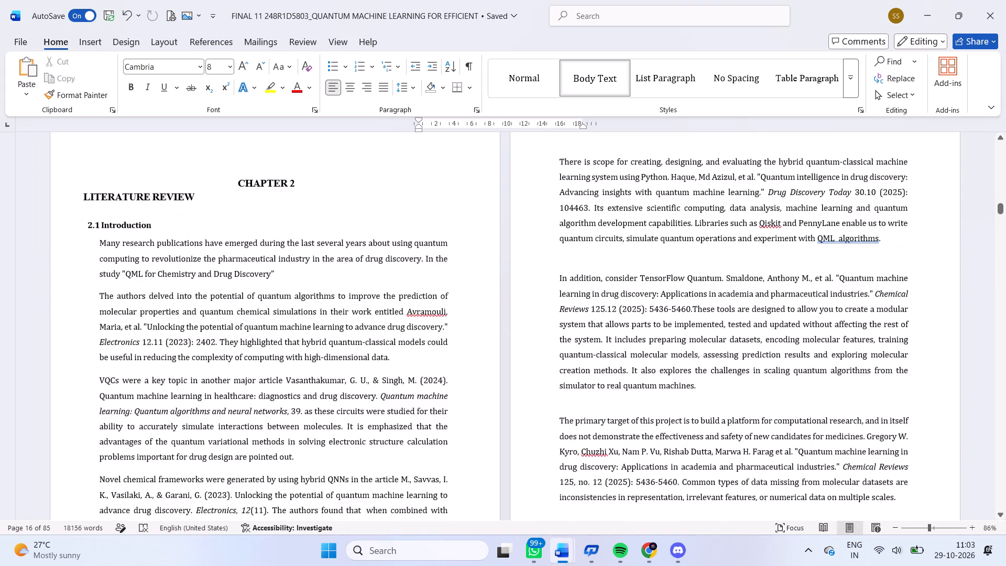
scroll(297, 379, down, 2)
scroll(297, 379, up, 2)
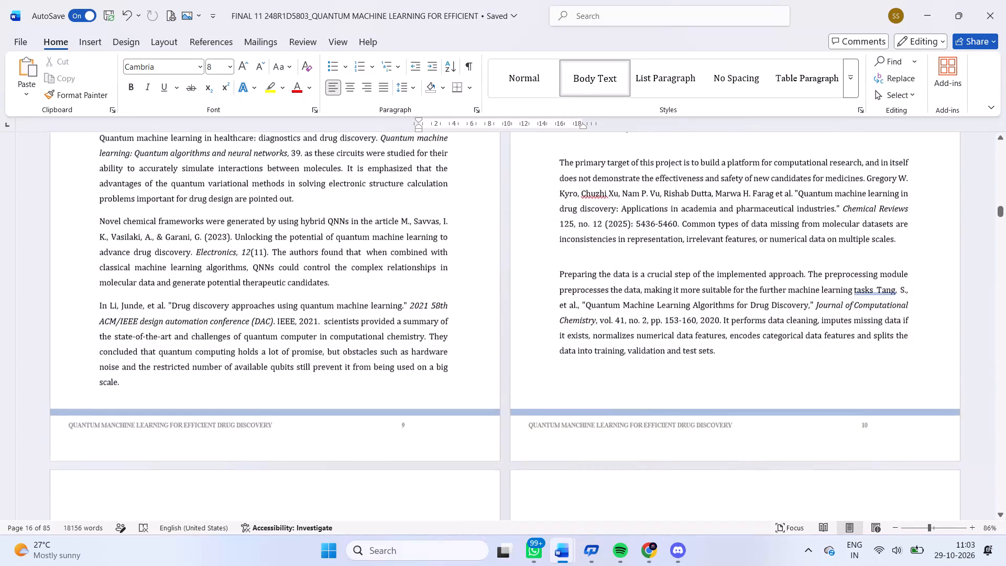
ctrl+scroll(297, 379, down, 5)
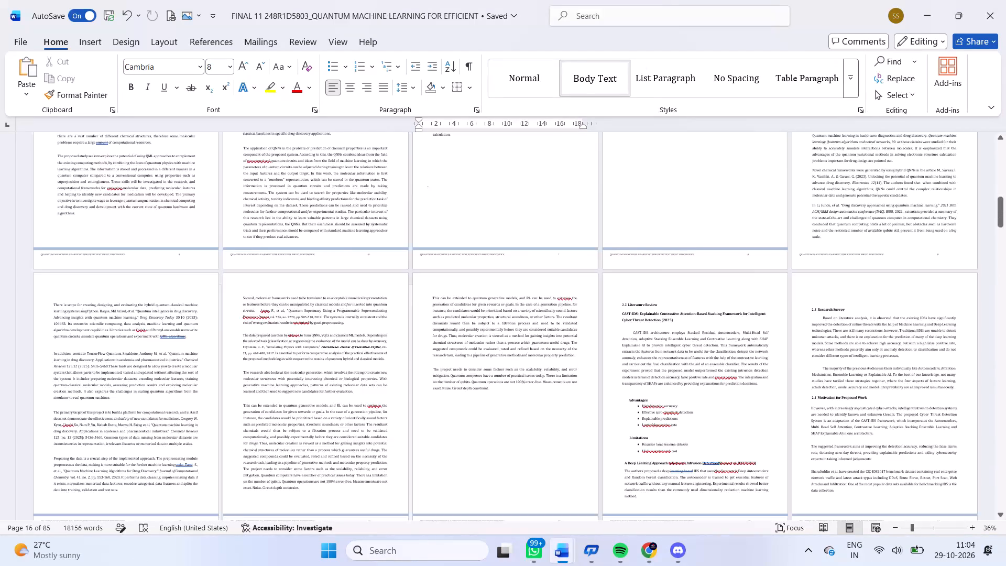
Review the page layout and footers between the title page and the start of Chapter 3.
scroll(404, 365, up, 4)
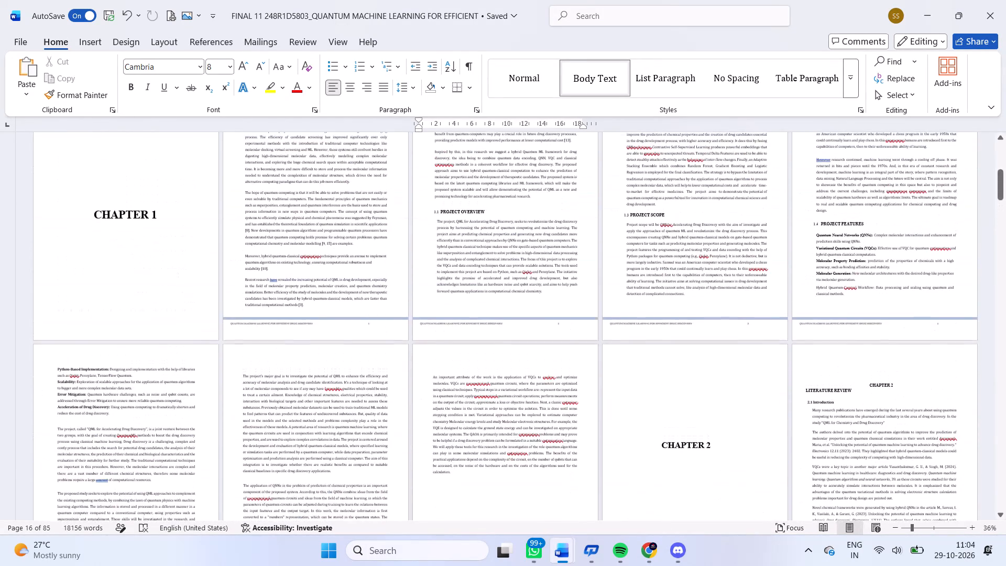
scroll(404, 365, up, 3)
scroll(404, 365, down, 1)
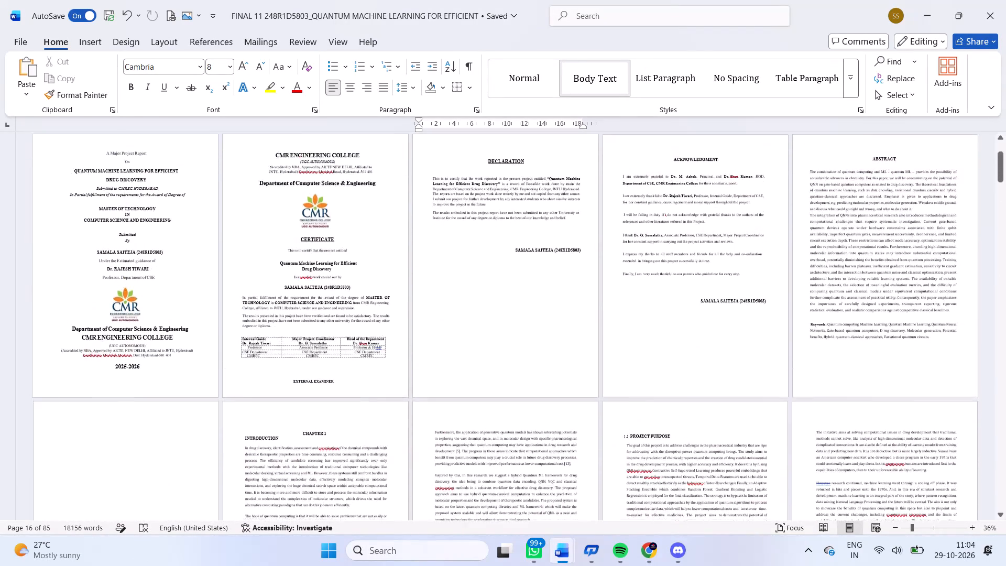
scroll(404, 365, down, 3)
scroll(404, 365, up, 1)
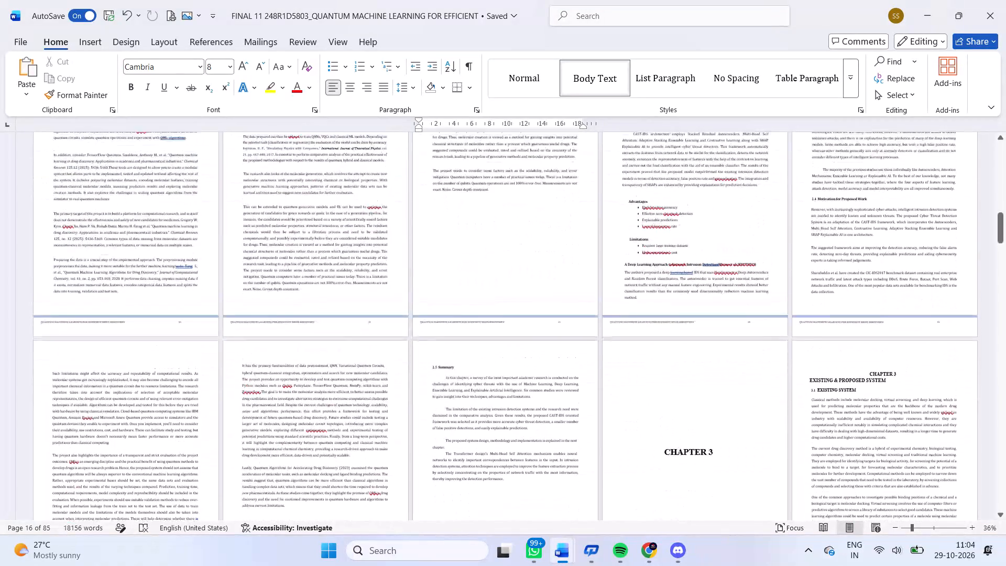
scroll(404, 365, up, 3)
scroll(404, 365, up, 18)
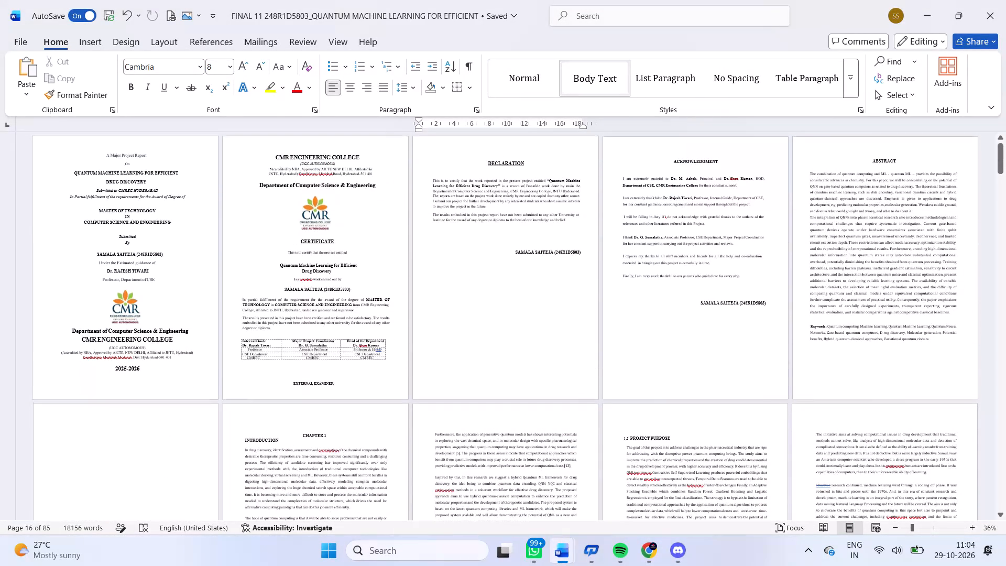
scroll(404, 365, up, 10)
Look through the pages from the front matter and Chapter 1 to the Research Survey in Chapter 2.
key(Down)
key(Down)
key(Down)
key(Down)
key(Down)
key(Down)
key(Down)
key(Down)
key(Down)
key(Down)
key(Down)
key(Down)
key(Down)
key(Down)
key(Down)
key(Down)
key(Down)
key(Down)
key(Down)
key(Down)
key(Down)
key(Down)
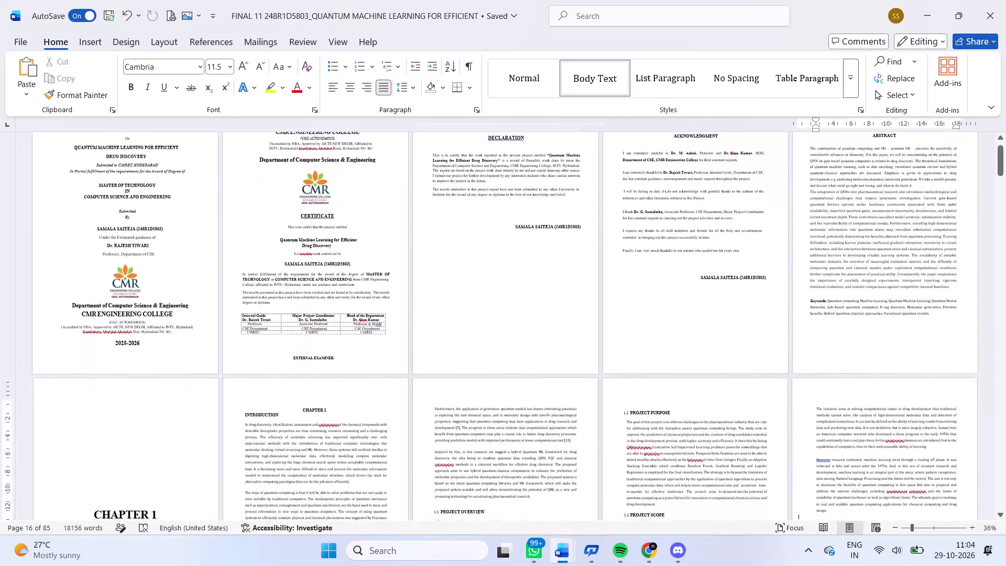
key(Down)
key(Down)
key(Down)
key(Down)
key(Down)
key(Down)
key(Down)
key(Down)
key(Down)
key(Down)
key(Down)
key(Down)
key(Down)
key(Down)
key(Down)
key(Down)
key(Down)
key(Down)
key(Down)
key(Down)
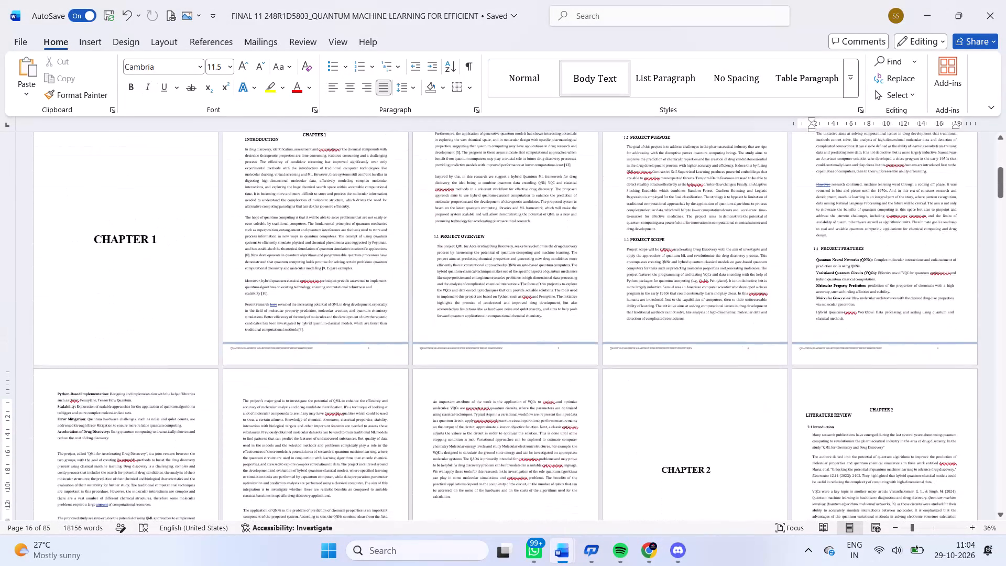
key(Down)
key(Down)
key(Down)
key(Down)
key(Down)
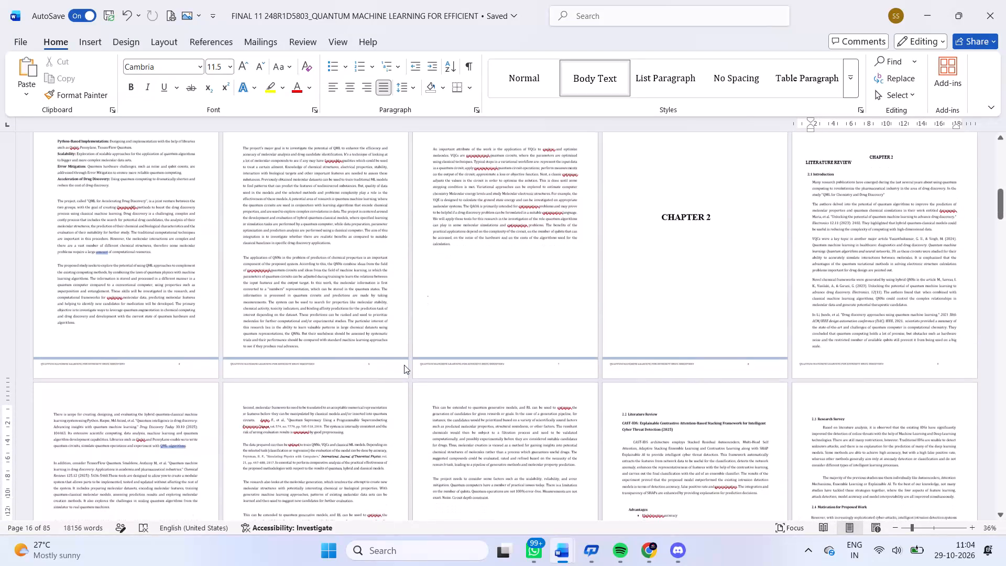
key(Down)
key(Down)
key(Down)
key(Down)
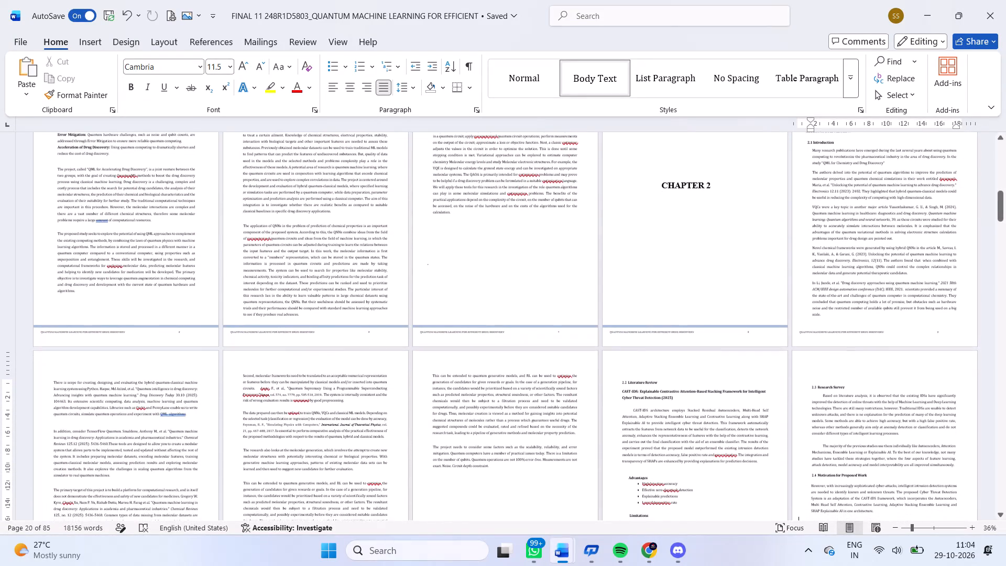
Examine the page layout and footer bars from the end of Chapter 1 through the opening pages of Chapter 2.
scroll(915, 279, up, 1)
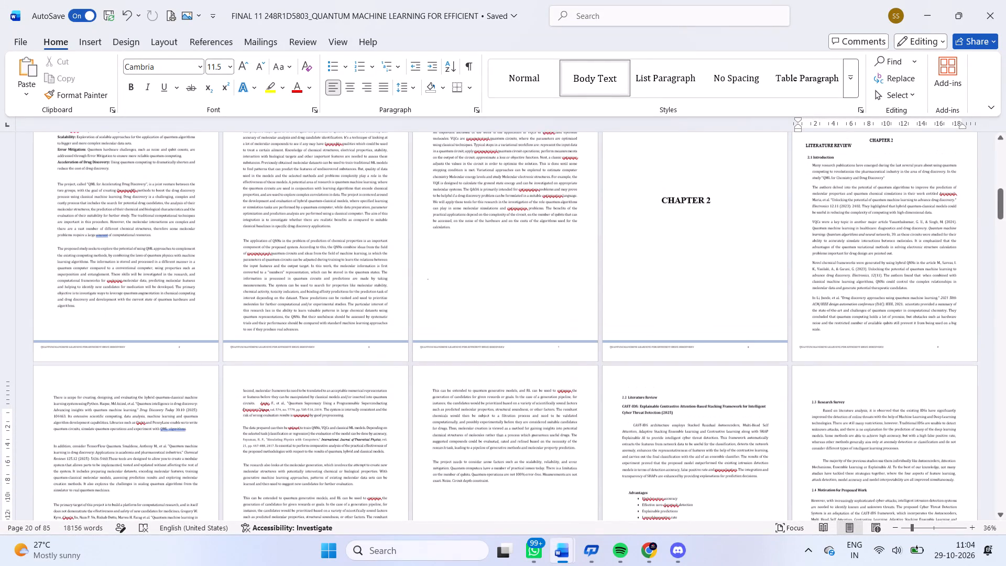
scroll(915, 279, up, 1)
ctrl+scroll(915, 279, up, 3)
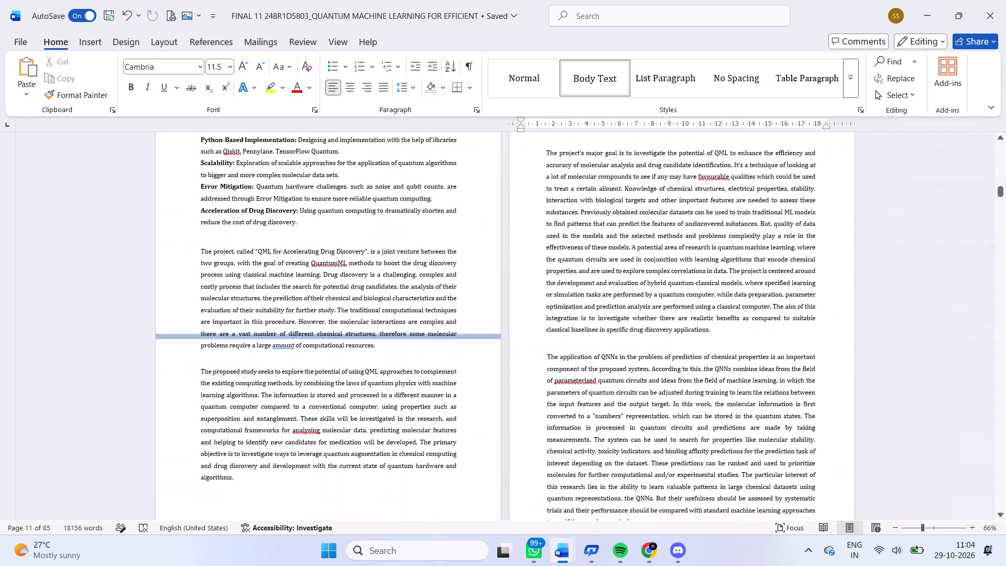
scroll(658, 326, up, 7)
scroll(658, 326, down, 7)
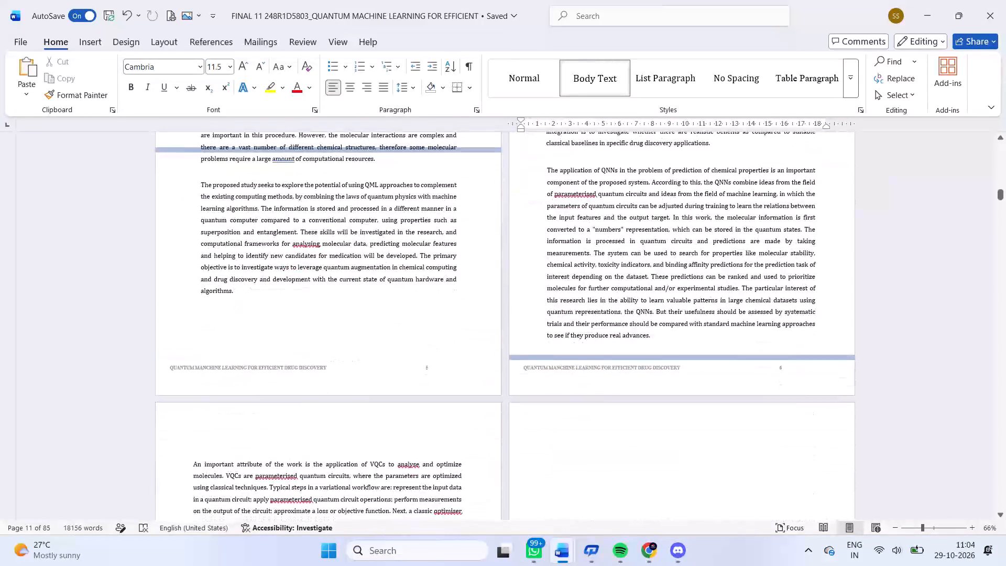
scroll(658, 326, down, 7)
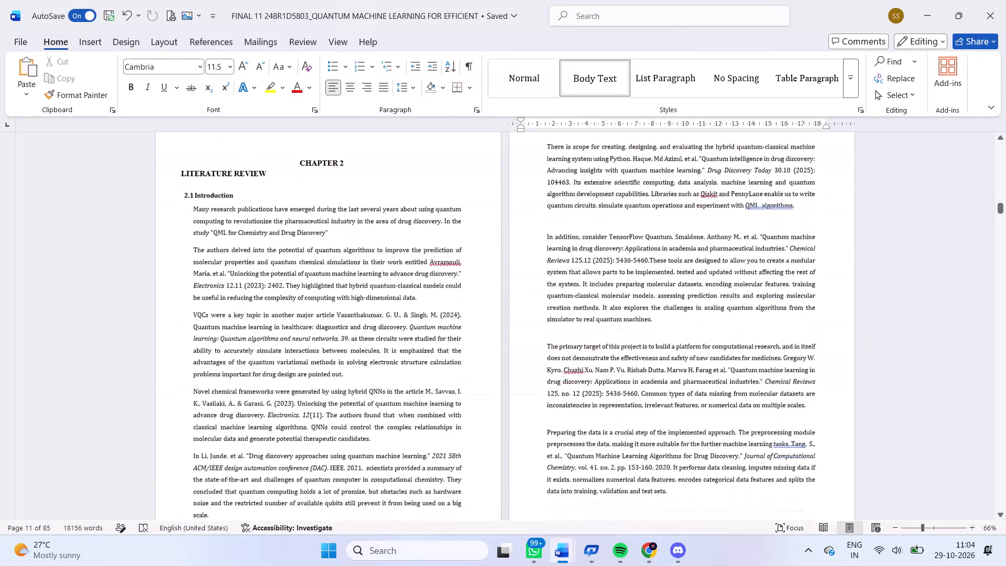
scroll(475, 349, down, 1)
ctrl+scroll(618, 341, down, 2)
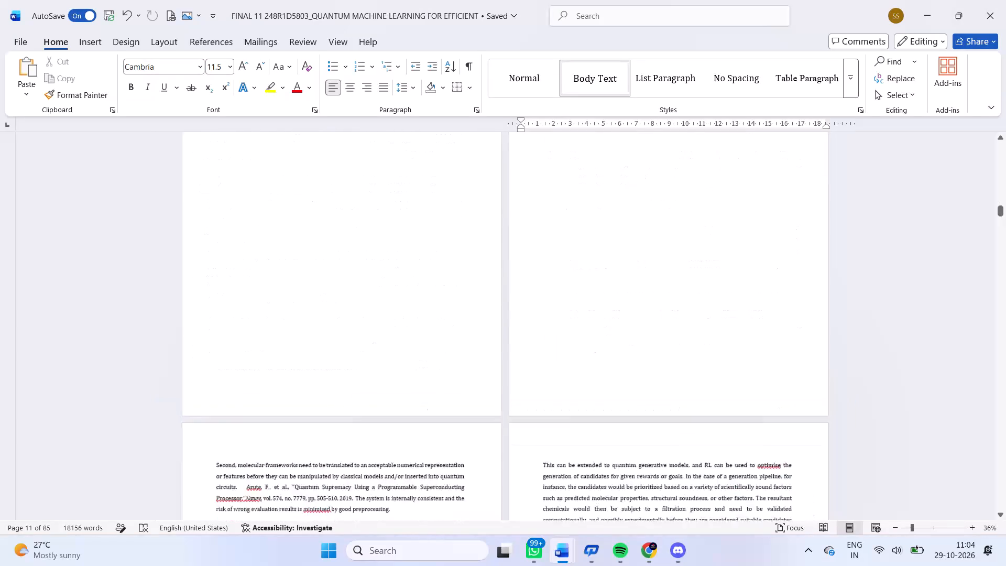
ctrl+scroll(618, 341, down, 3)
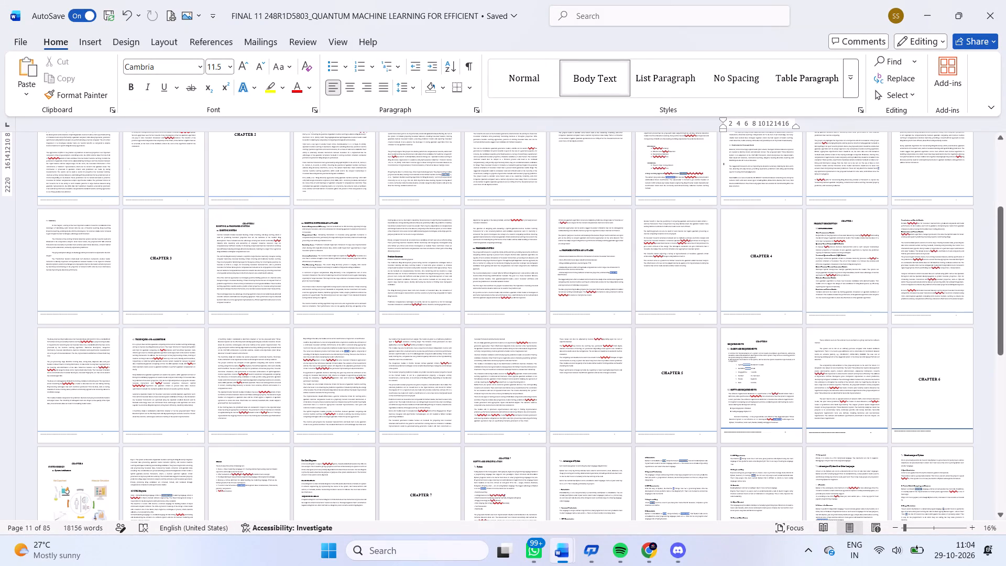
Compare the footer bar positions and page numbers from Chapter 2 to the Chapter 3 title page, checking pages 13 to 18 up close.
scroll(538, 352, up, 2)
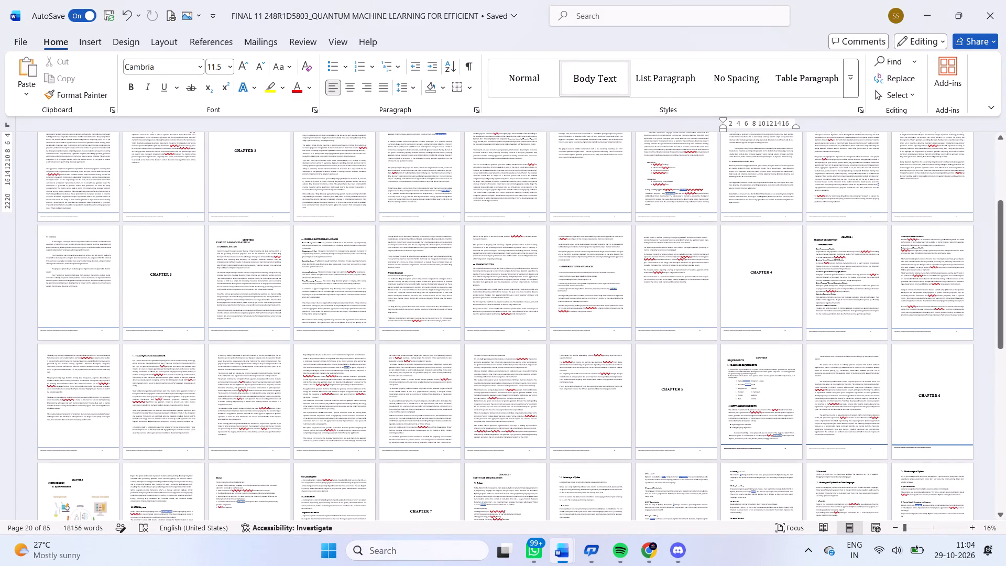
ctrl+scroll(538, 352, up, 1)
scroll(538, 352, up, 1)
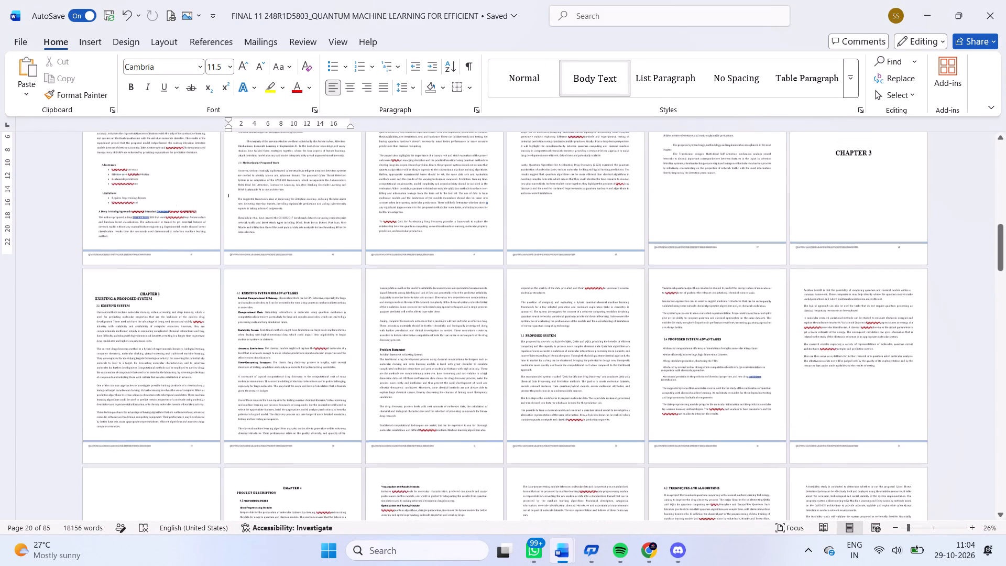
scroll(538, 352, up, 2)
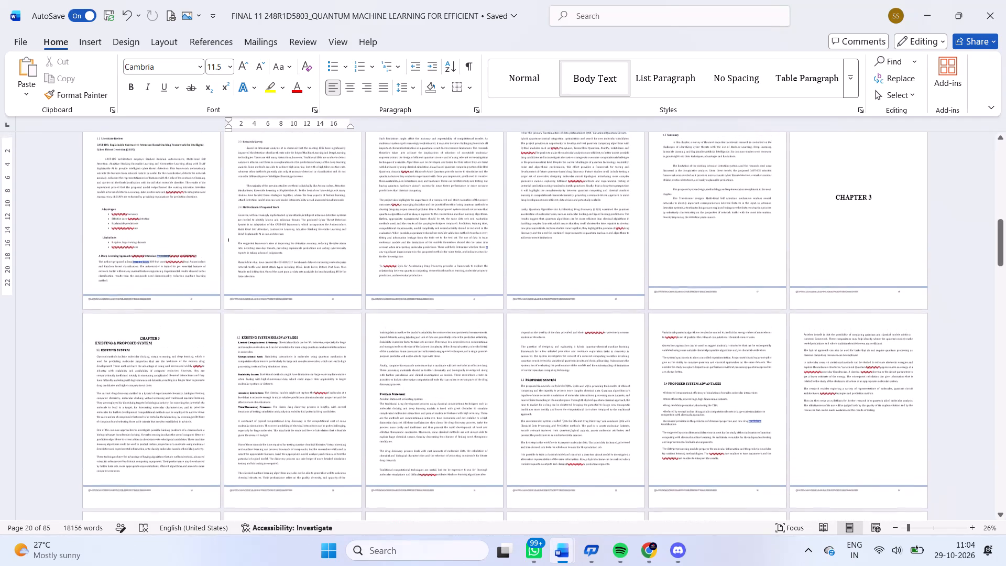
scroll(538, 352, up, 2)
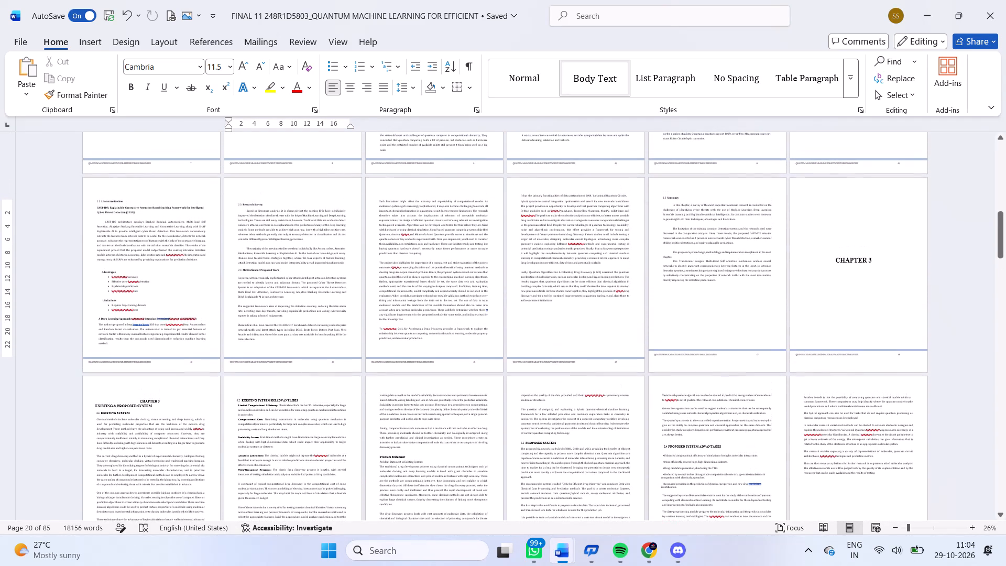
scroll(538, 352, up, 7)
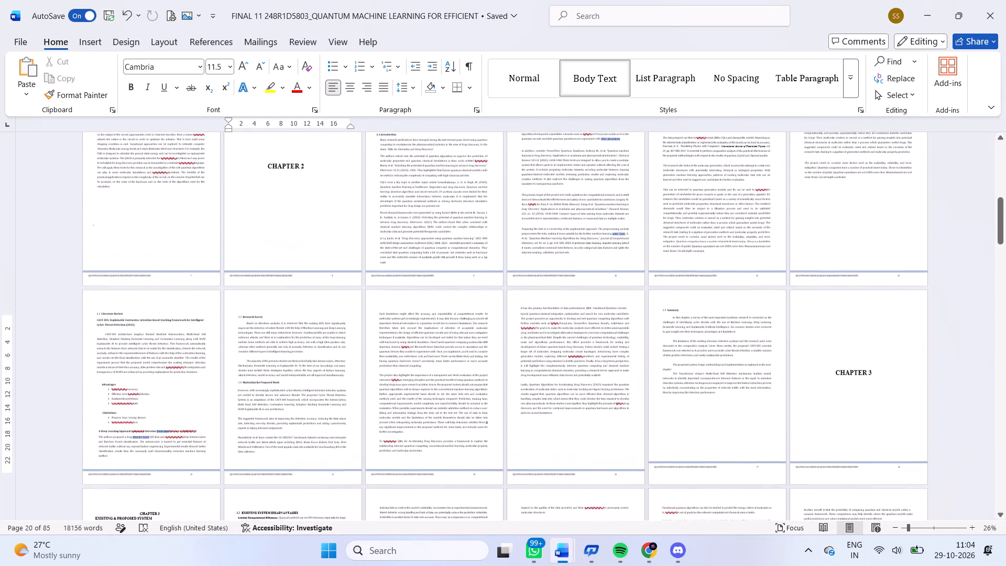
scroll(538, 352, up, 3)
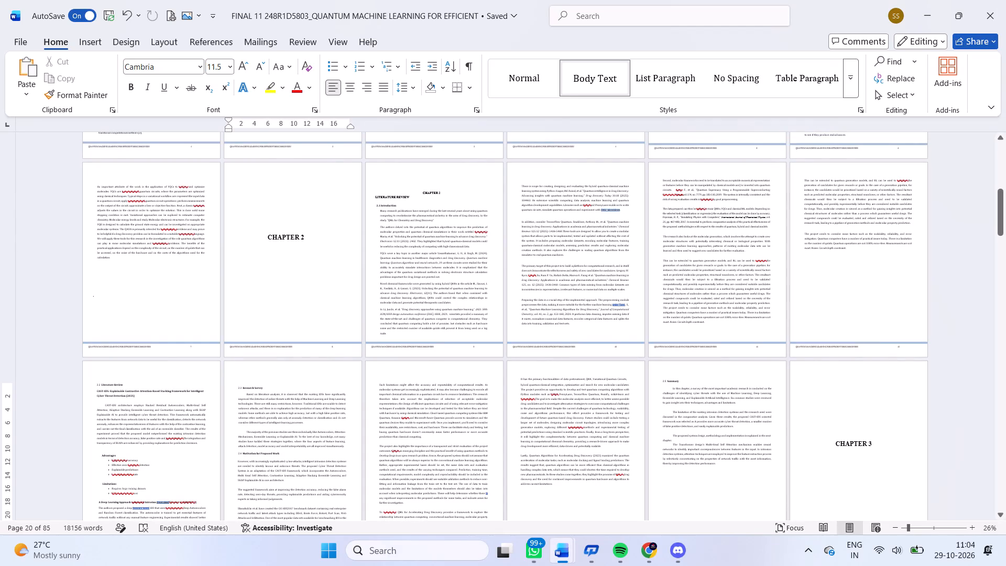
scroll(714, 435, up, 1)
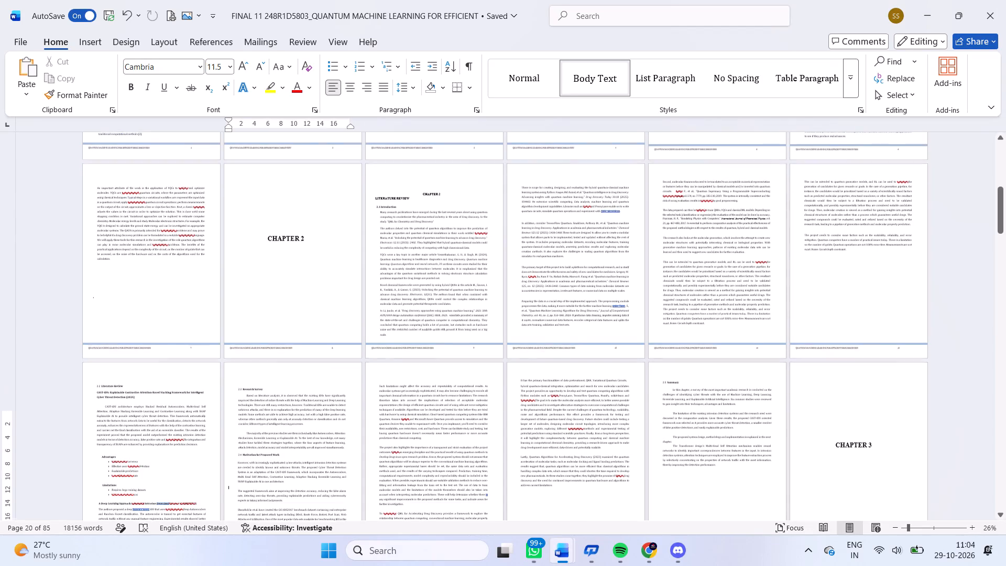
scroll(714, 435, down, 4)
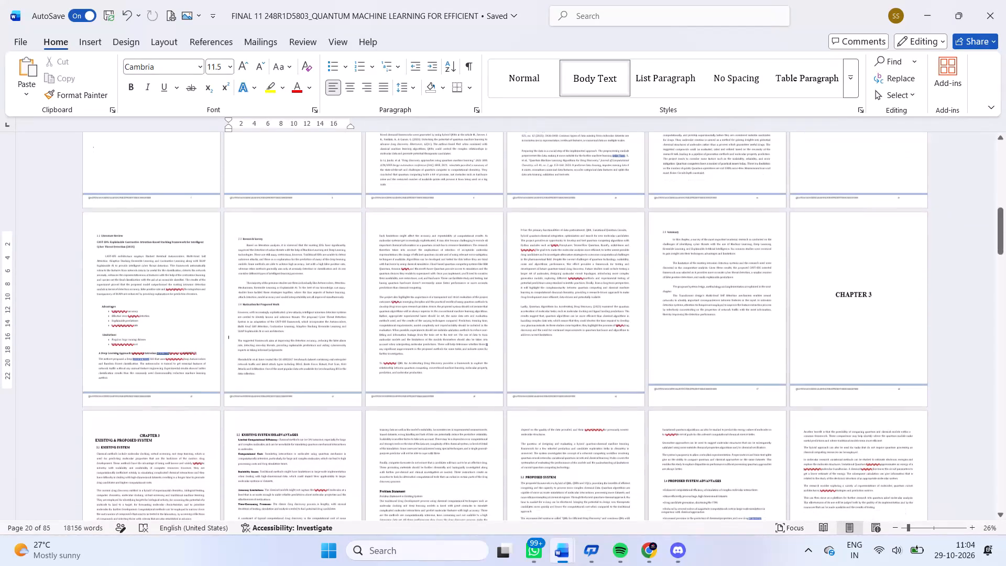
scroll(714, 435, down, 1)
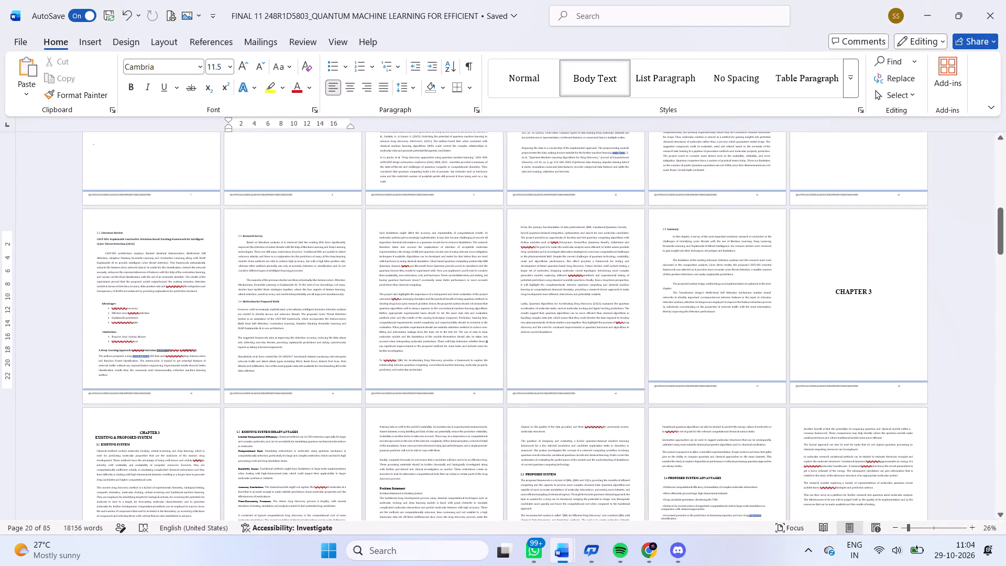
ctrl+scroll(693, 342, up, 3)
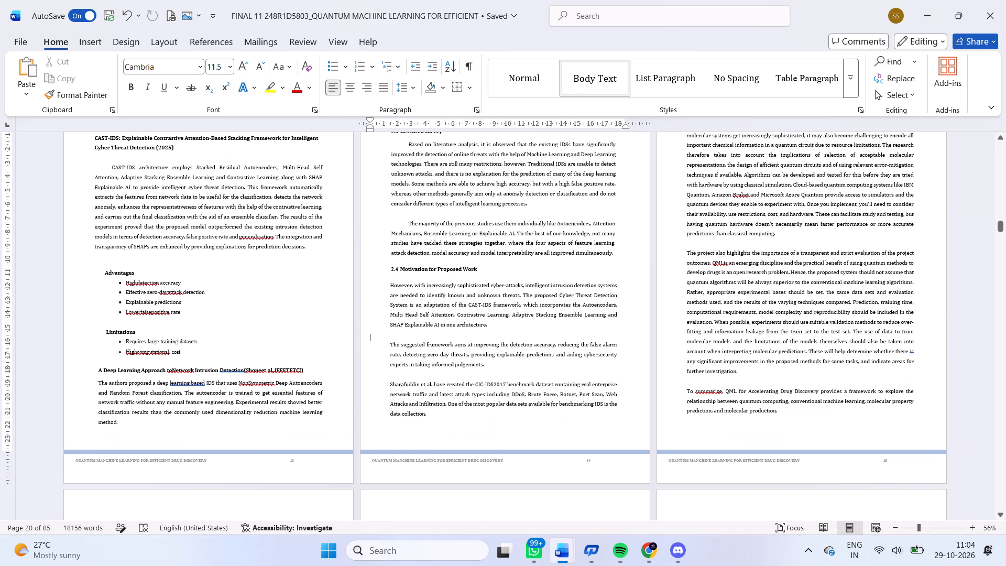
ctrl+scroll(708, 377, up, 2)
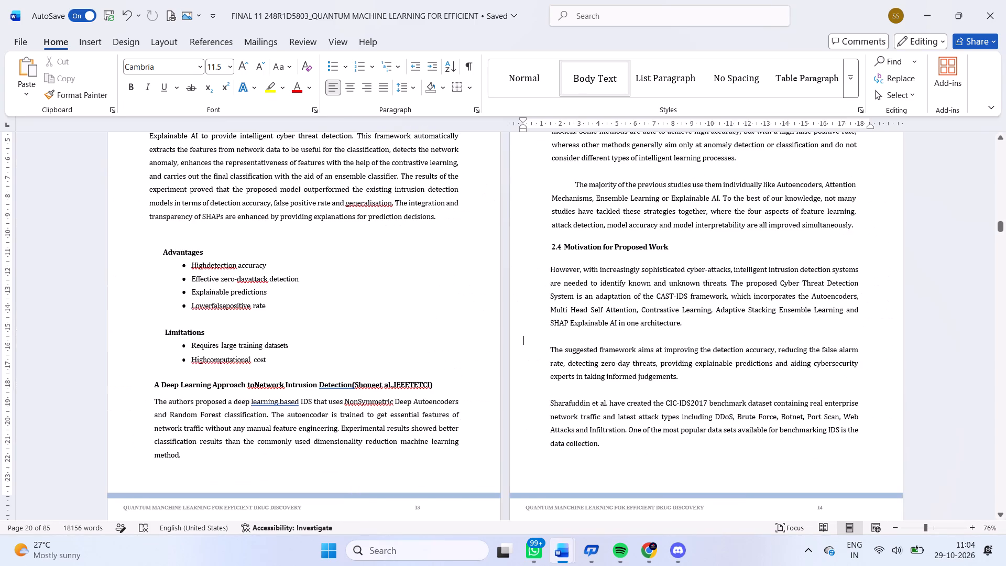
scroll(645, 380, down, 7)
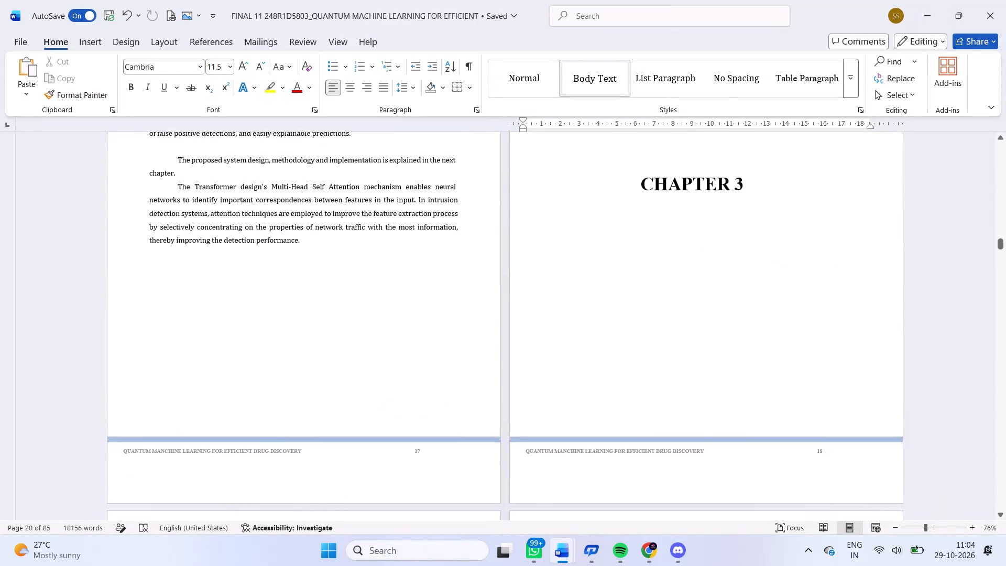
Review the footers, footer bars and page numbers across the pages from Chapter 3 to the start of Chapter 7.
ctrl+scroll(645, 380, down, 4)
scroll(645, 380, down, 2)
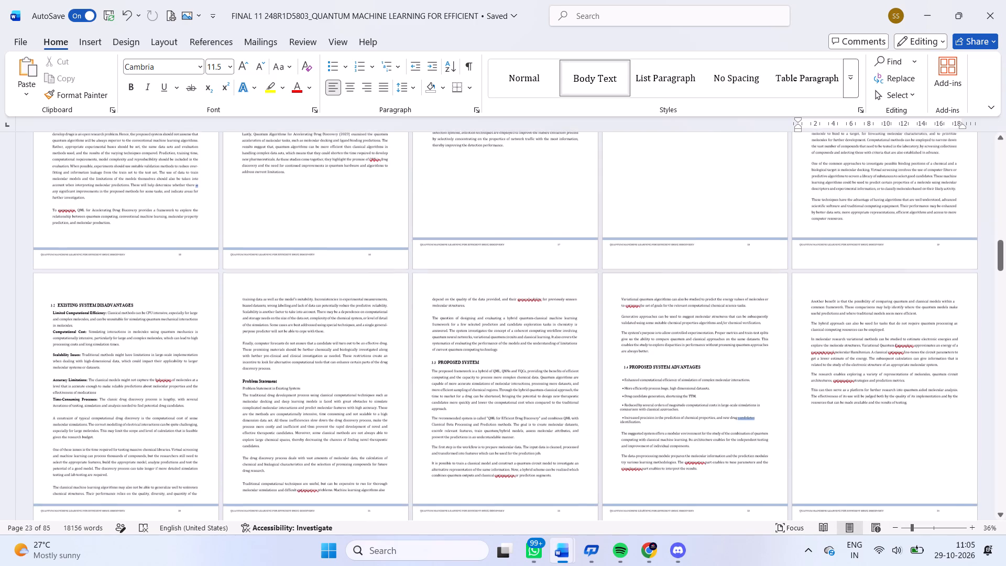
scroll(645, 380, down, 4)
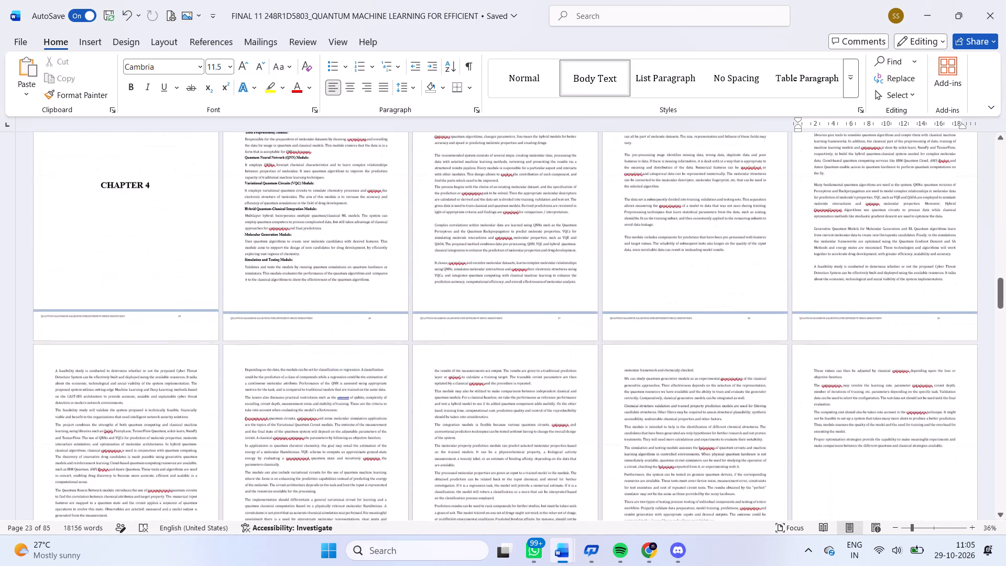
scroll(645, 380, down, 4)
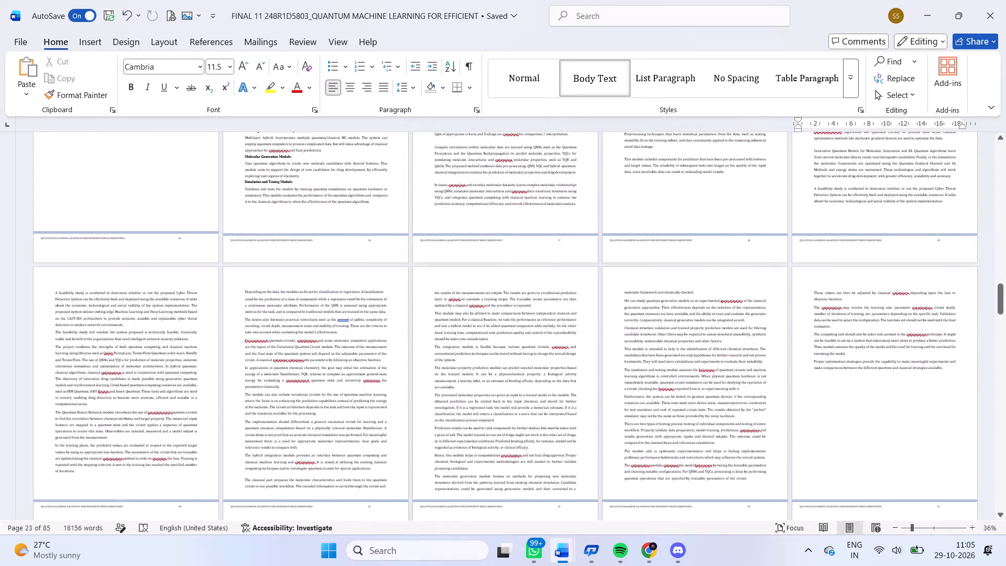
scroll(595, 404, down, 6)
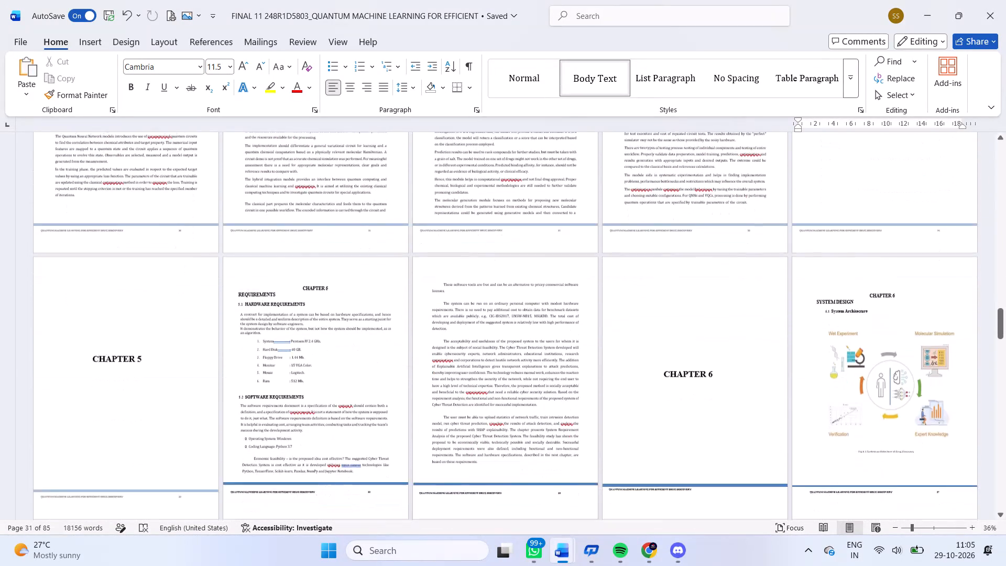
scroll(595, 404, down, 3)
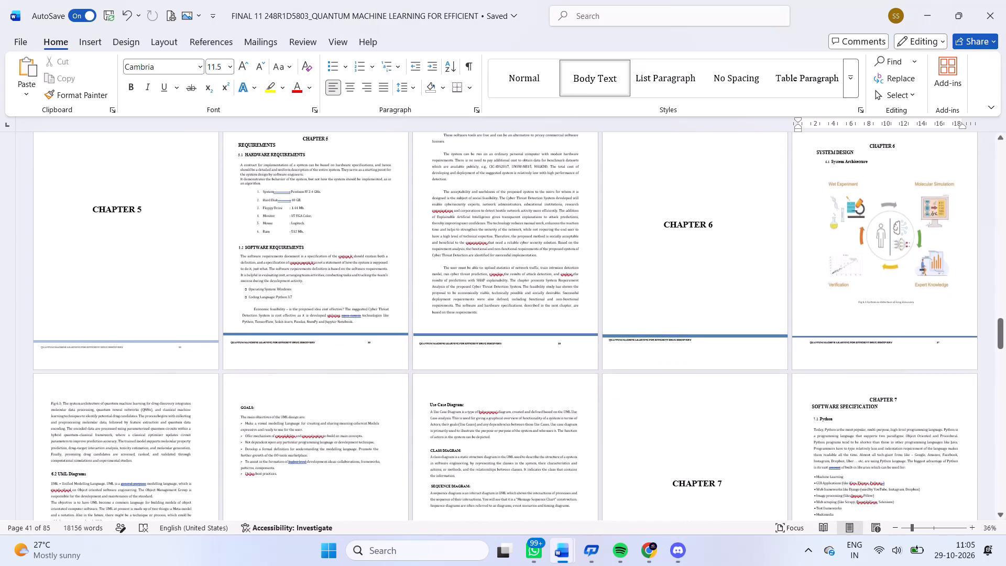
scroll(595, 404, down, 1)
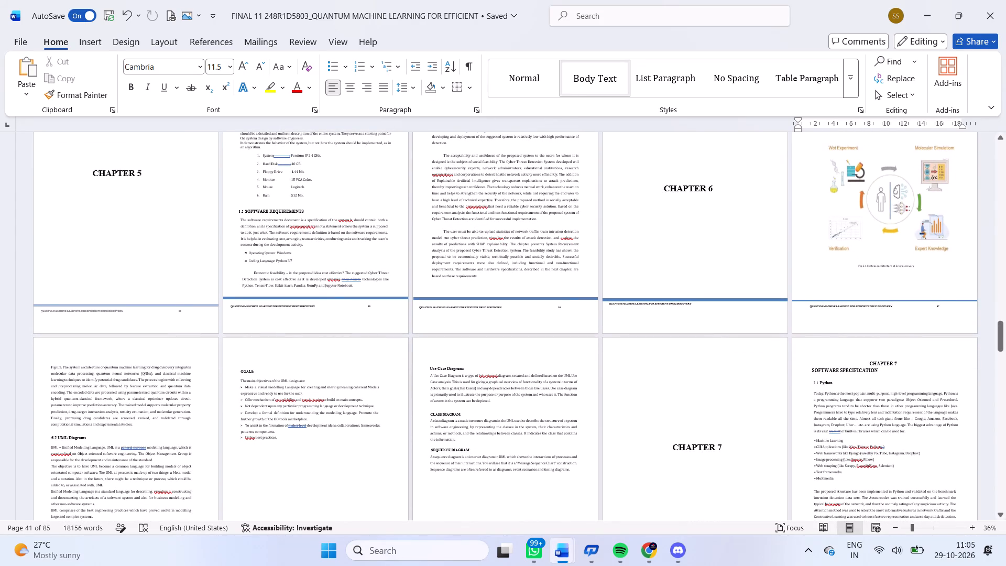
Try to select the stray footer bar above the CHAPTER 5 title and centre the blank line it crosses.
ctrl+scroll(362, 301, up, 3)
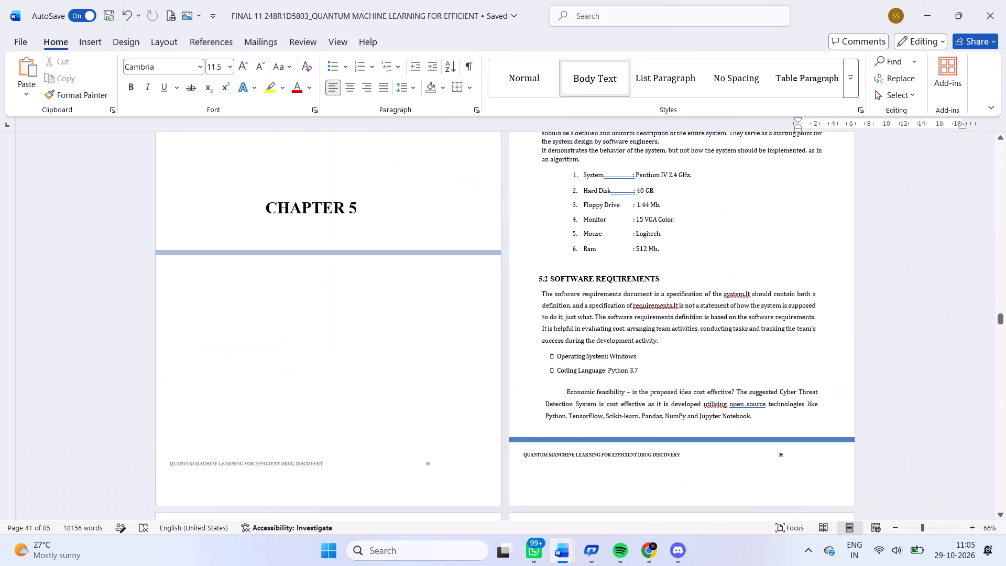
ctrl+scroll(391, 315, up, 2)
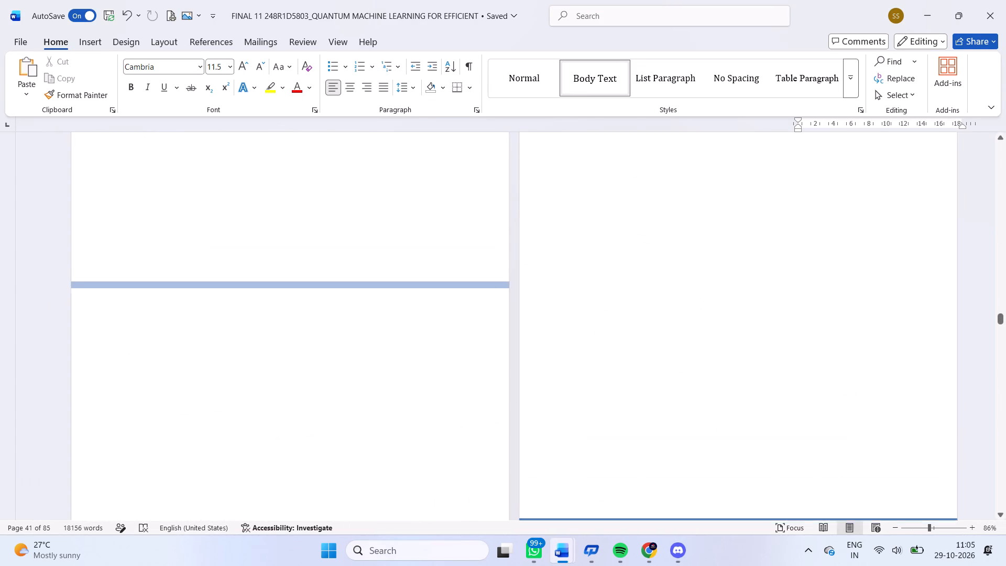
scroll(391, 315, up, 1)
ctrl+scroll(391, 315, up, 2)
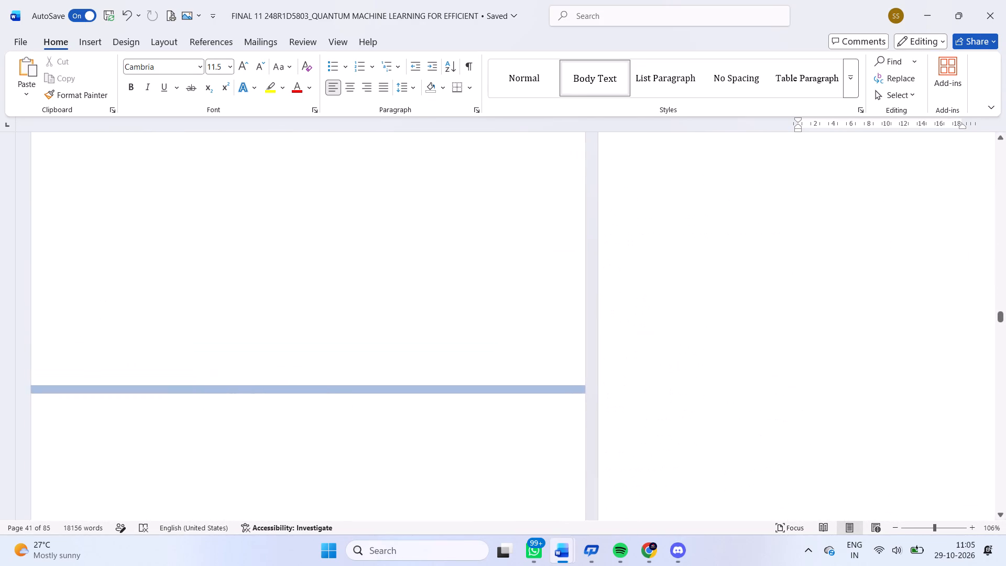
scroll(433, 356, down, 1)
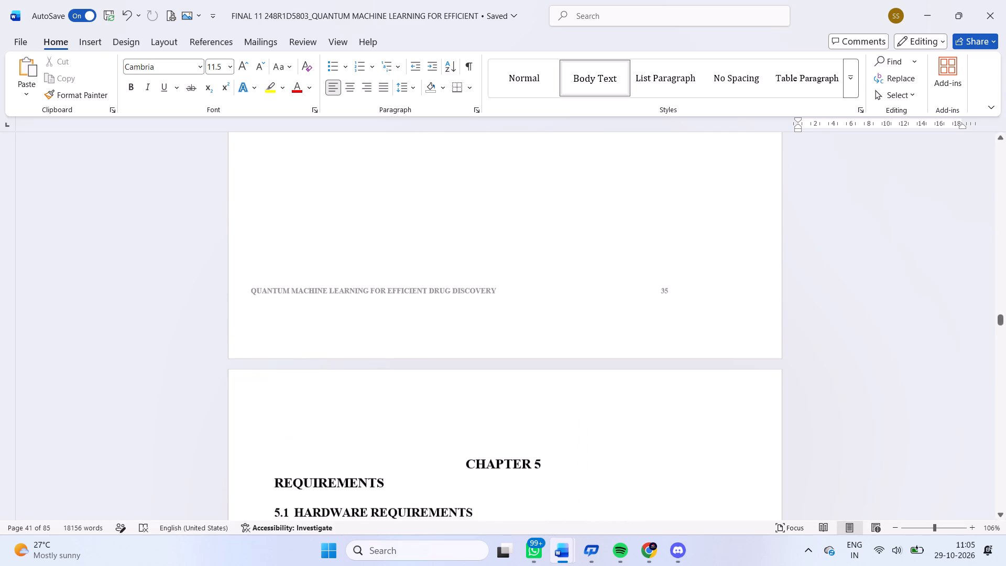
scroll(433, 356, up, 2)
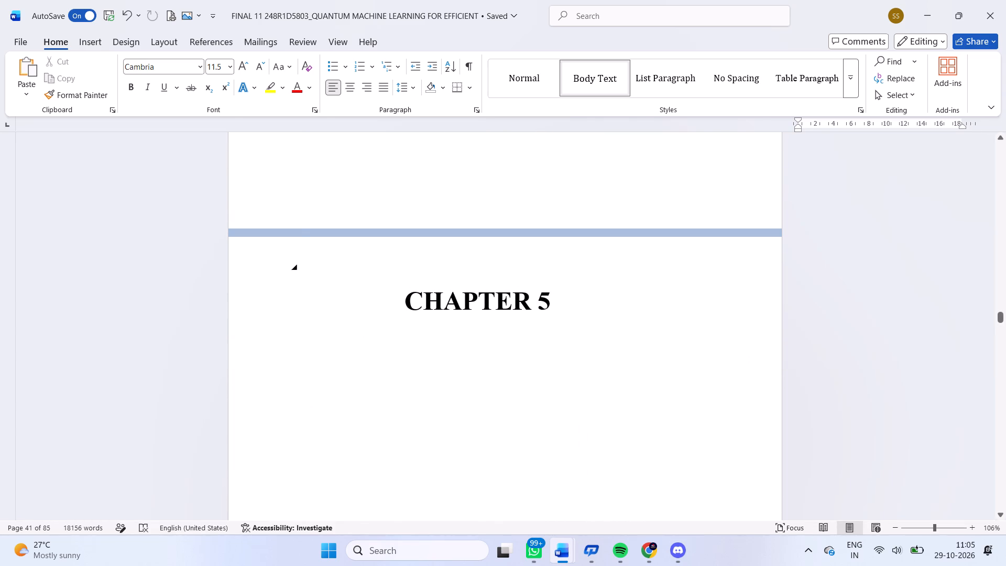
click(425, 230)
double_click(425, 230)
double_click(425, 230)
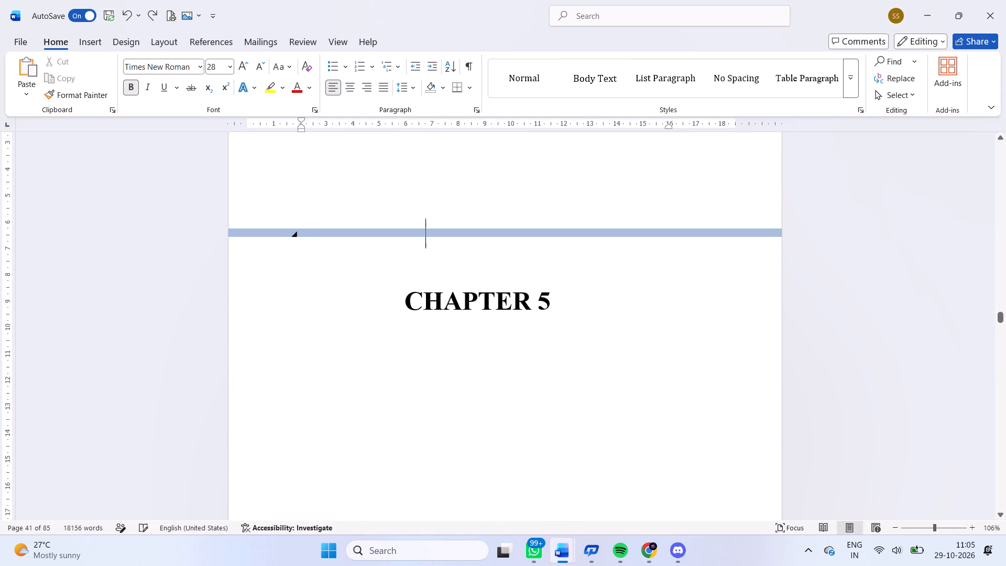
click(425, 230)
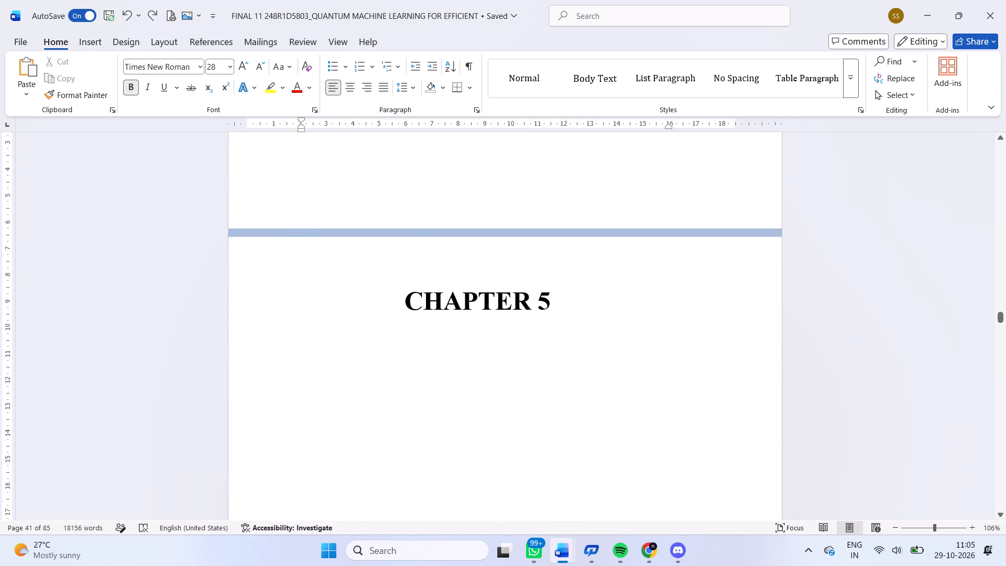
scroll(286, 235, up, 1)
scroll(286, 235, down, 1)
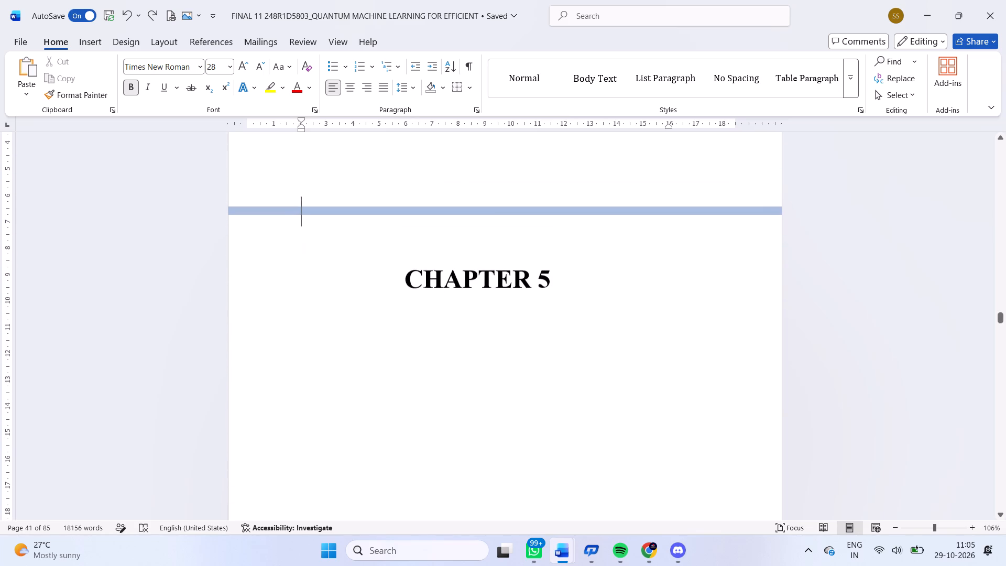
triple_click(261, 203)
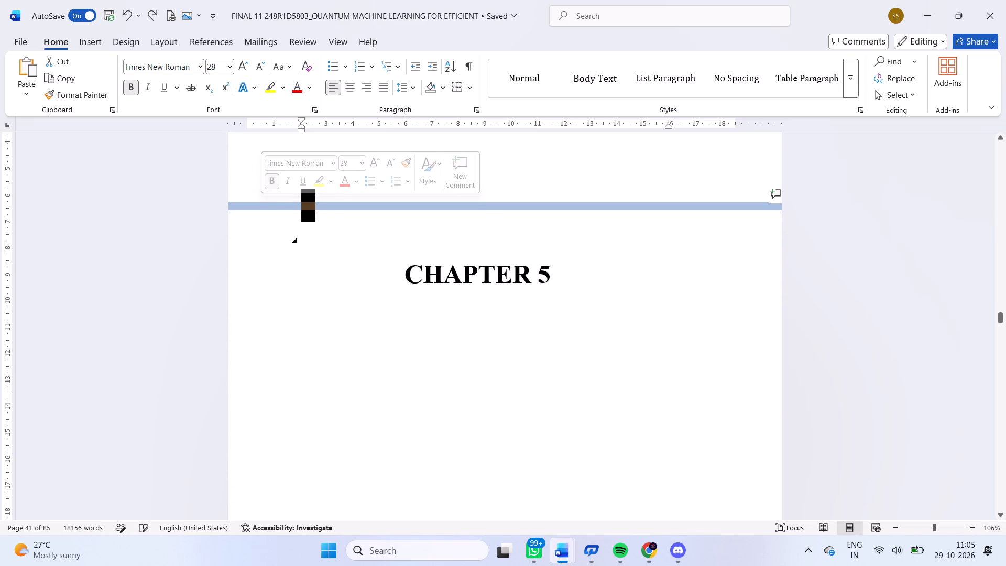
drag(489, 215, 488, 206)
triple_click(488, 206)
double_click(488, 206)
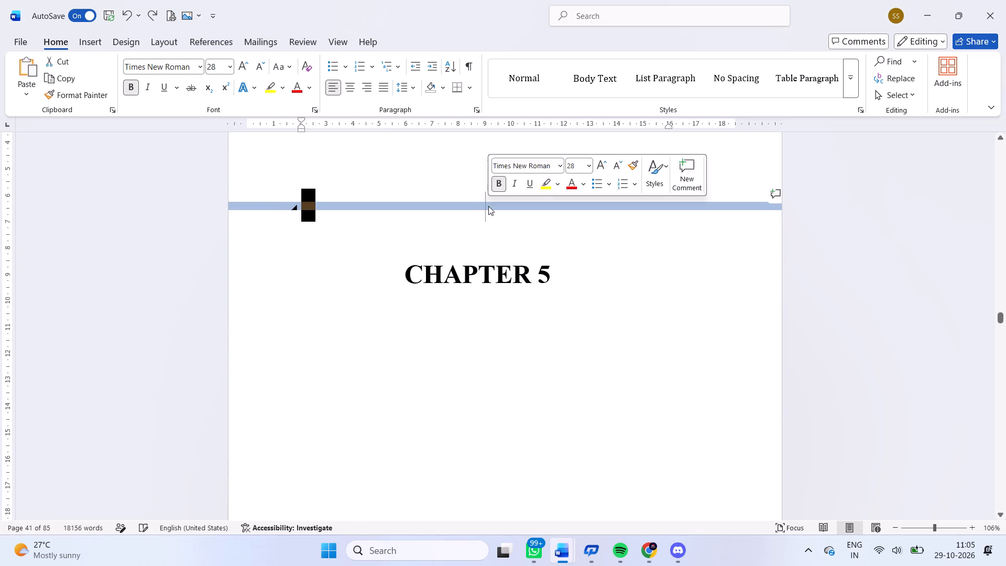
double_click(488, 206)
ctrl+scroll(488, 206, down, 3)
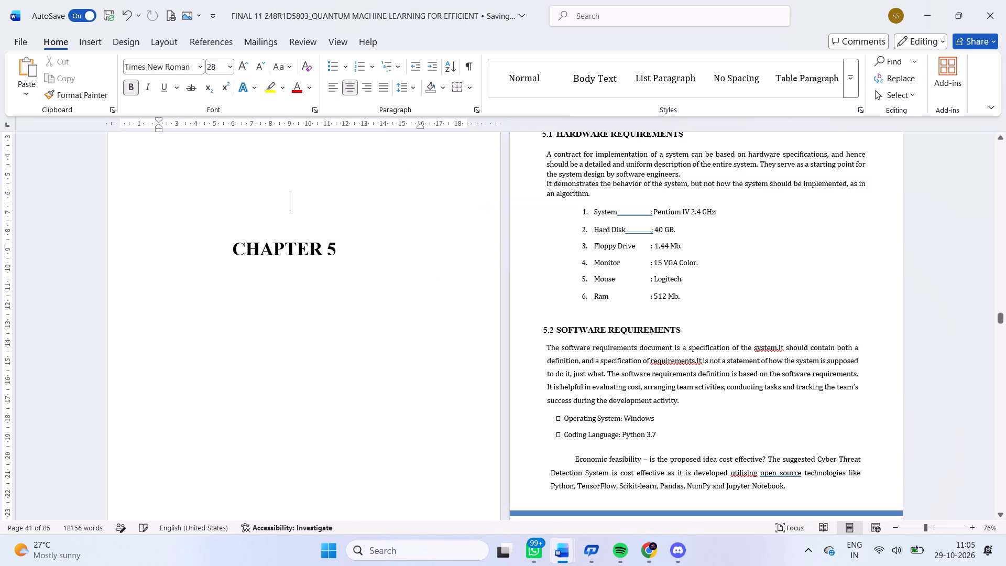
right_click(488, 206)
click(401, 320)
Add a blank line below the last paragraph of the 5.2 Software Requirements page and lower its footer bar to just above the footer text.
scroll(401, 320, down, 1)
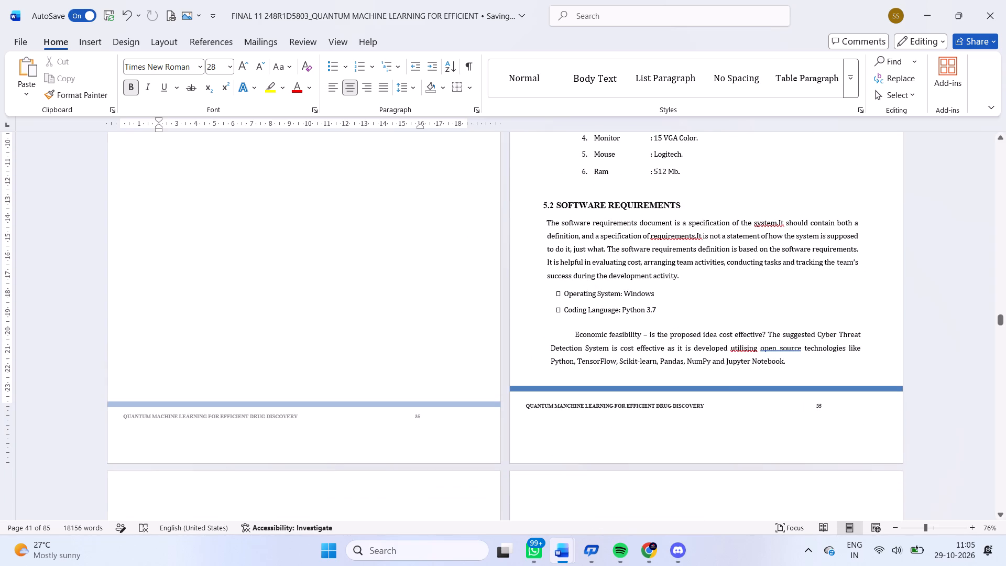
click(530, 372)
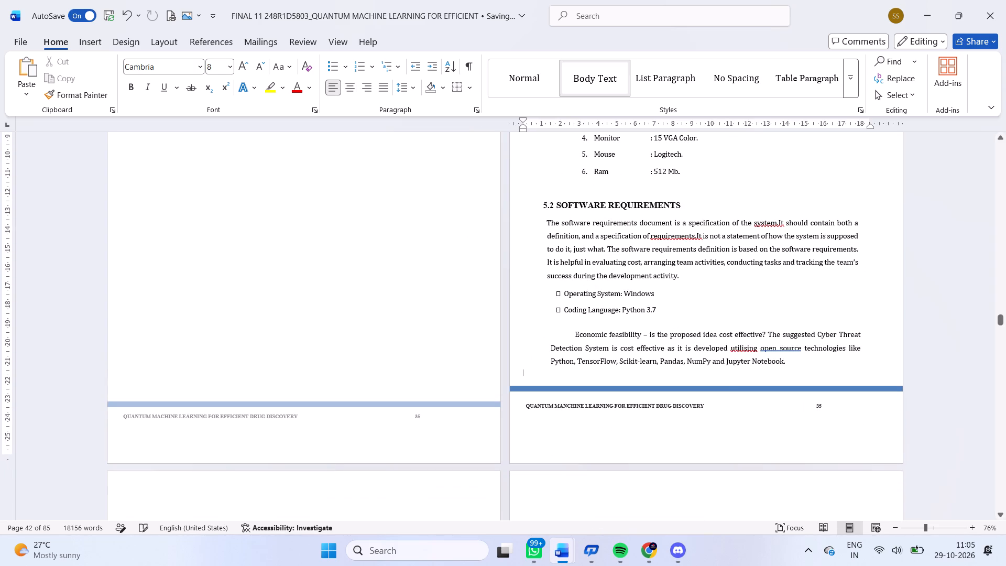
key(Return)
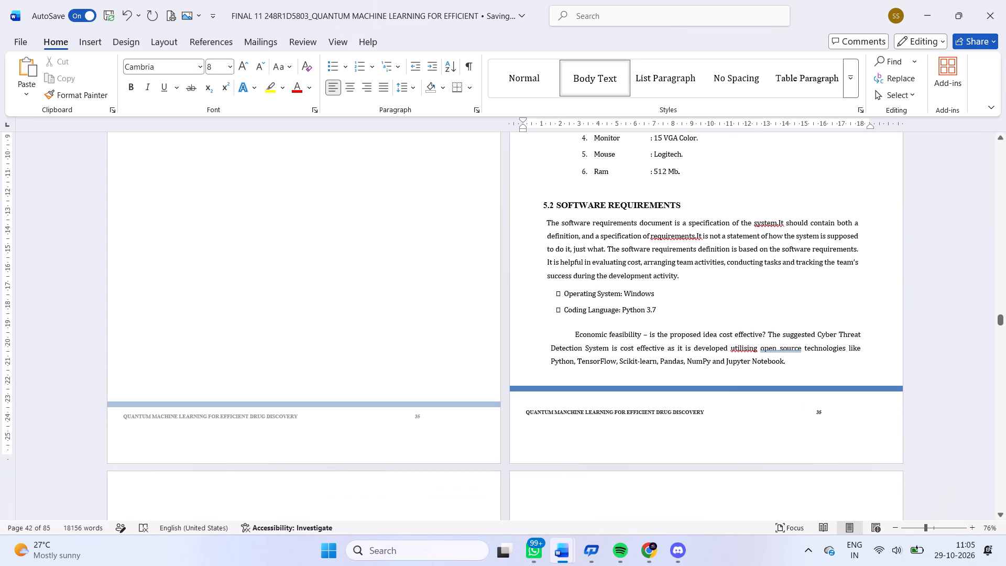
drag(539, 390, 539, 404)
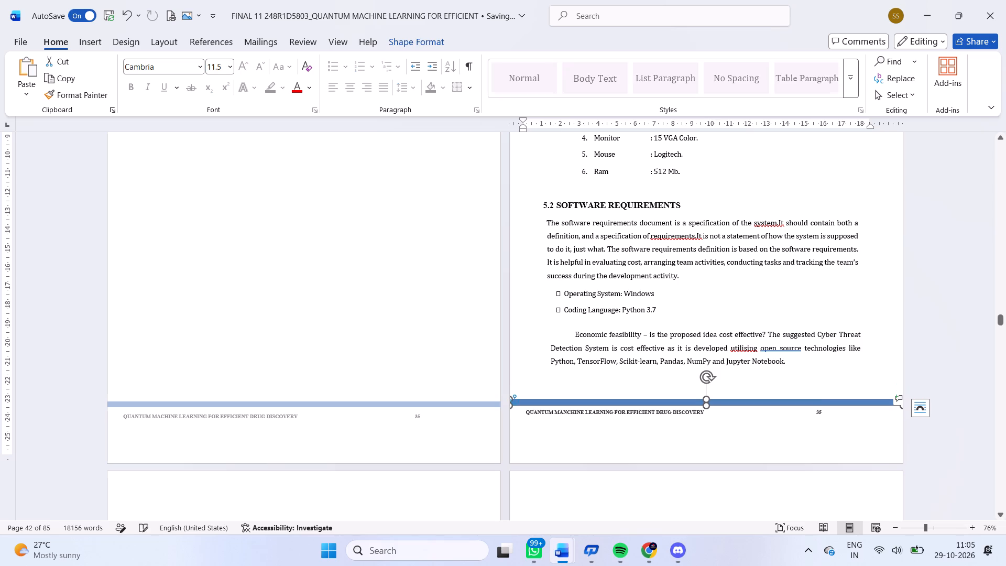
click(947, 377)
Look through the footers and footer bars from the end of Chapter 5 to the 7.2 Advantages of Python pages.
scroll(623, 419, down, 2)
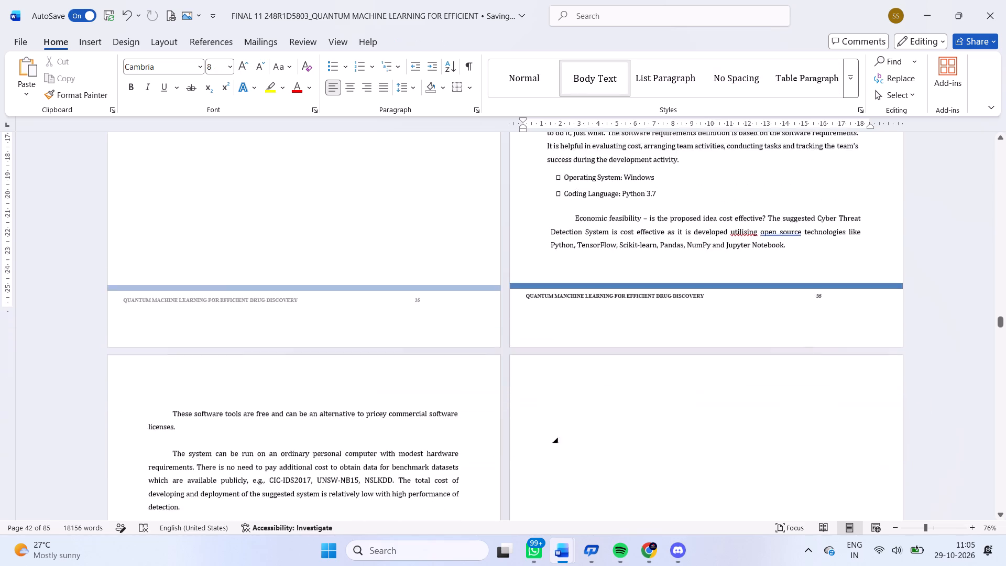
scroll(623, 419, down, 1)
scroll(623, 419, up, 1)
scroll(623, 419, down, 2)
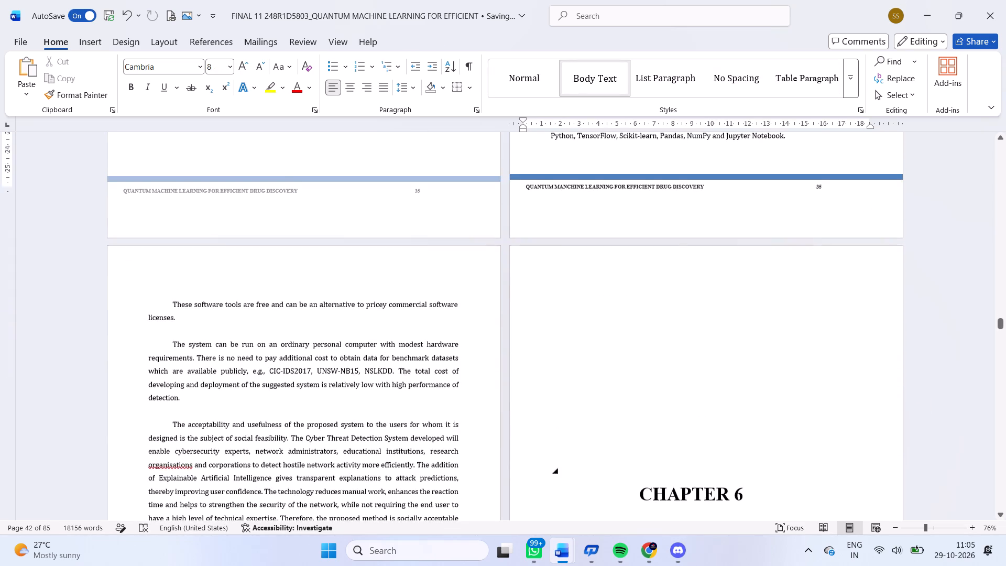
scroll(623, 419, down, 11)
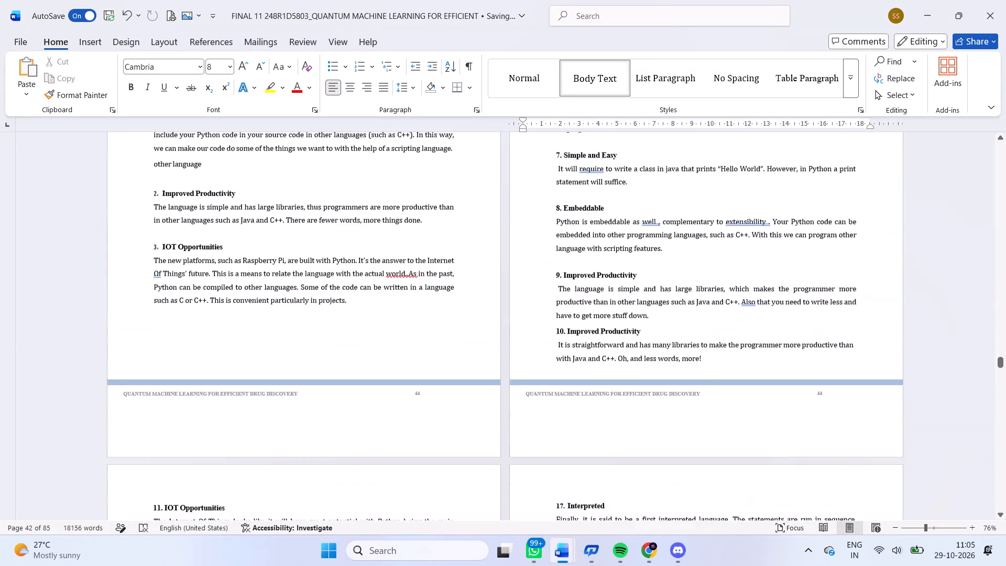
scroll(623, 419, up, 3)
scroll(623, 419, down, 3)
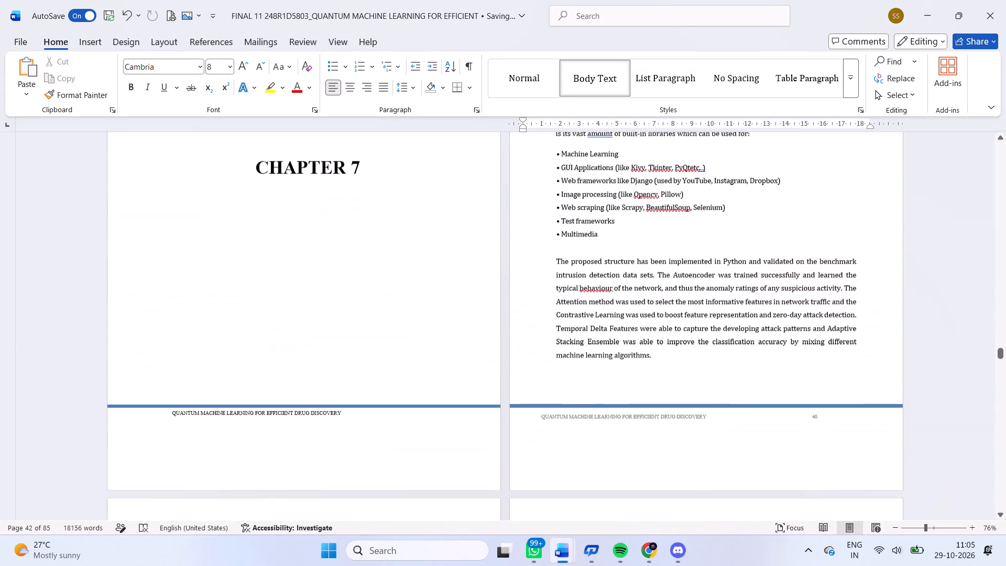
scroll(623, 419, down, 1)
Save the document.
key(ctrl+s)
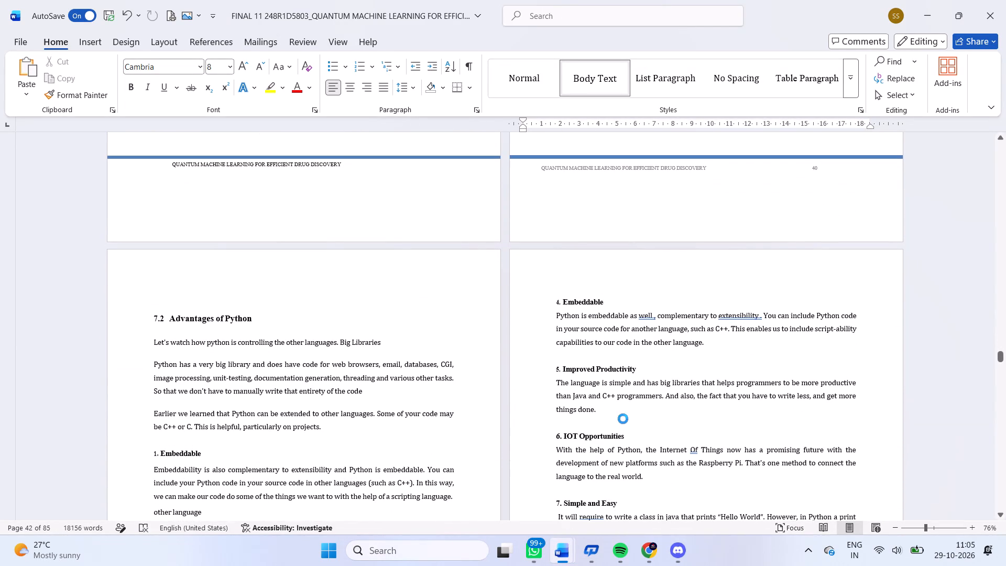
key(shift+s)
Review the footers, footer bars and page numbers from the Chapter 6 title page through the opening pages of Chapter 7.
scroll(614, 424, down, 1)
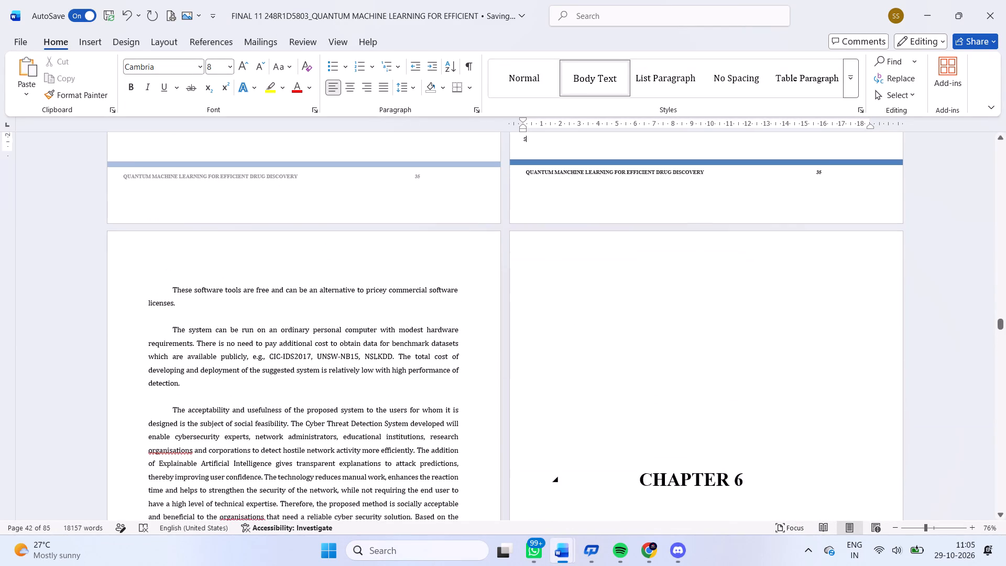
scroll(614, 424, down, 7)
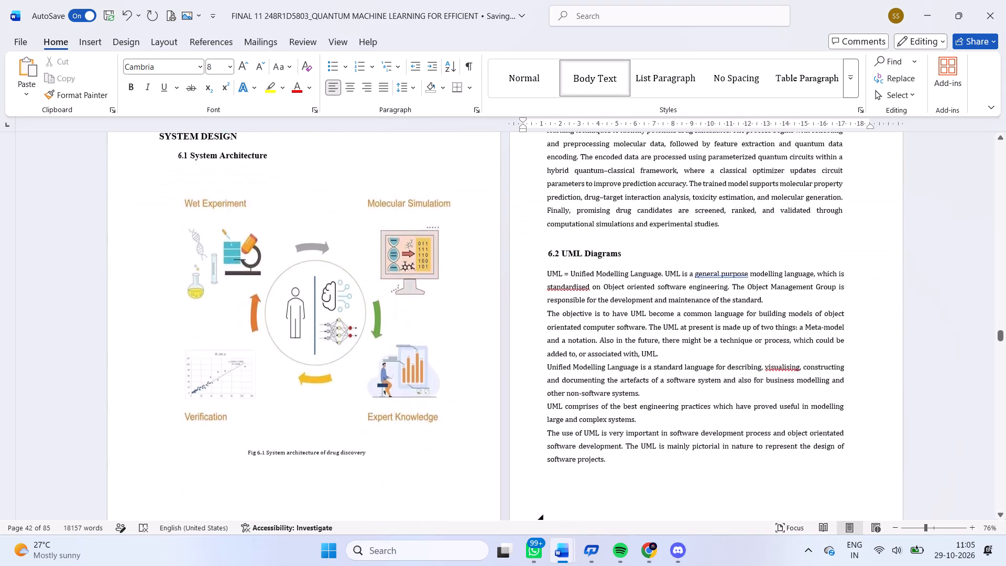
scroll(614, 424, down, 4)
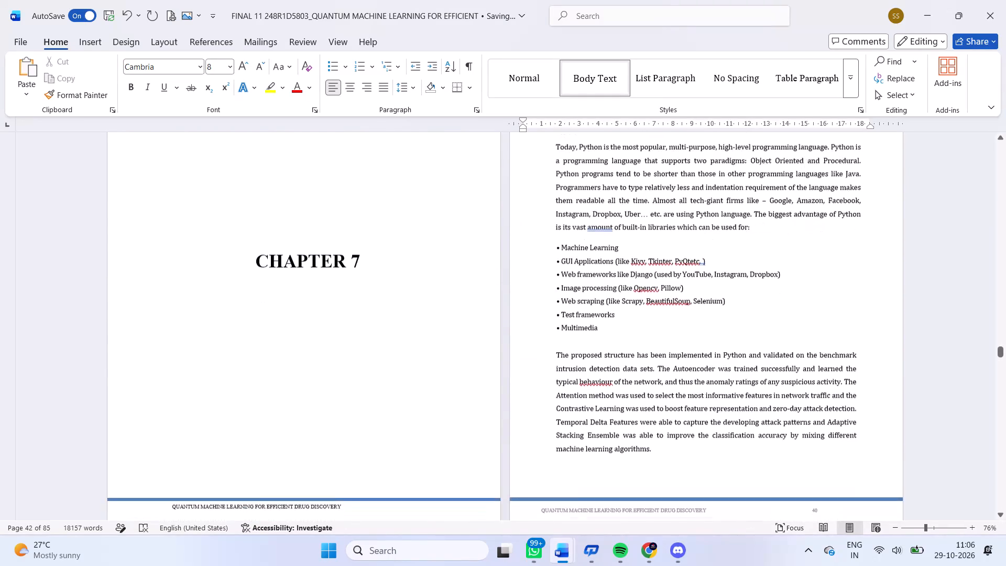
scroll(614, 424, up, 4)
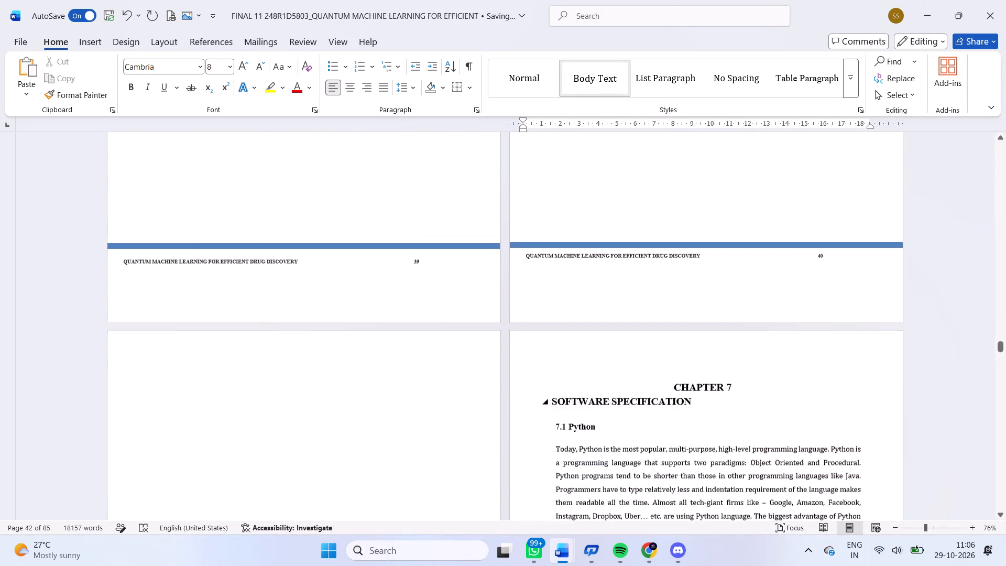
scroll(614, 424, down, 6)
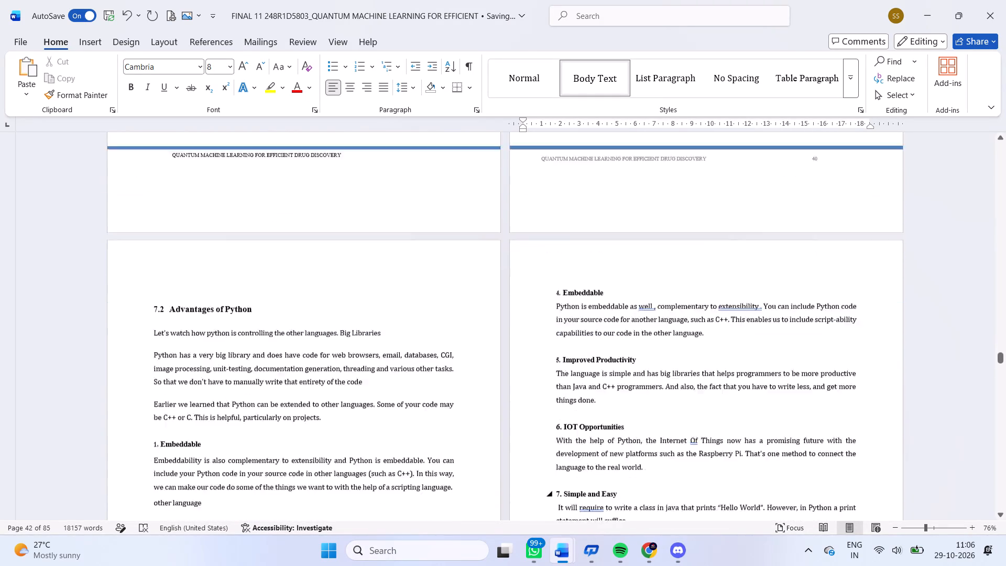
Examine the footer bars and page numbers on the remaining Chapter 7 pages up to the Chapter 8 title page.
scroll(614, 424, down, 6)
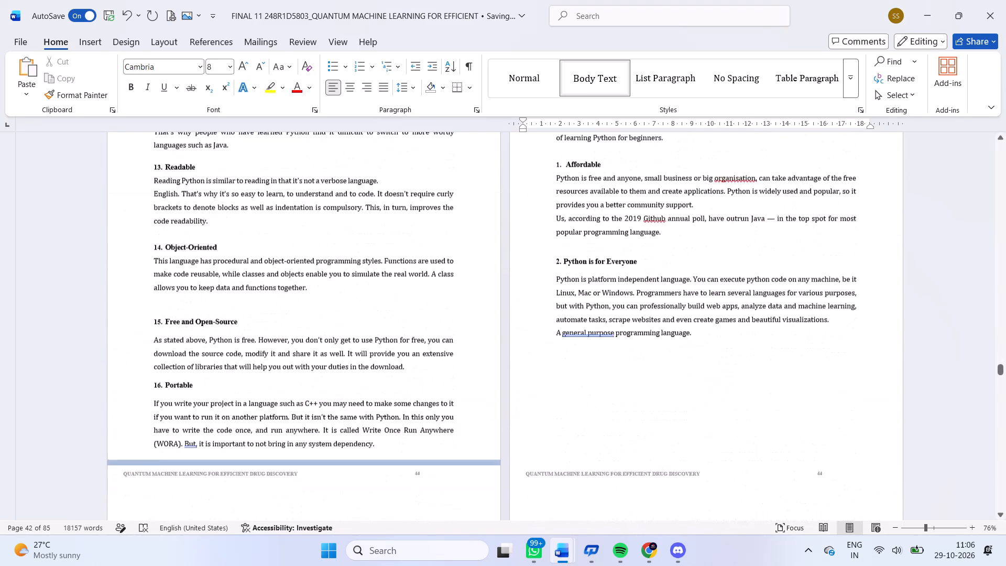
scroll(614, 424, down, 8)
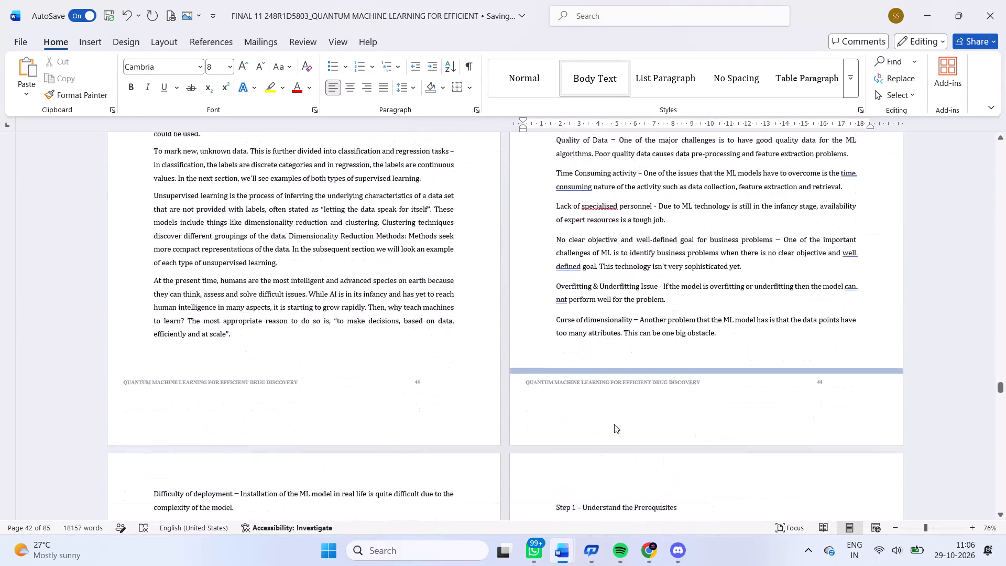
scroll(614, 424, down, 6)
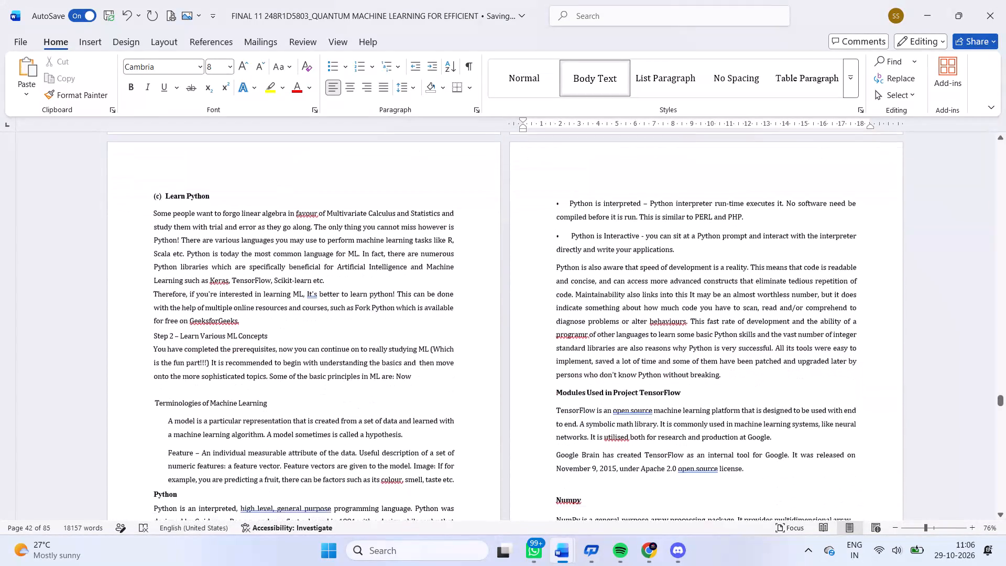
scroll(614, 424, down, 5)
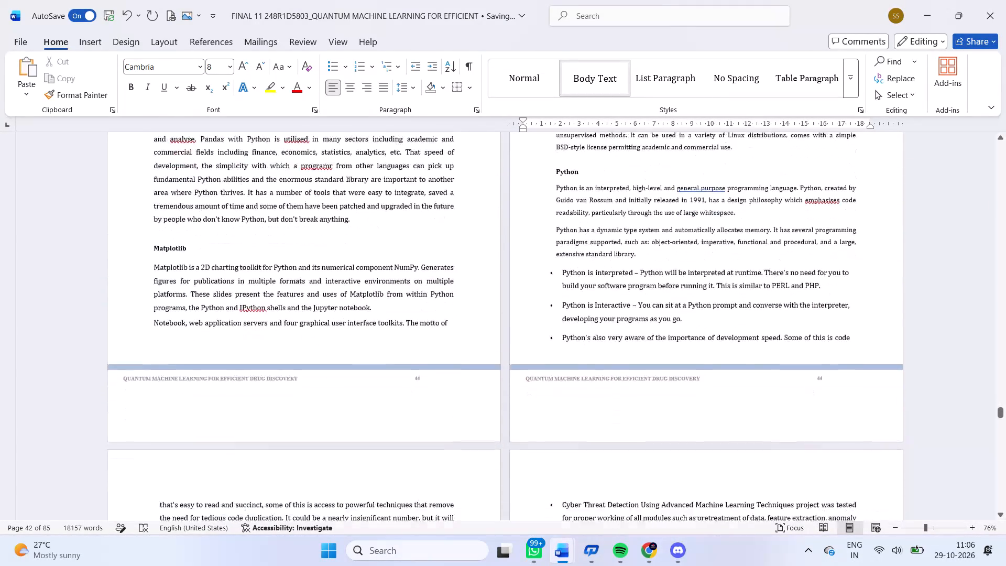
scroll(614, 424, down, 6)
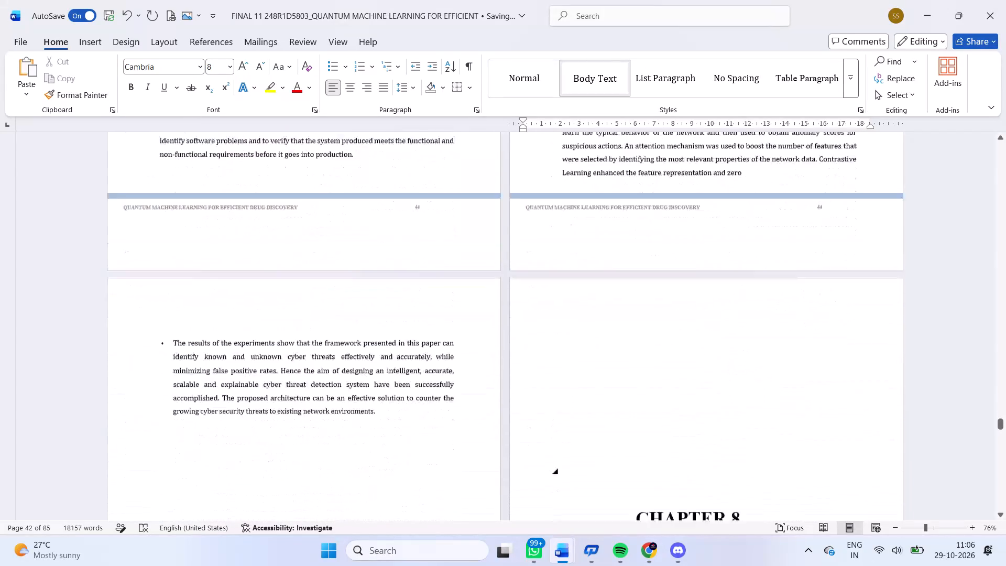
scroll(614, 424, down, 6)
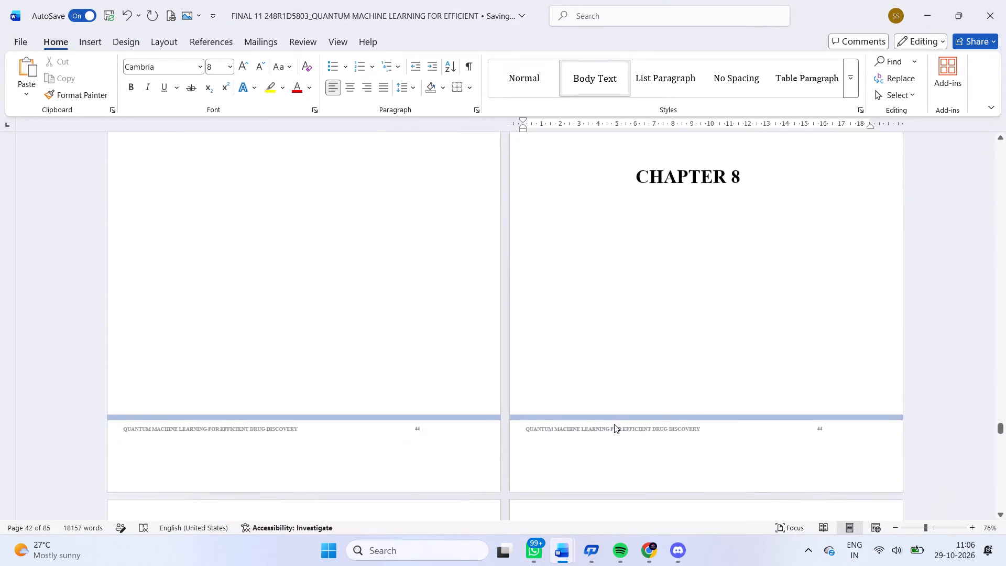
Review the footers, footer bars and page numbers from the Chapter 8 testing pages through Chapter 9 to the start of Chapter 10.
scroll(614, 424, down, 6)
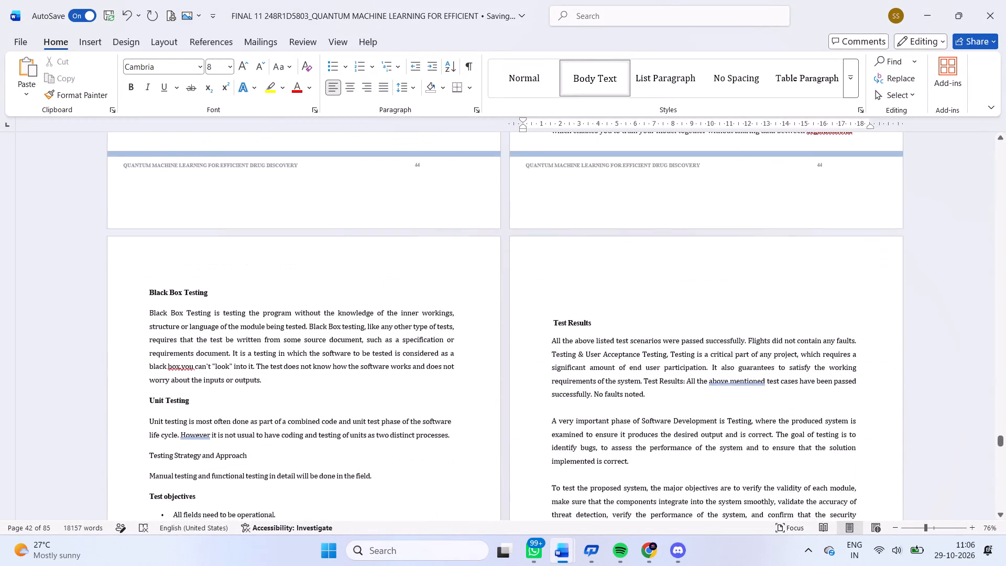
scroll(614, 424, down, 1)
scroll(614, 424, left, 1)
scroll(614, 424, down, 5)
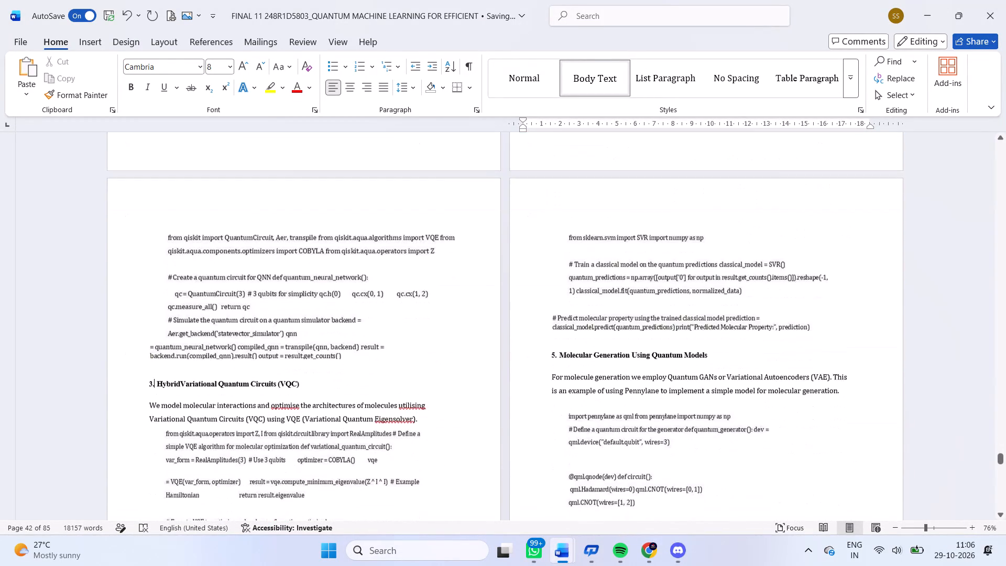
scroll(614, 424, up, 1)
scroll(614, 424, down, 2)
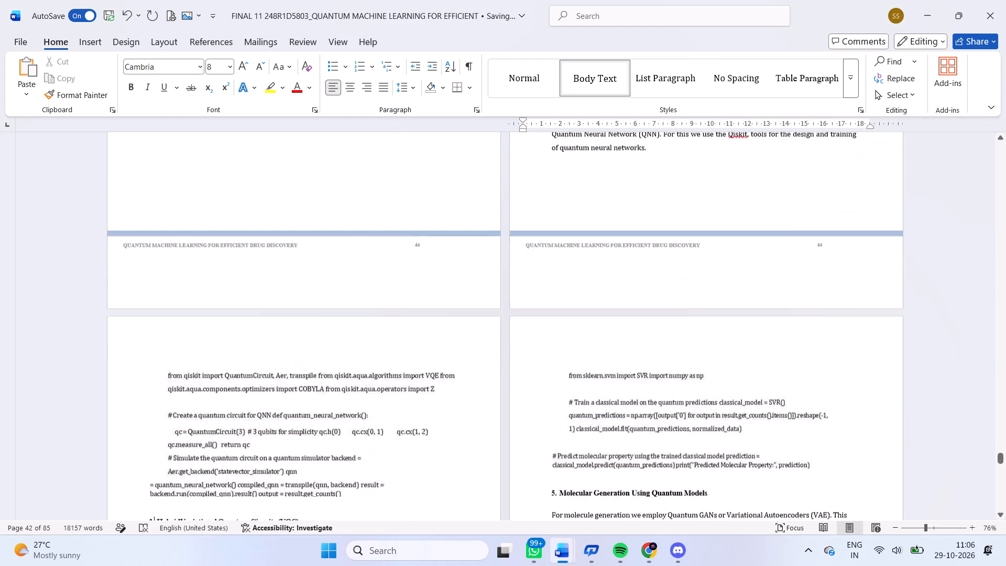
scroll(614, 424, down, 1)
scroll(614, 424, up, 3)
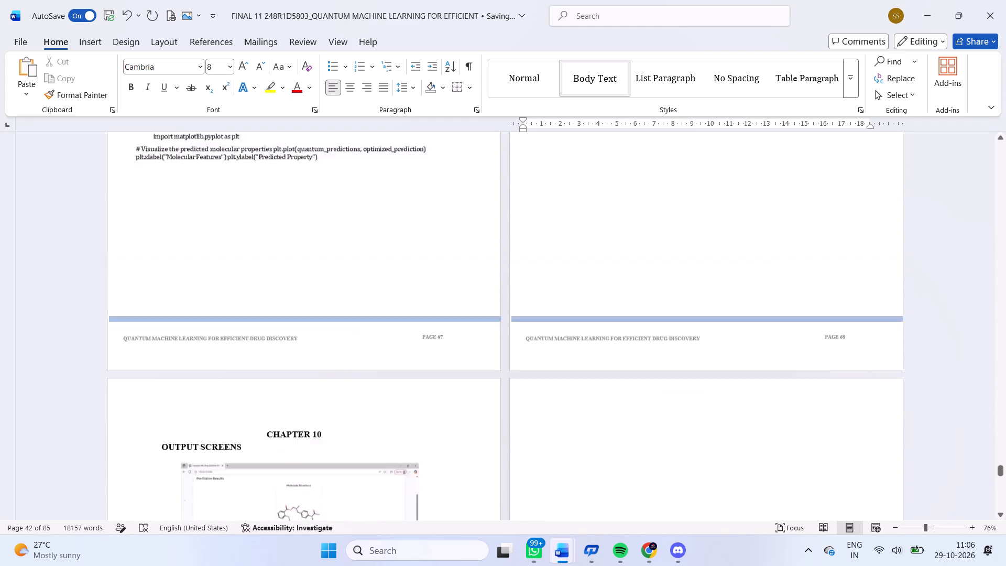
scroll(614, 424, up, 4)
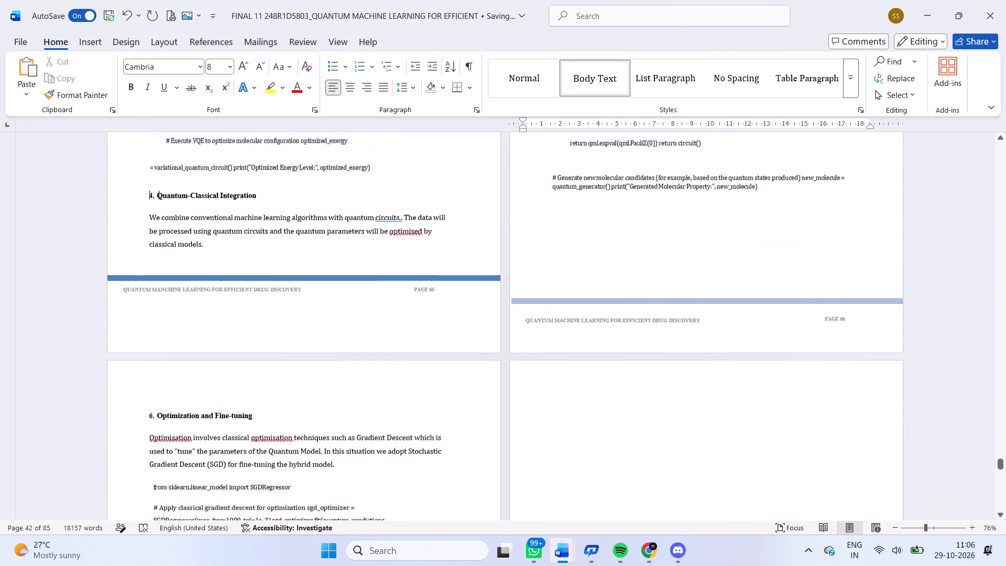
scroll(614, 424, up, 4)
scroll(614, 424, down, 1)
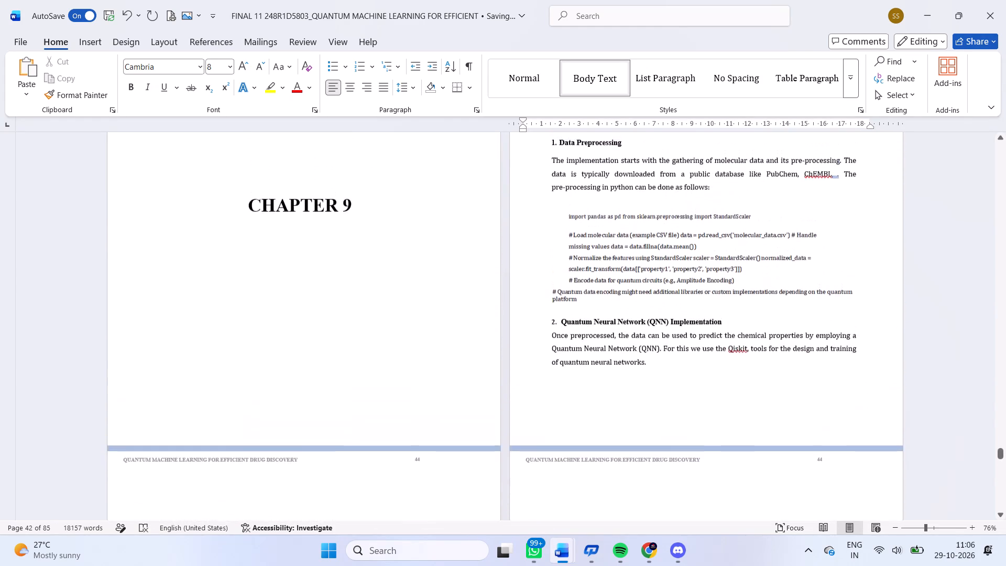
Move the footer bar on the Quantum-Classical Integration page down below its footer text, level with the facing page's bar.
scroll(614, 424, down, 3)
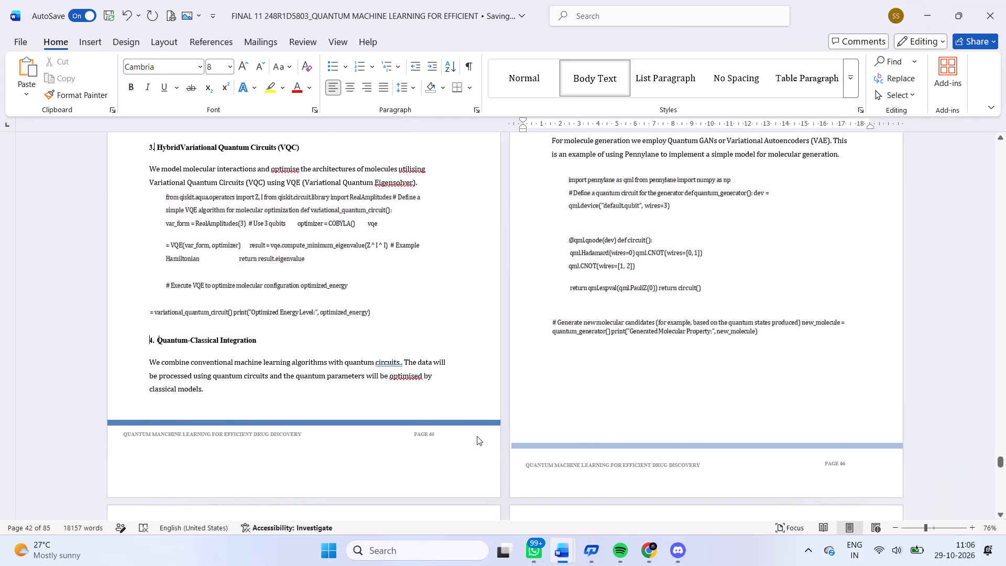
click(450, 422)
drag(450, 422, 450, 438)
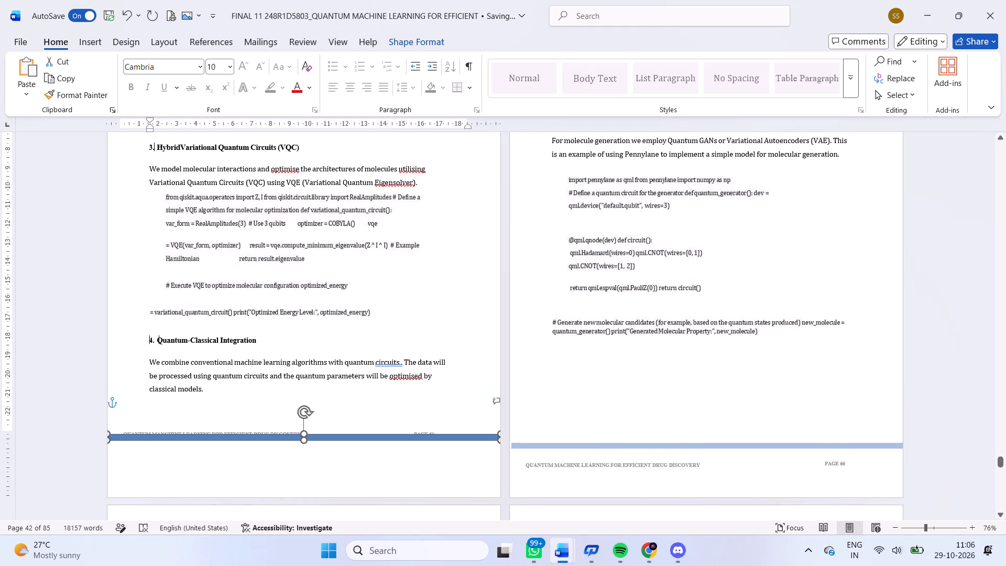
drag(450, 438, 451, 445)
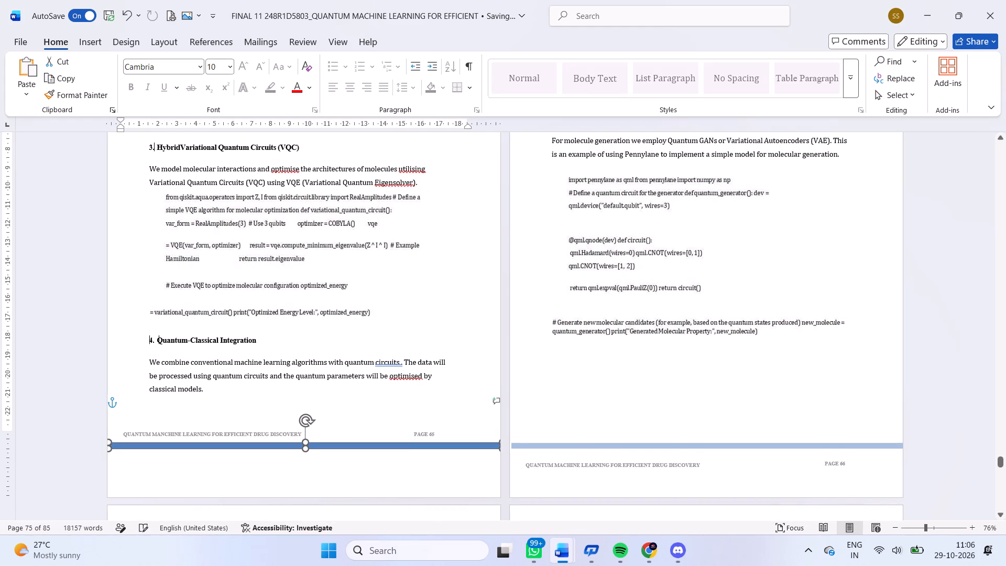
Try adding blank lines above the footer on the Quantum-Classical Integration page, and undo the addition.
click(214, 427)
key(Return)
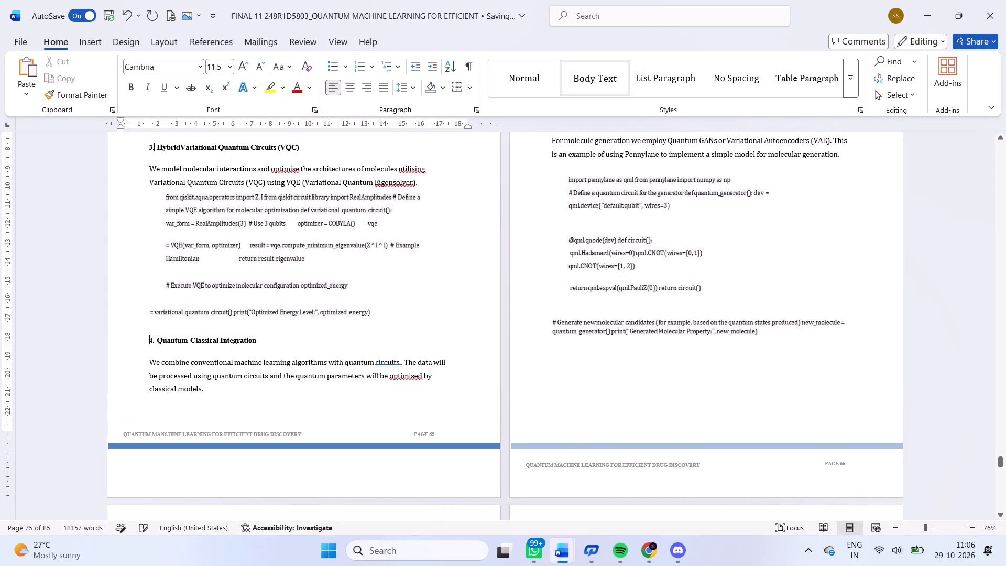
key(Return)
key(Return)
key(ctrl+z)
Open the Section 62 footer for editing and move its blue bar down below the footer title and page number.
click(299, 434)
click(293, 426)
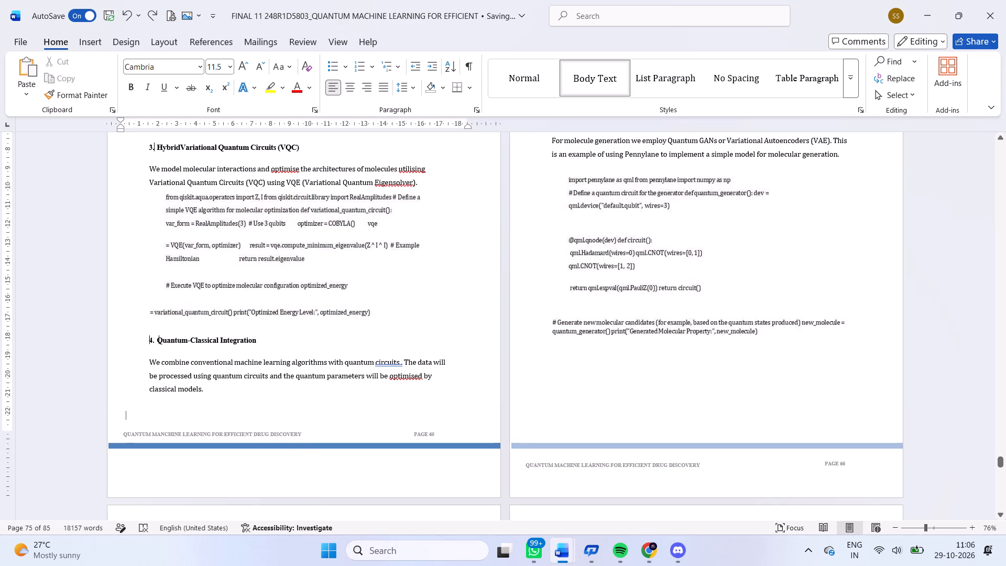
double_click(294, 432)
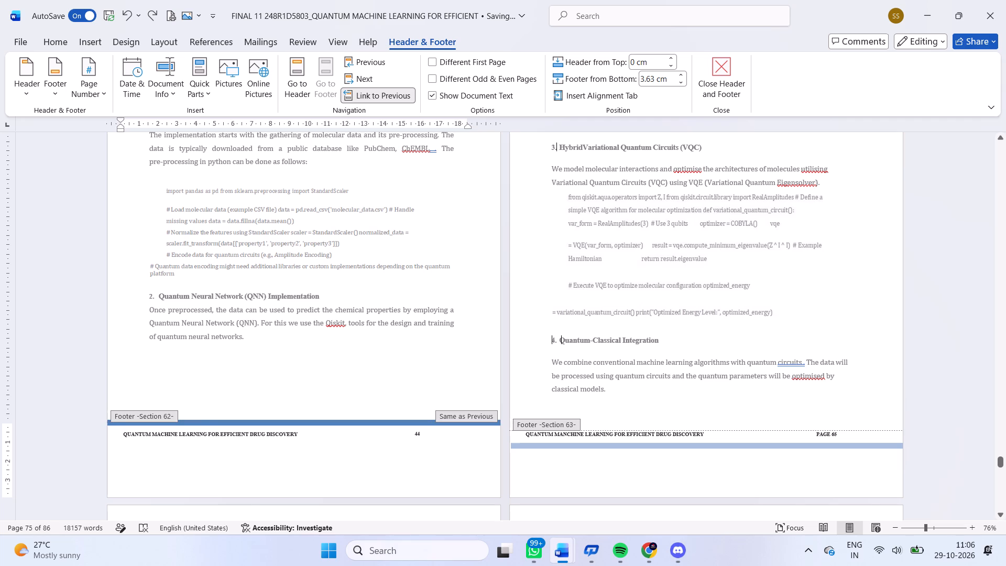
drag(363, 421, 364, 446)
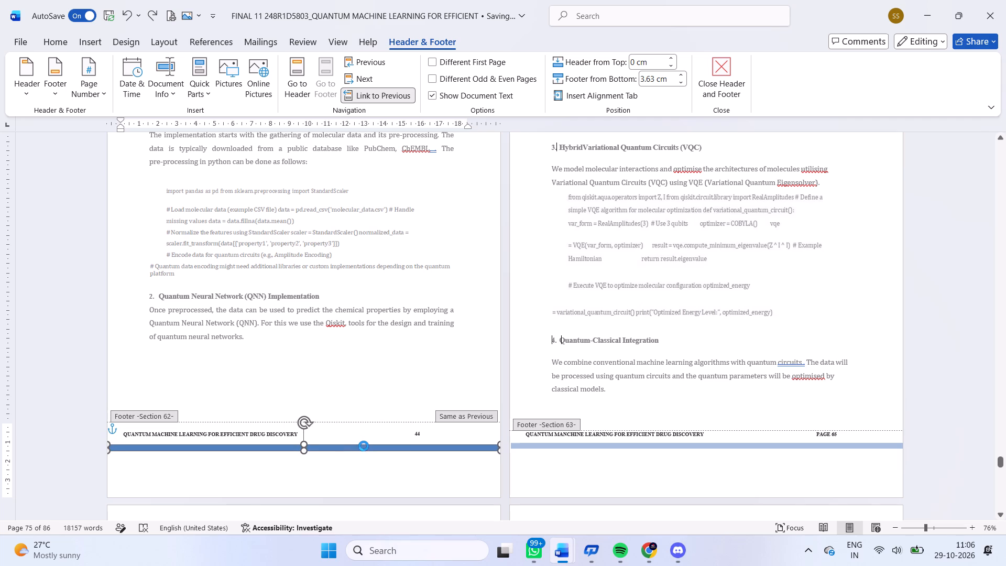
drag(364, 446, 364, 445)
Move the Section 62 footer title text box to just below the blue bar, keeping its original horizontal alignment.
click(298, 431)
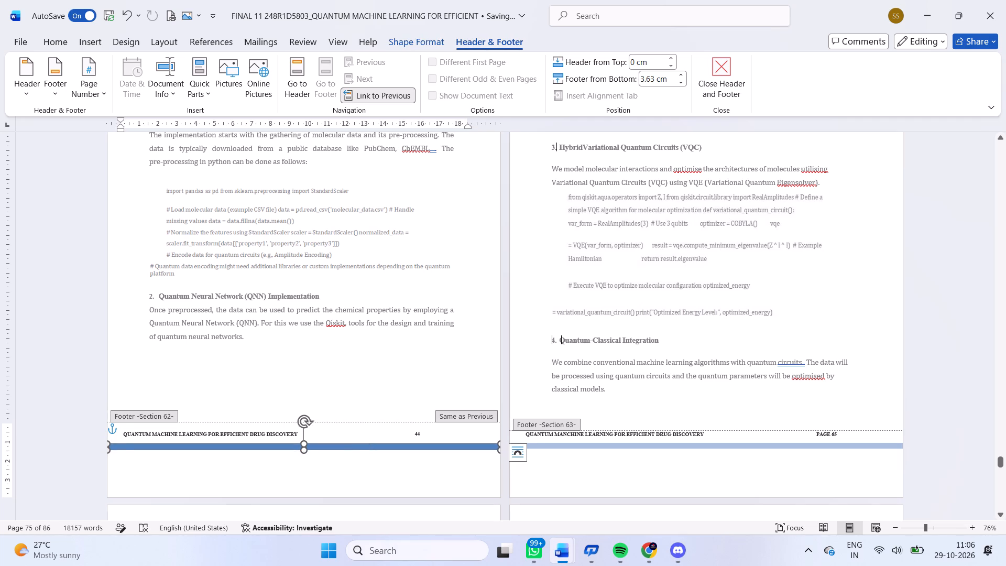
drag(290, 438, 287, 450)
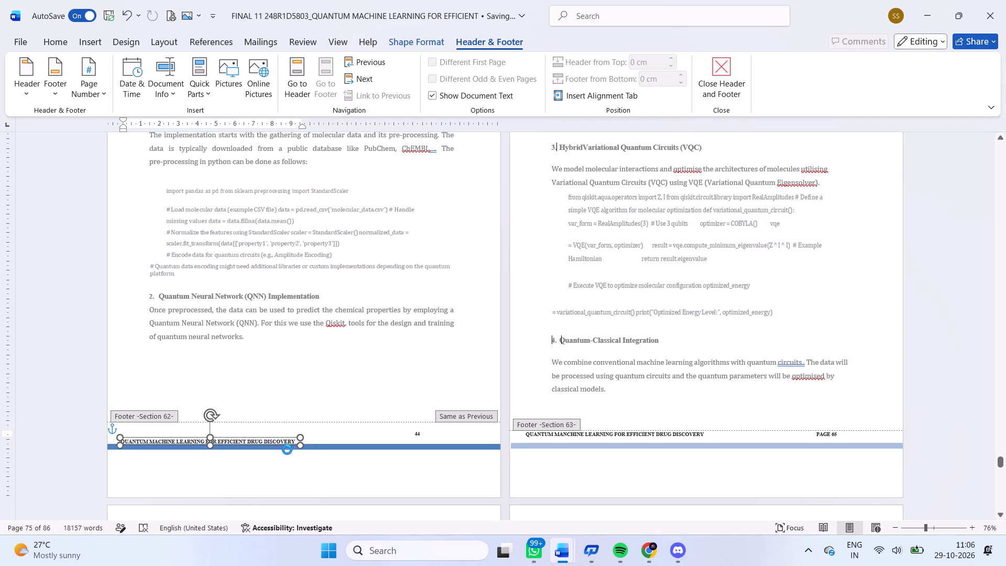
drag(287, 450, 287, 459)
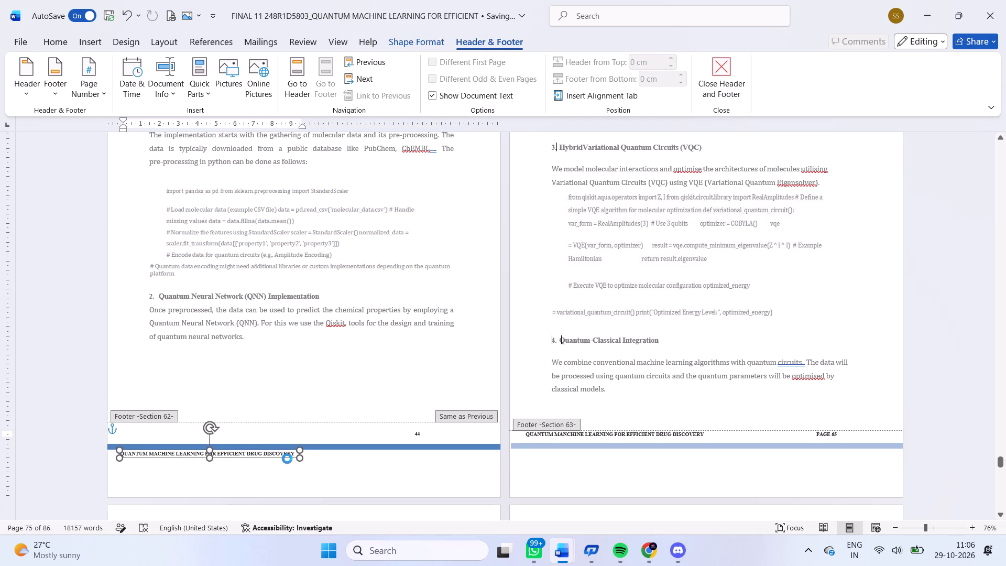
drag(287, 459, 290, 462)
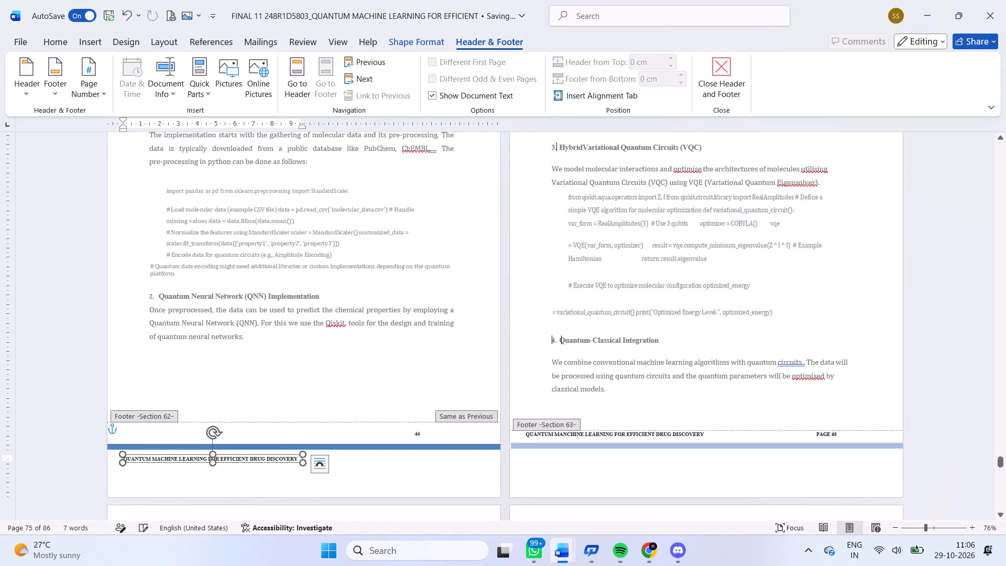
Move the Section 62 page number box below the blue bar, level with the footer title, and close footer editing.
click(415, 434)
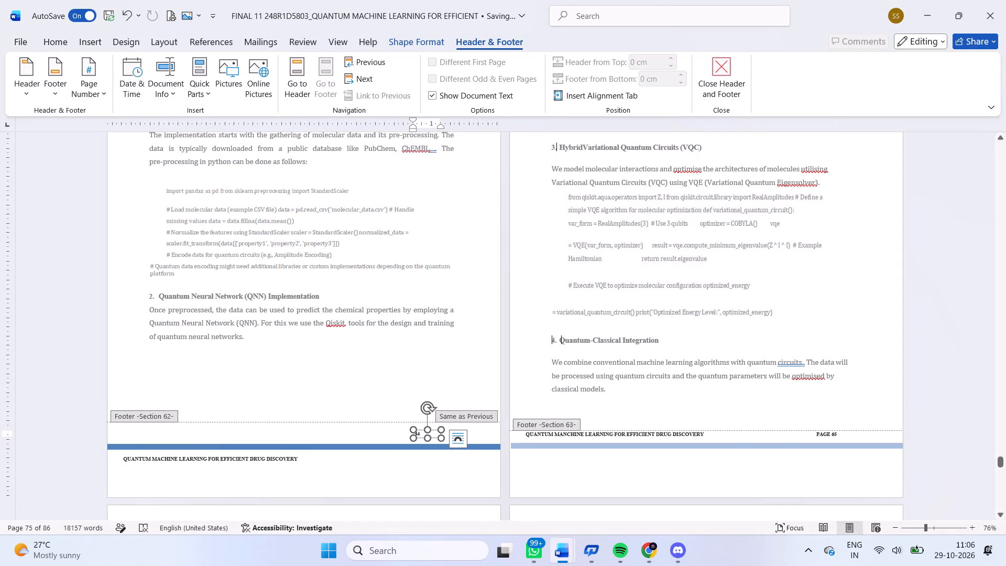
drag(435, 438, 437, 459)
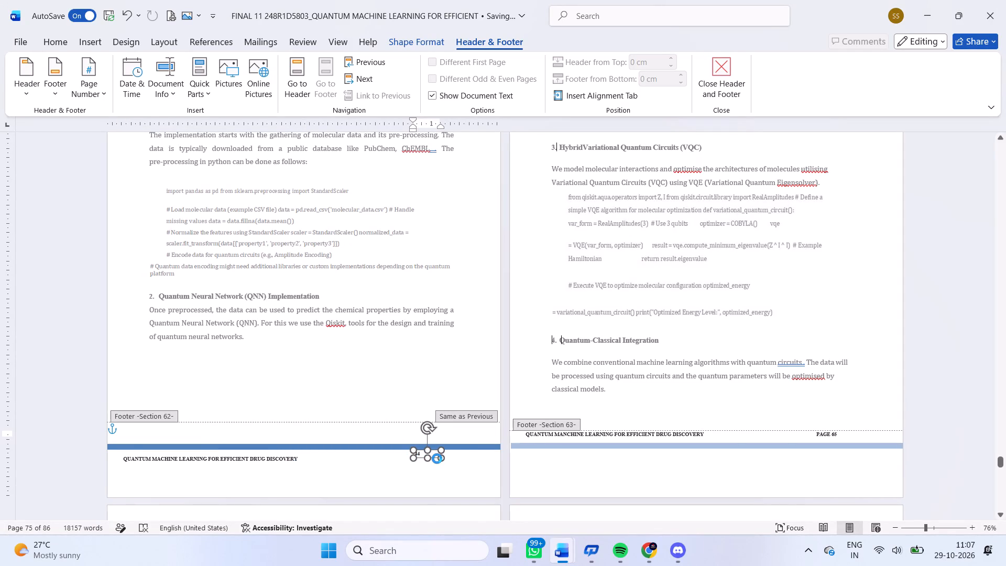
drag(437, 459, 438, 460)
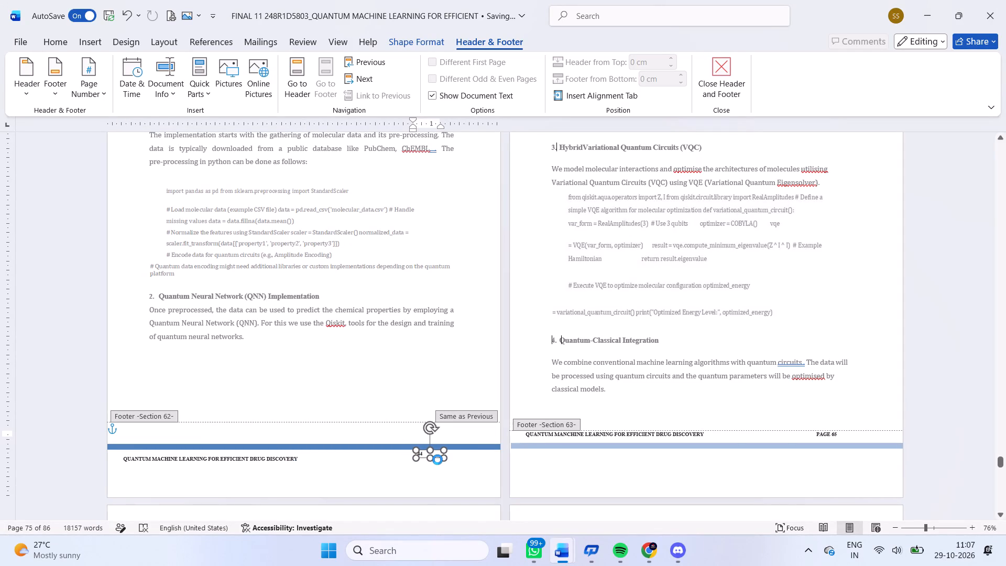
drag(438, 460, 436, 461)
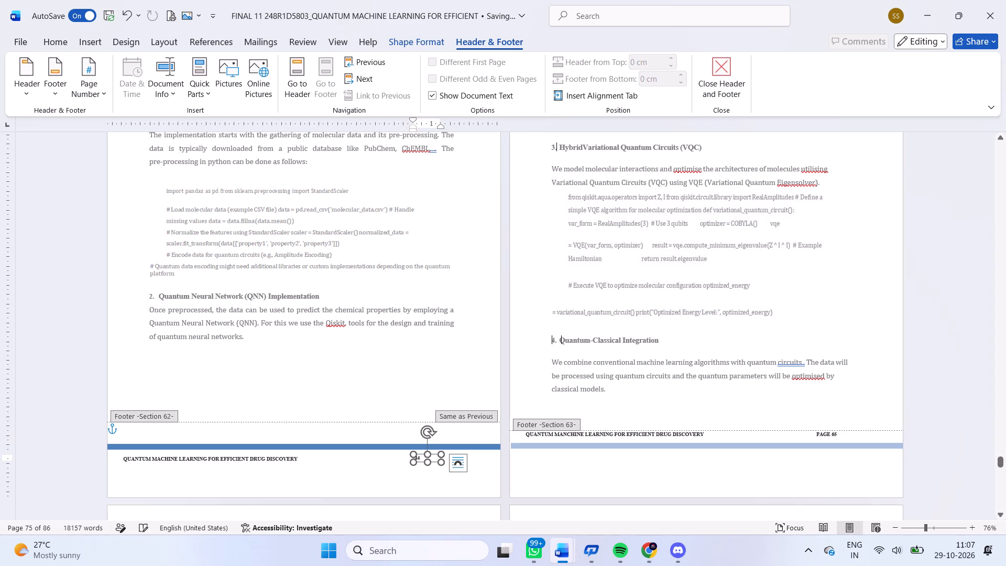
click(471, 370)
double_click(471, 370)
Save the document.
key(ctrl+s)
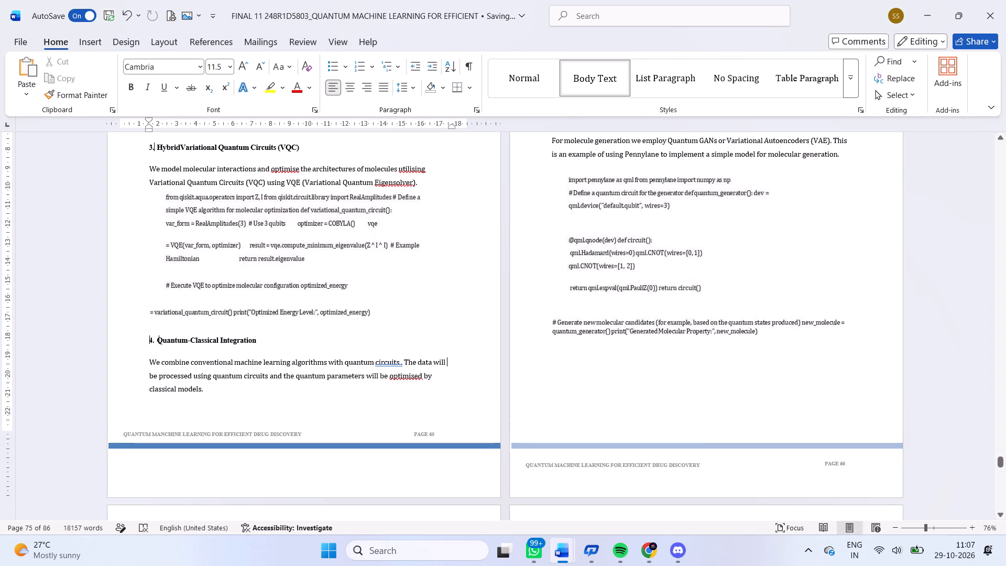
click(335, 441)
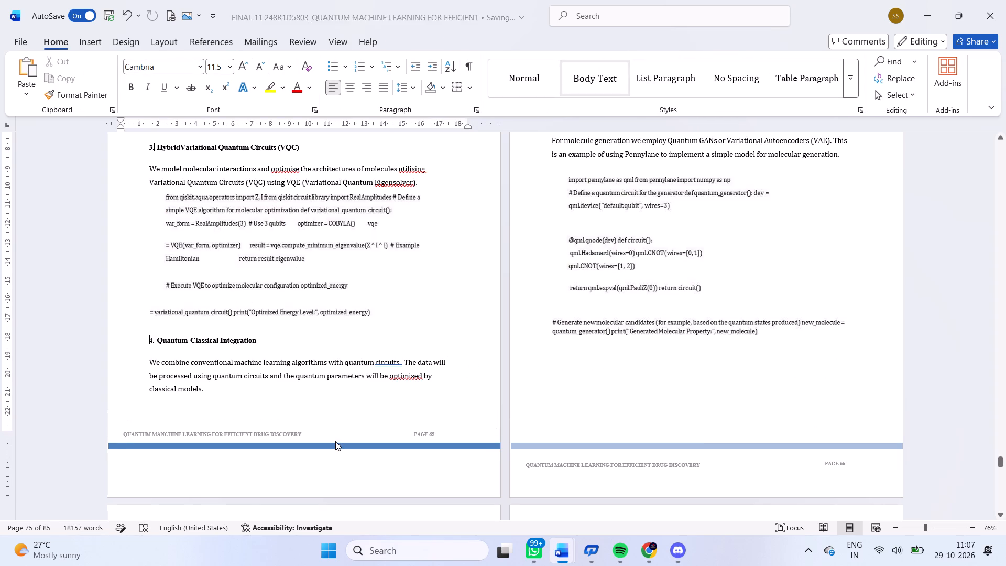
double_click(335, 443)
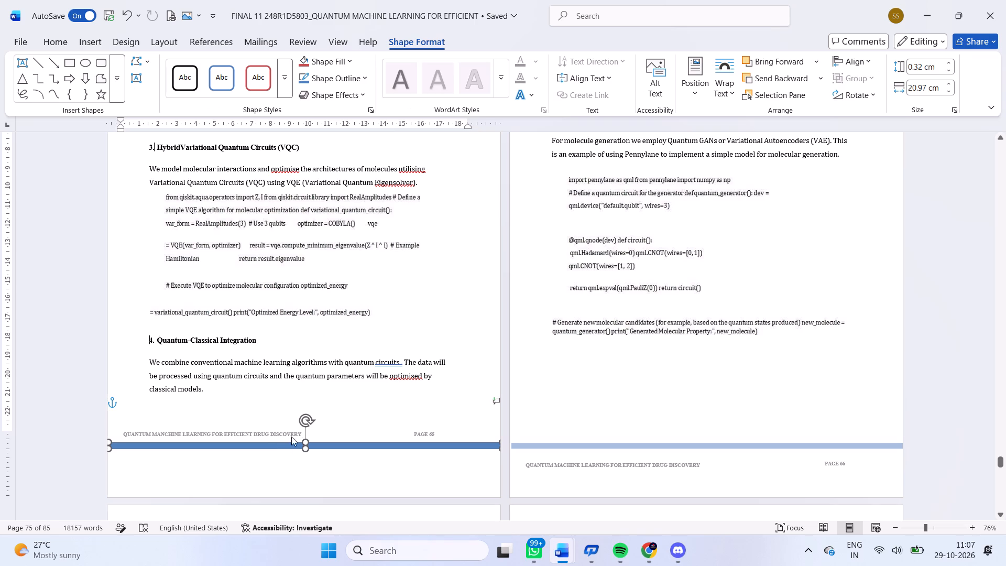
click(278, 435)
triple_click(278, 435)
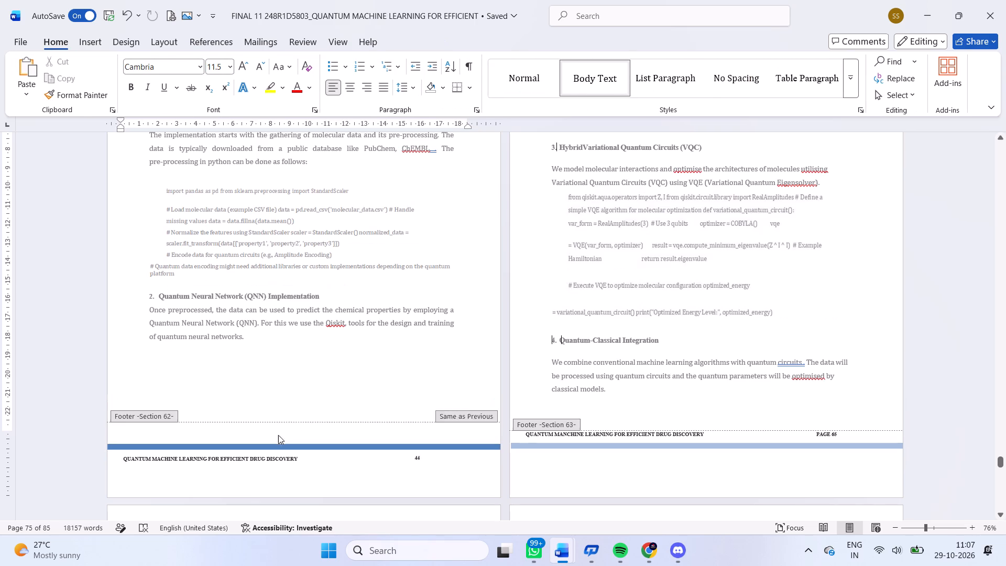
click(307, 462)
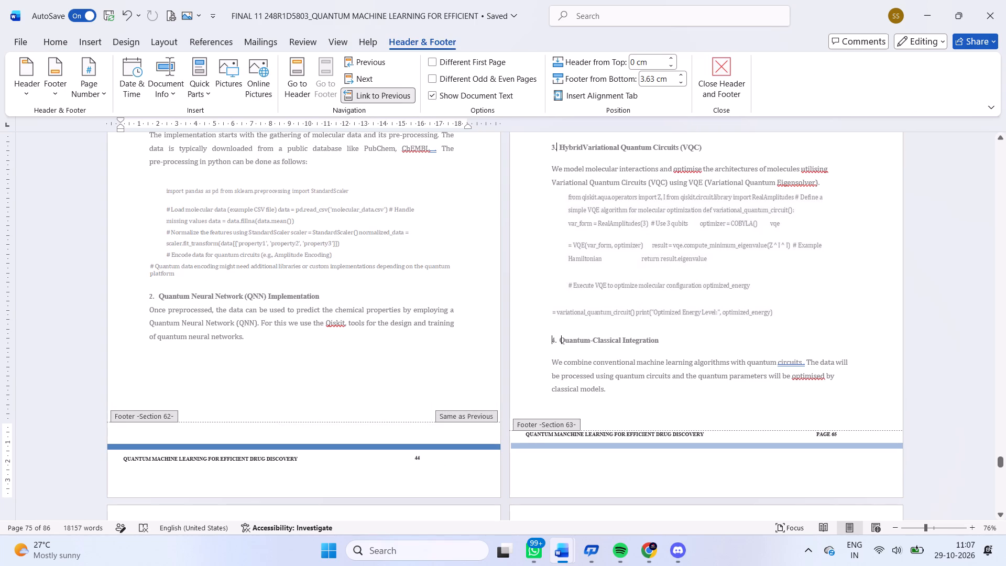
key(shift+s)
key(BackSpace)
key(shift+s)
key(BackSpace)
Save the document and close footer editing to return to the body text.
key(ctrl+s)
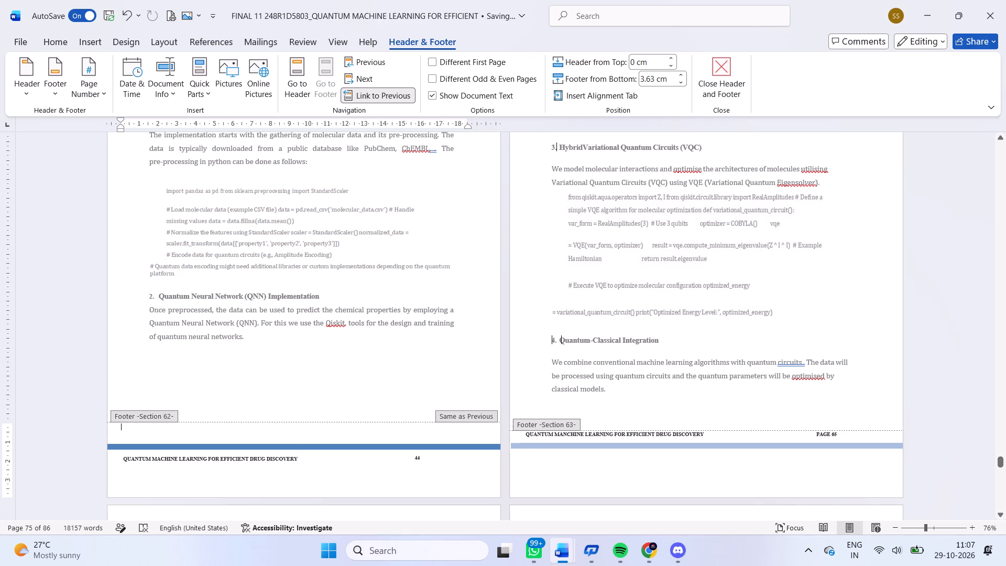
double_click(318, 470)
click(339, 483)
click(339, 483)
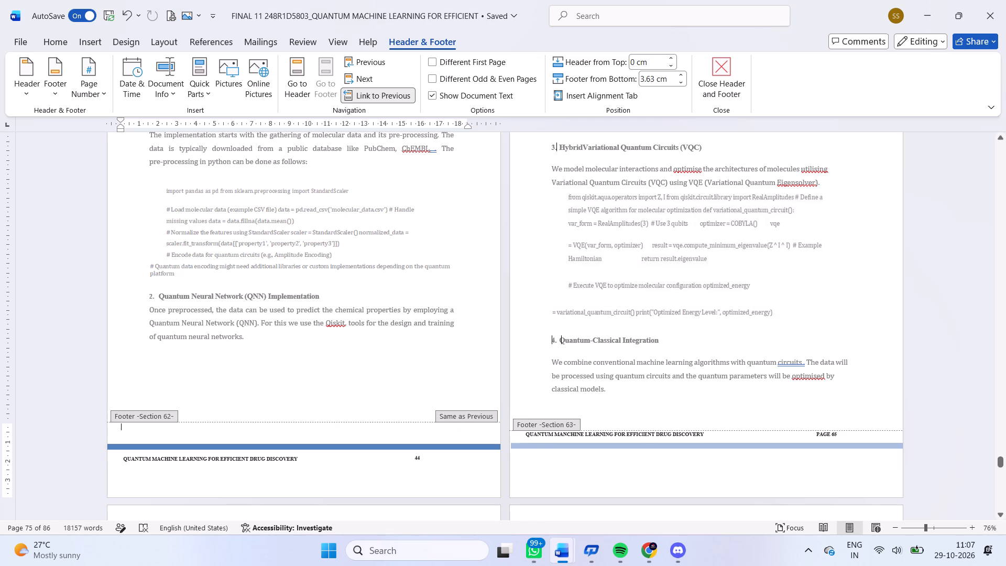
double_click(339, 483)
triple_click(339, 483)
double_click(62, 322)
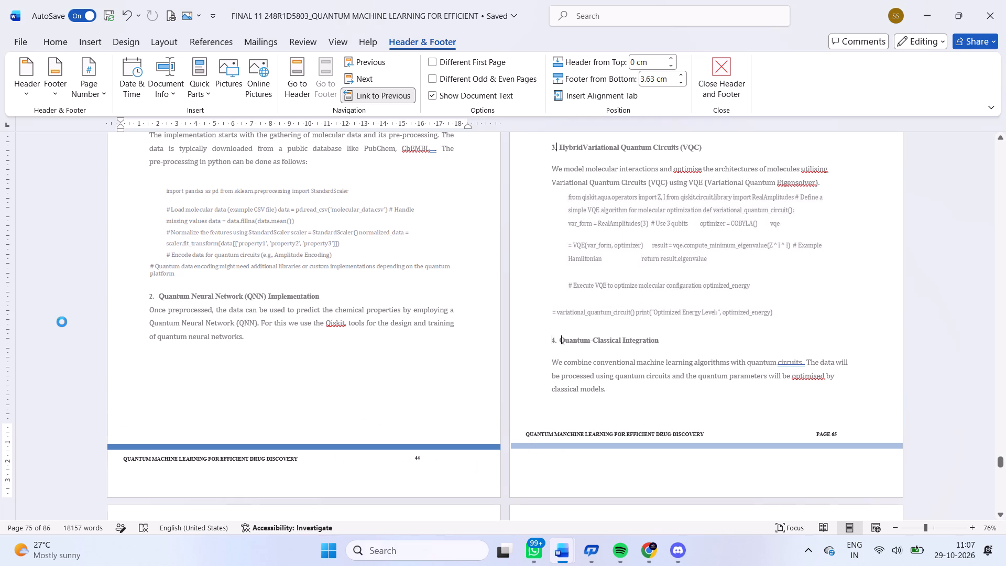
scroll(249, 364, down, 1)
scroll(249, 364, up, 1)
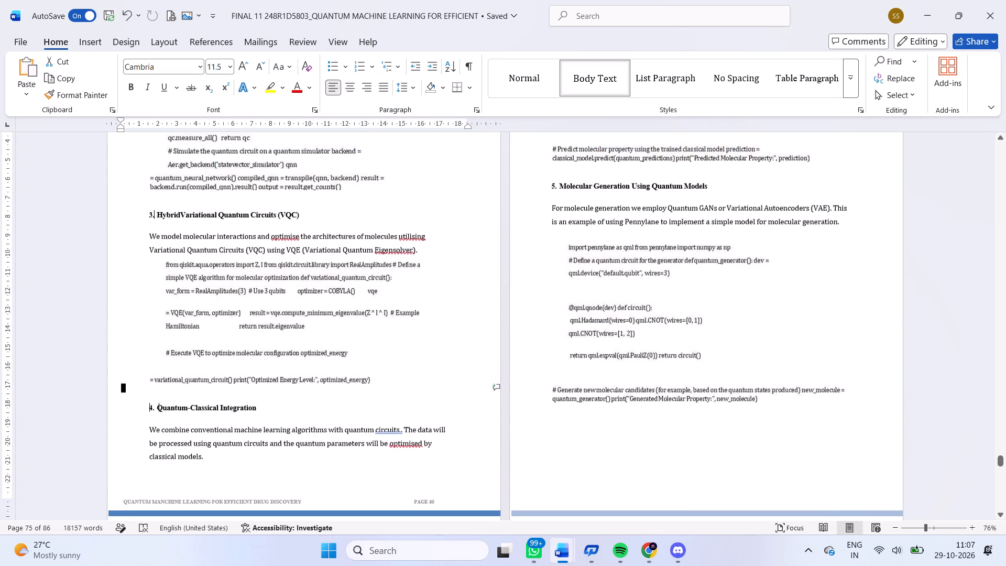
Review the footers and layout from the Hybrid Variational Quantum Circuits page through the references and back.
scroll(249, 364, down, 1)
scroll(249, 364, up, 3)
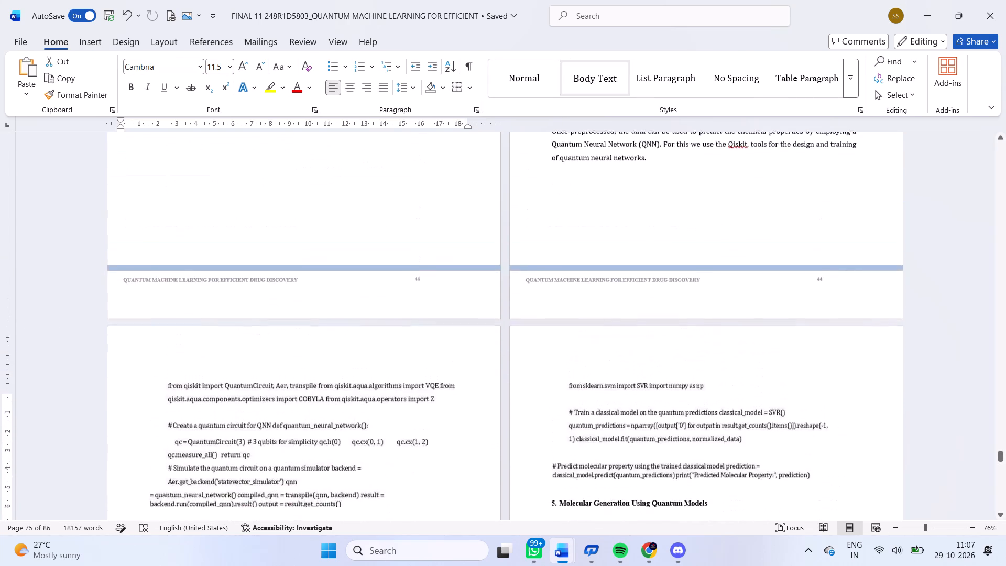
scroll(249, 364, up, 3)
scroll(249, 364, down, 2)
scroll(249, 364, up, 1)
scroll(249, 364, down, 6)
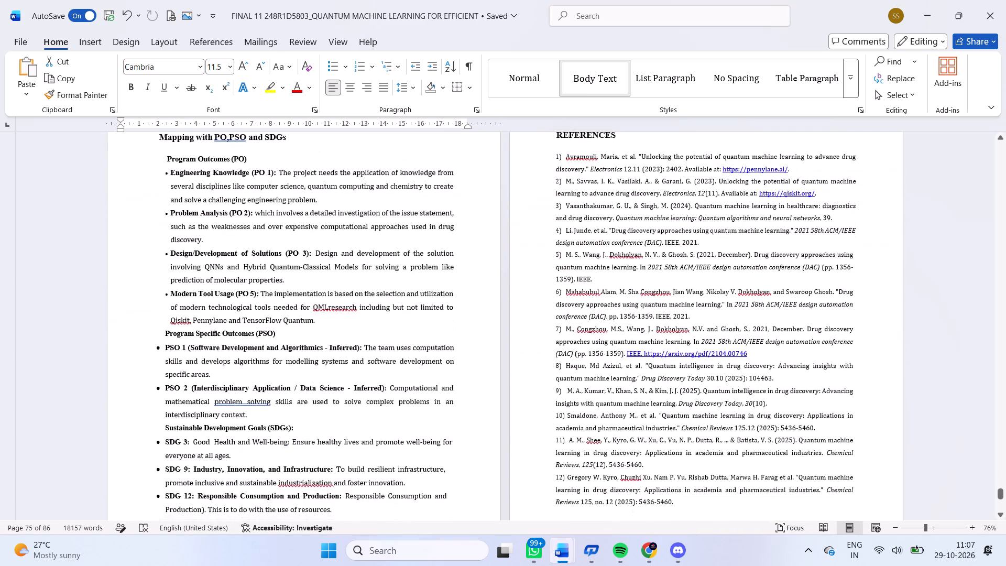
scroll(249, 364, down, 4)
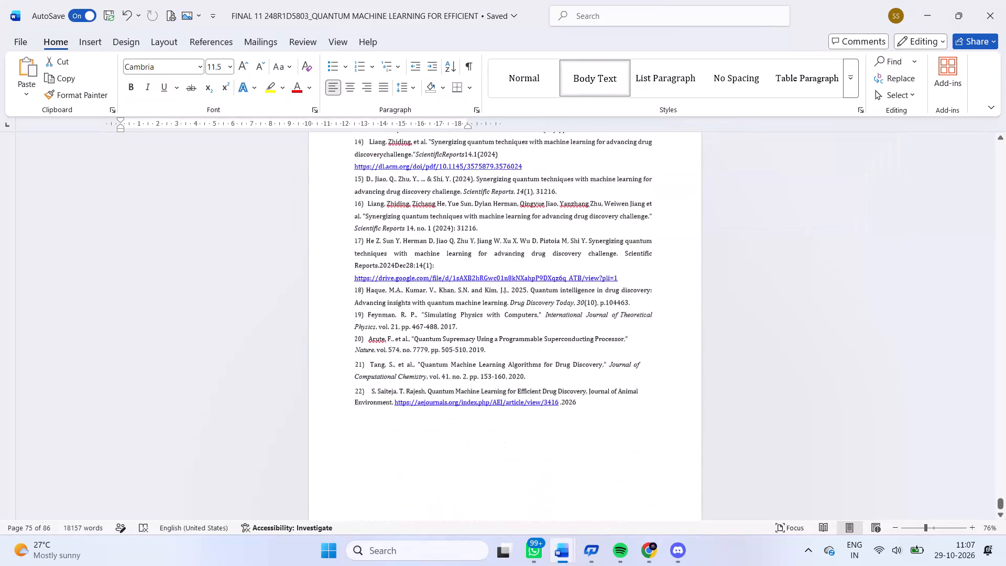
scroll(249, 364, down, 2)
scroll(249, 364, up, 3)
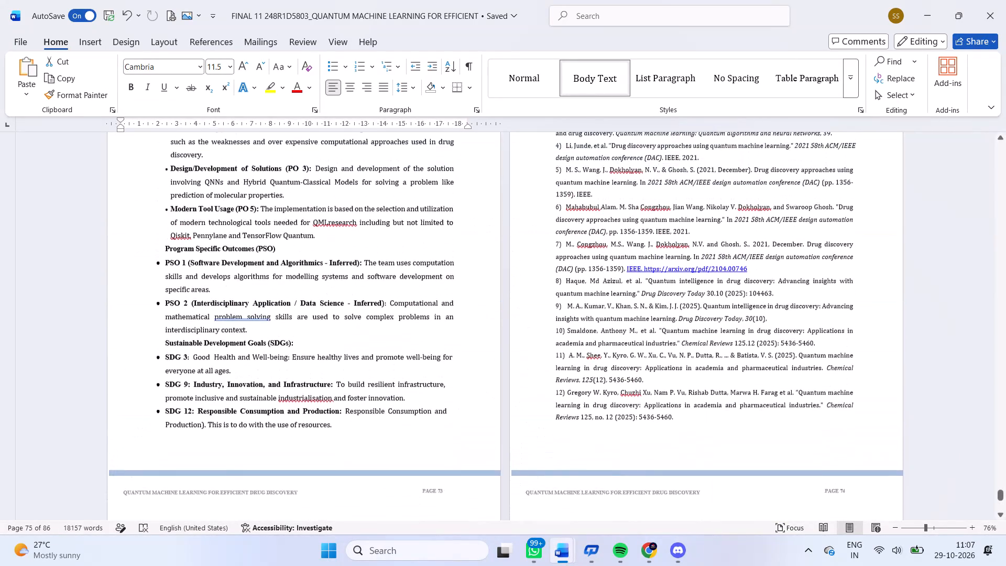
scroll(249, 364, up, 4)
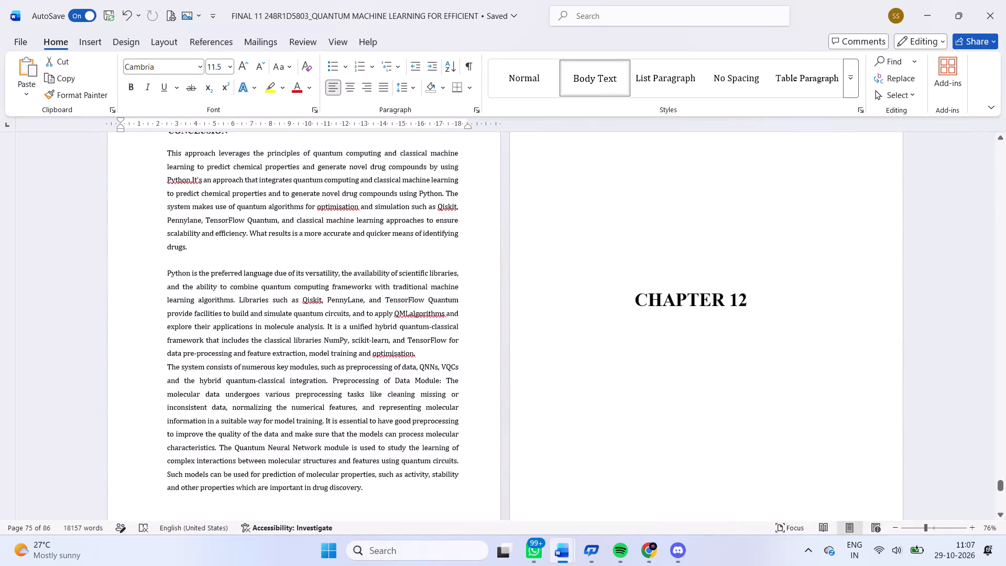
scroll(249, 364, up, 3)
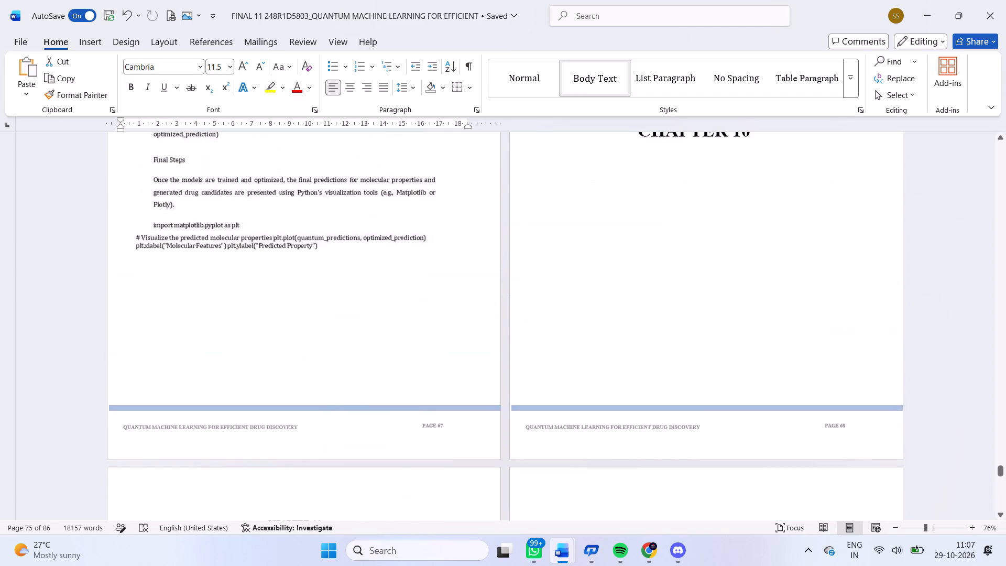
scroll(249, 364, up, 4)
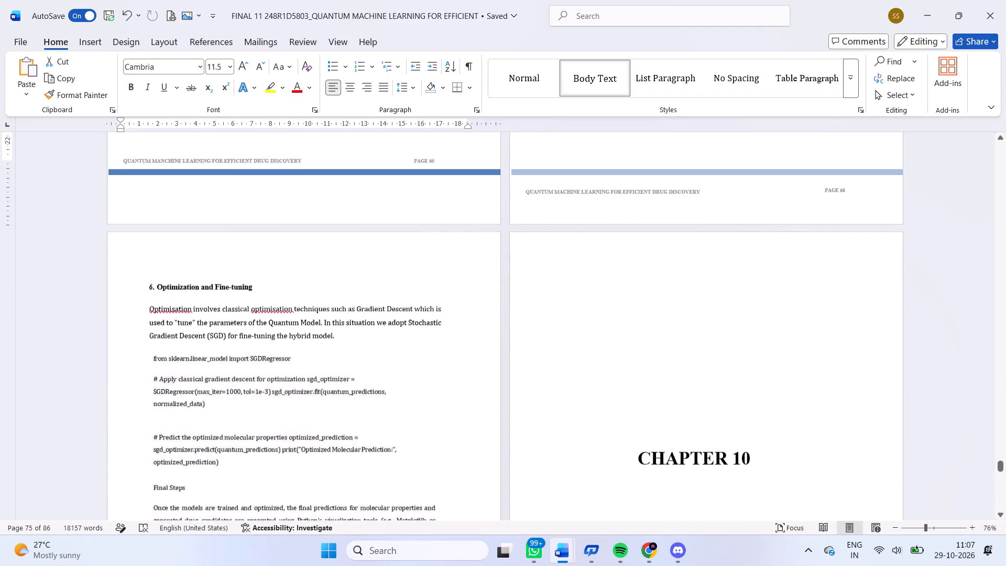
scroll(249, 364, up, 3)
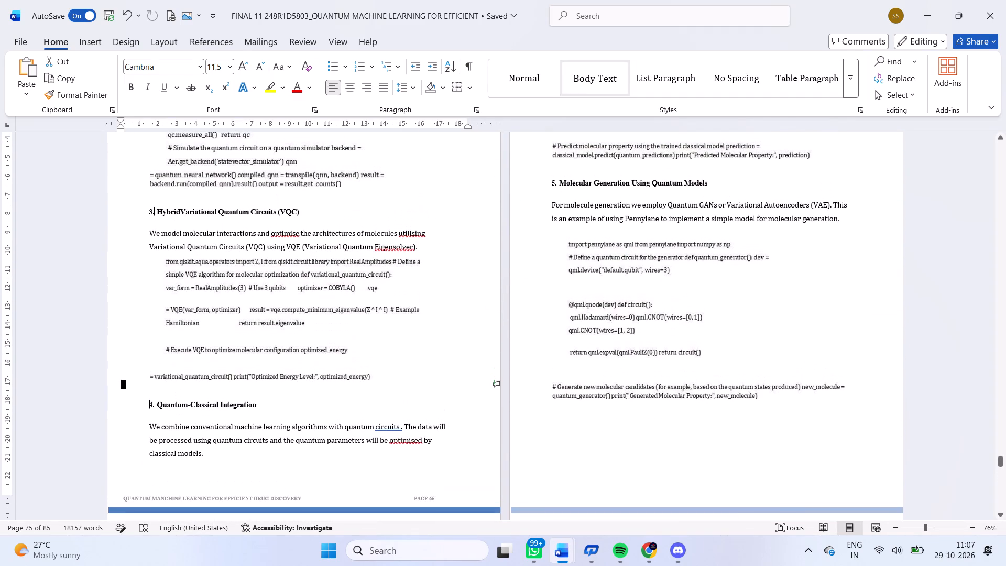
Move the Section 62 page number and footer title boxes slightly farther below the blue bar, level with each other.
click(303, 495)
scroll(303, 481, down, 1)
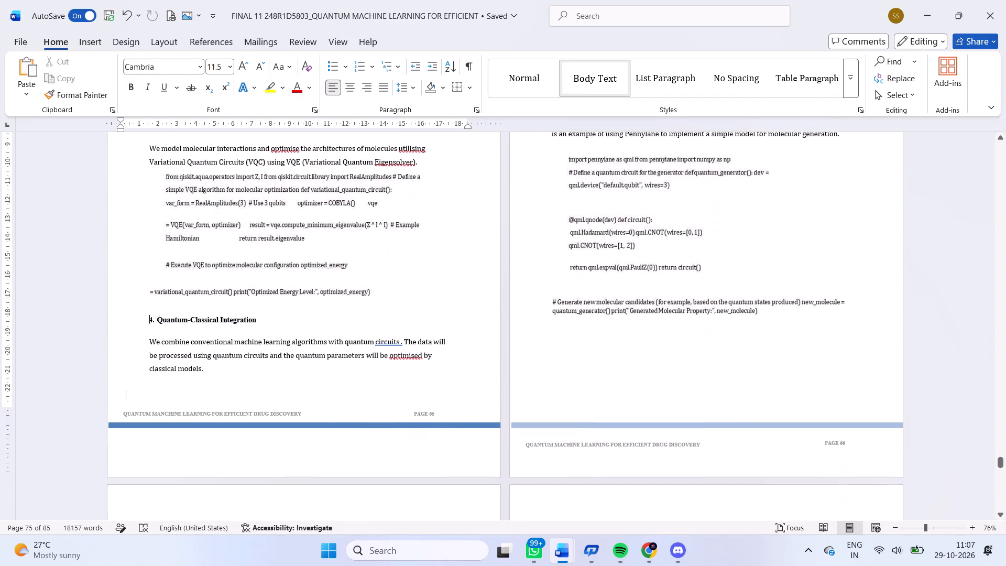
click(287, 411)
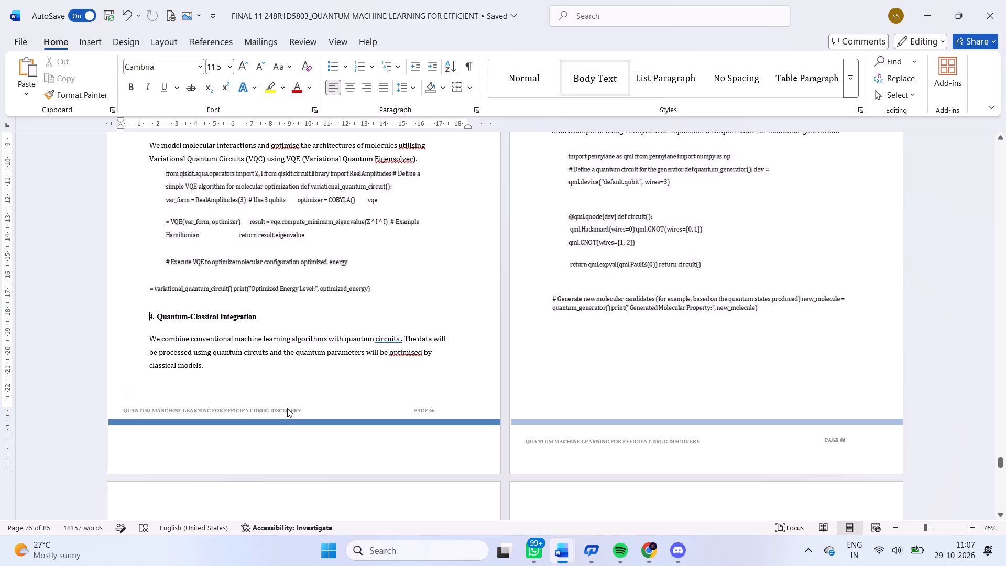
triple_click(287, 408)
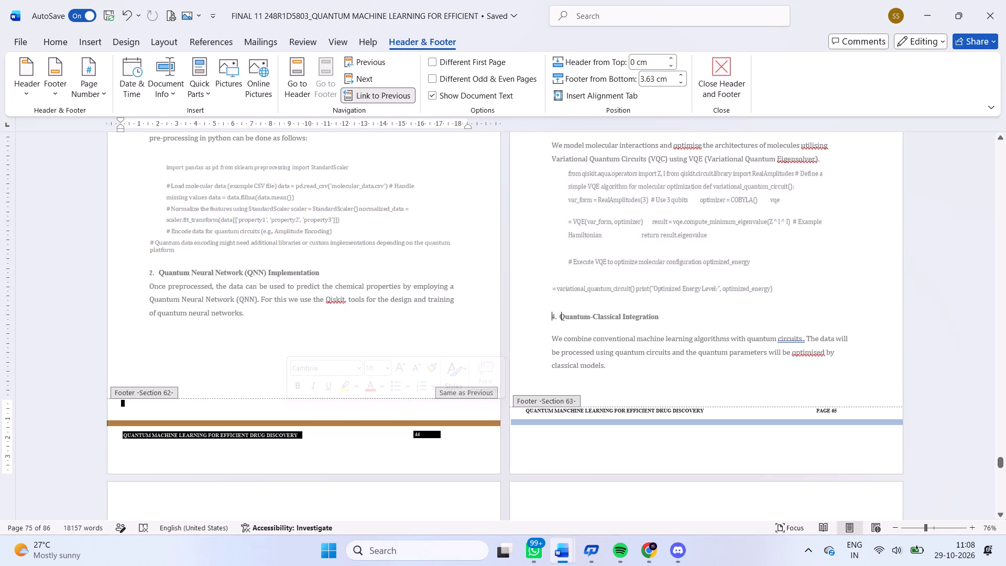
click(332, 462)
click(300, 432)
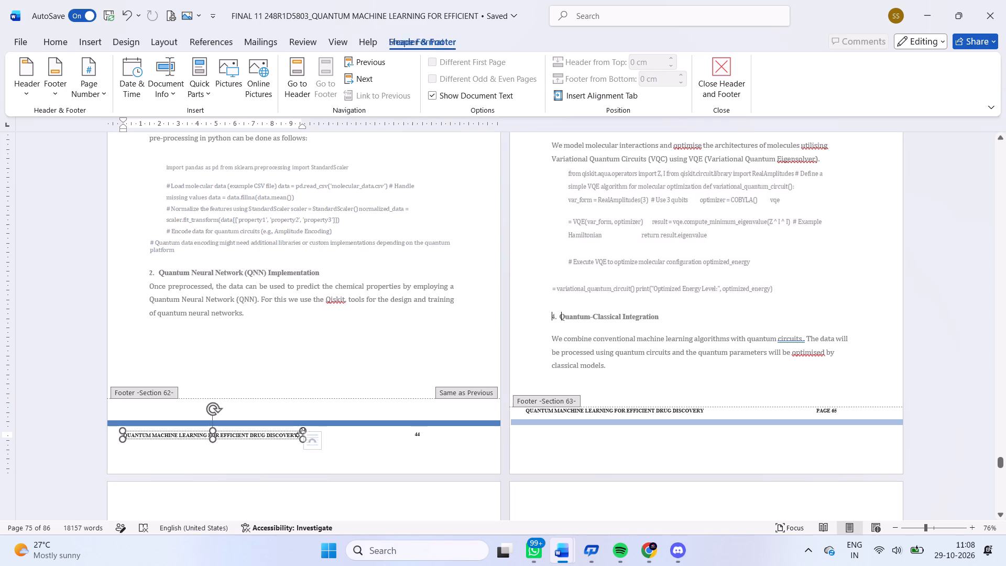
click(417, 434)
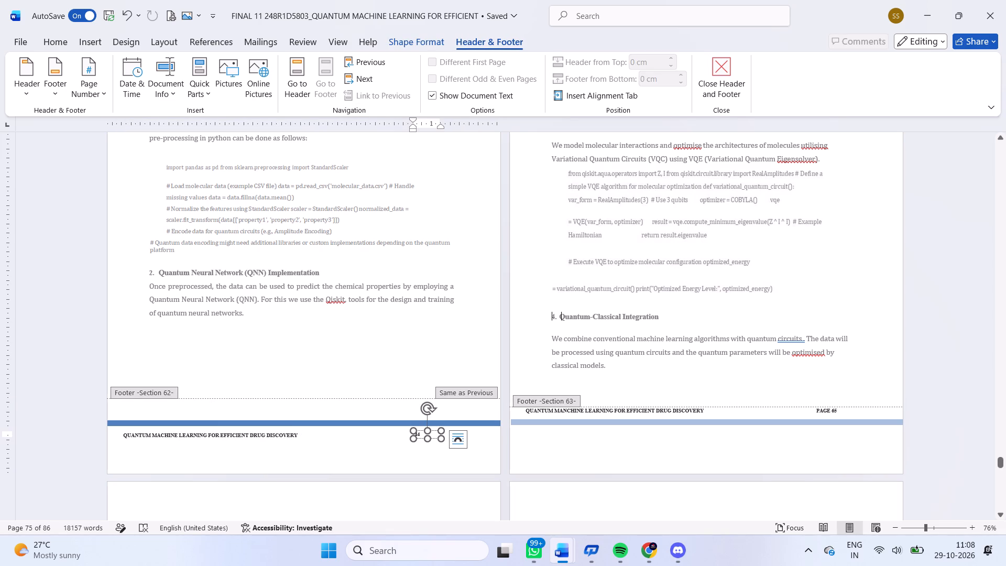
drag(422, 438, 424, 444)
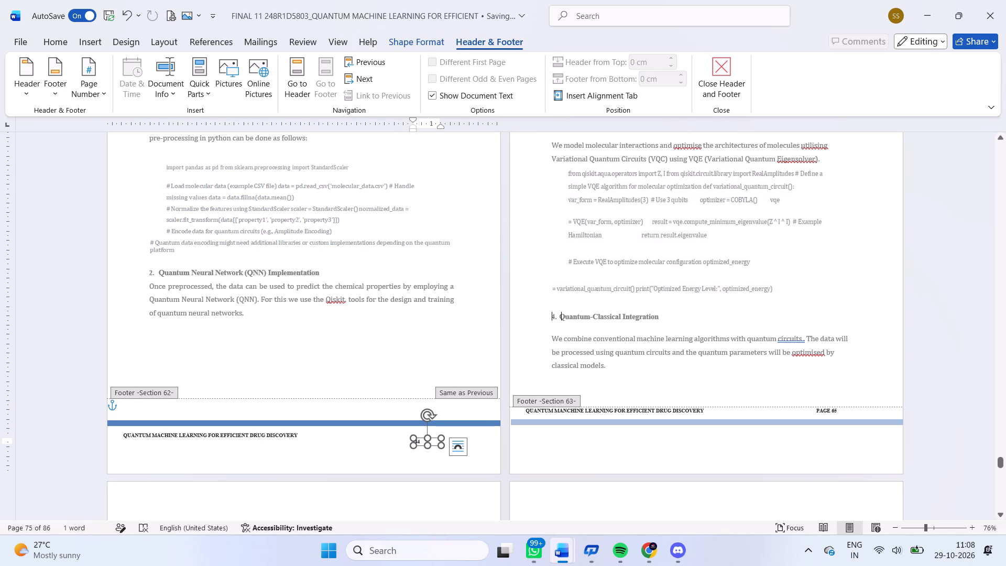
click(271, 436)
drag(269, 437, 269, 439)
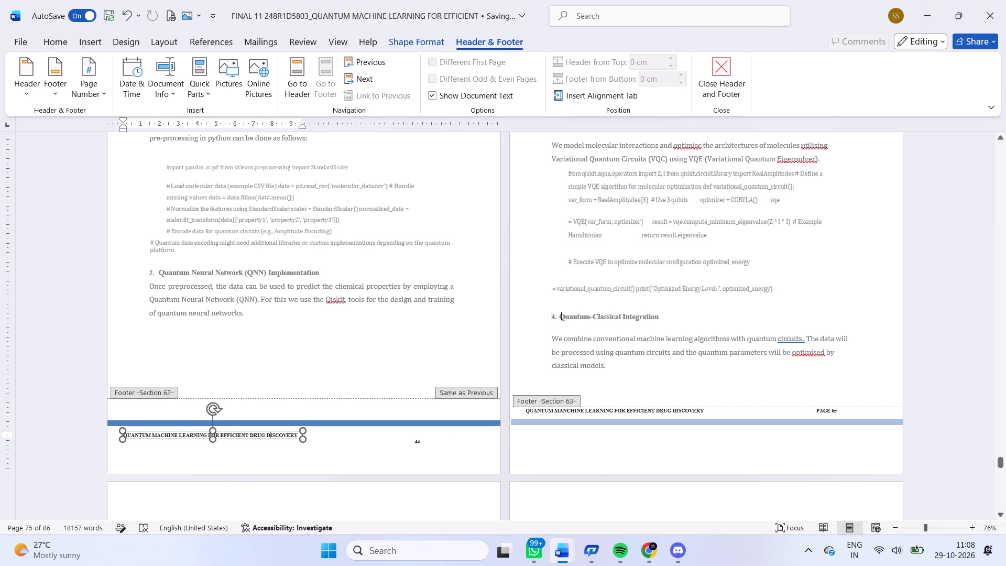
drag(269, 439, 272, 445)
Save the document and close footer editing to return to the body text.
key(ctrl+s)
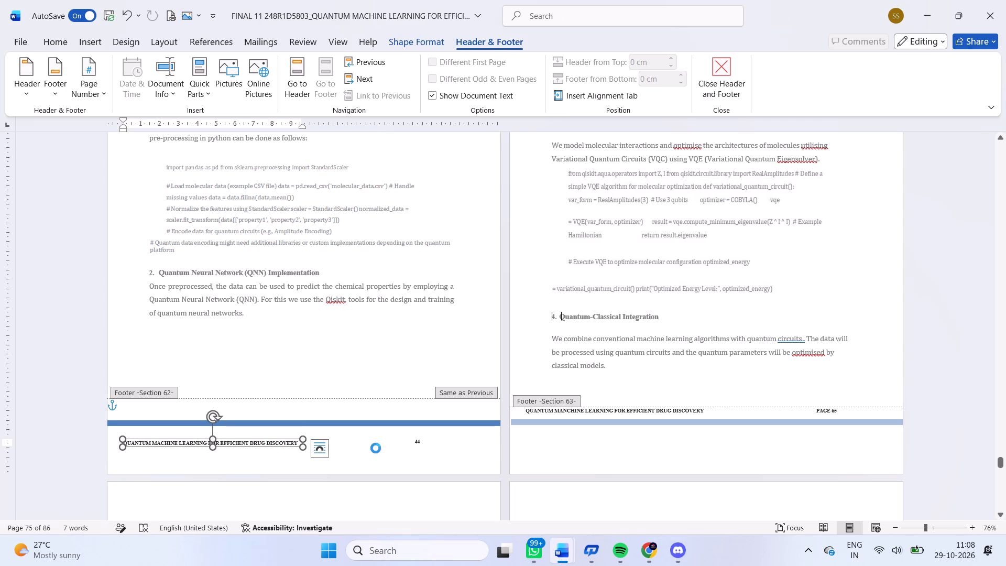
key(ctrl+s)
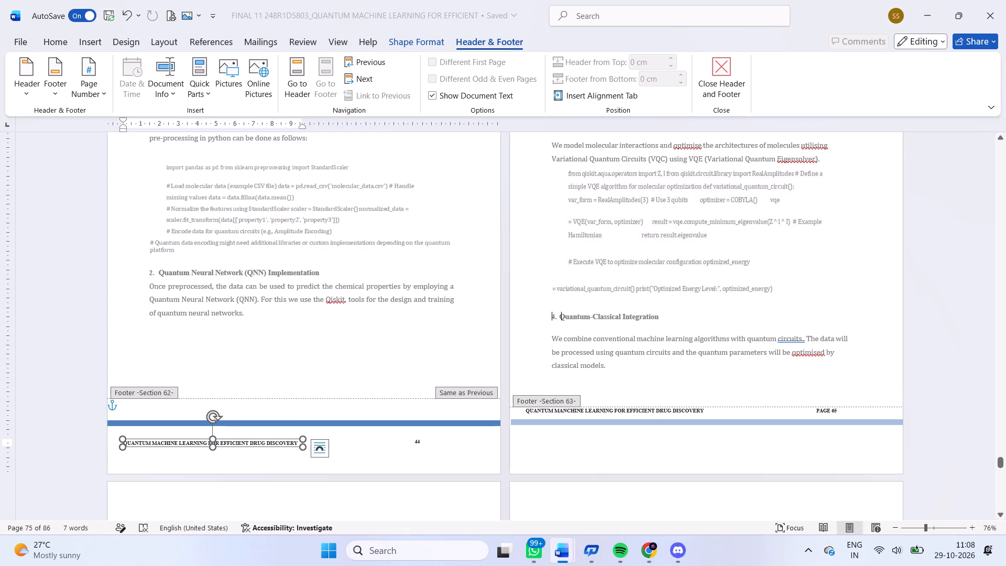
double_click(161, 378)
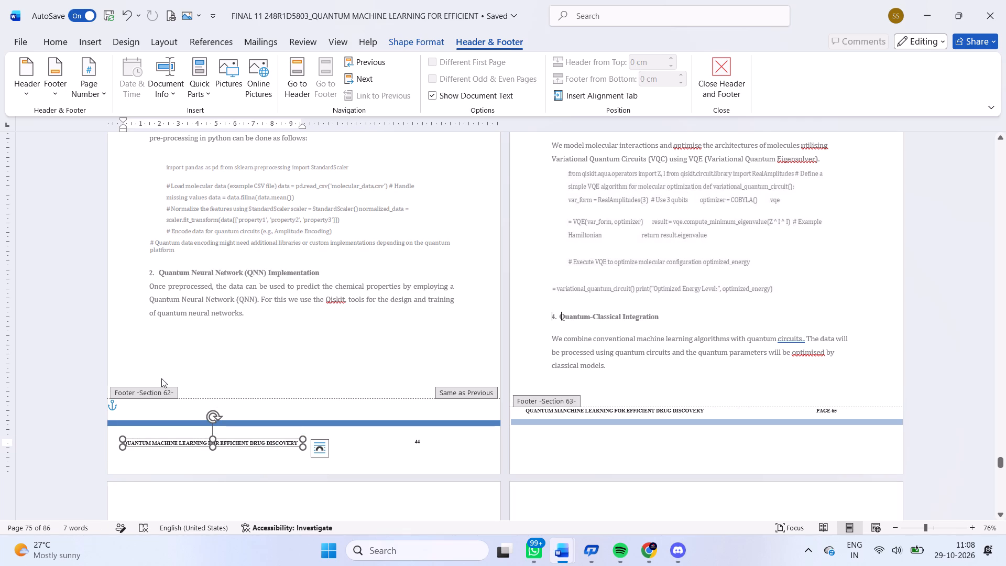
double_click(196, 384)
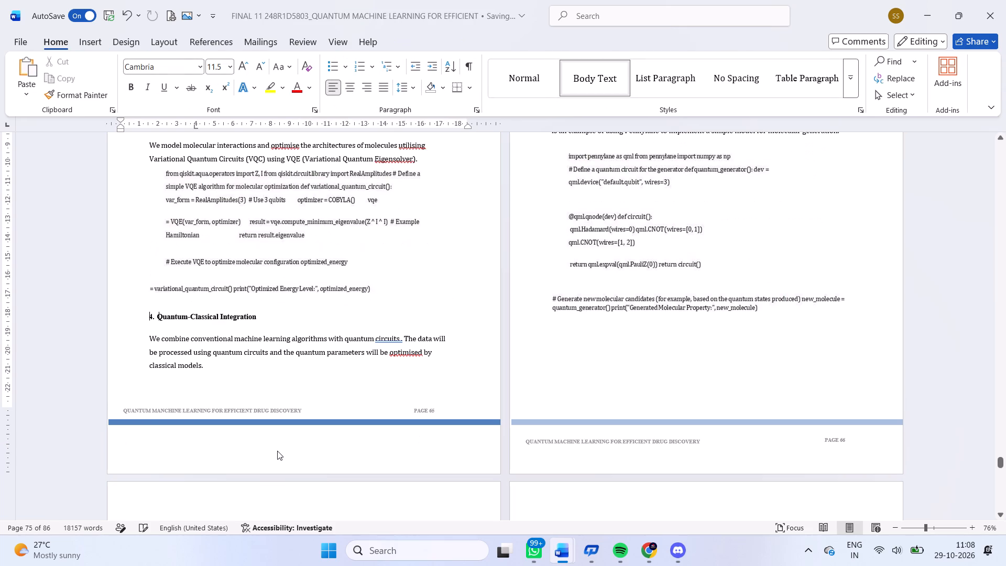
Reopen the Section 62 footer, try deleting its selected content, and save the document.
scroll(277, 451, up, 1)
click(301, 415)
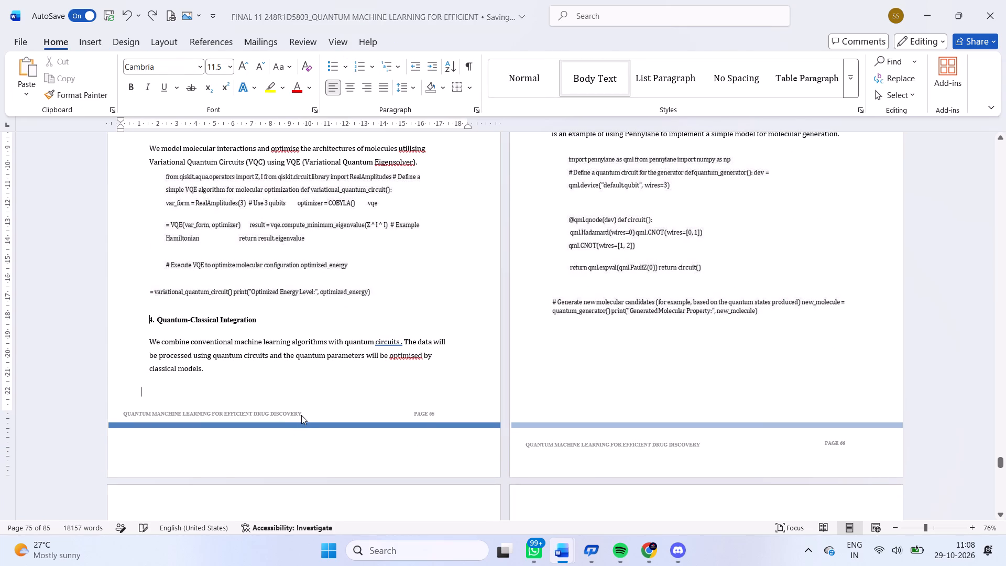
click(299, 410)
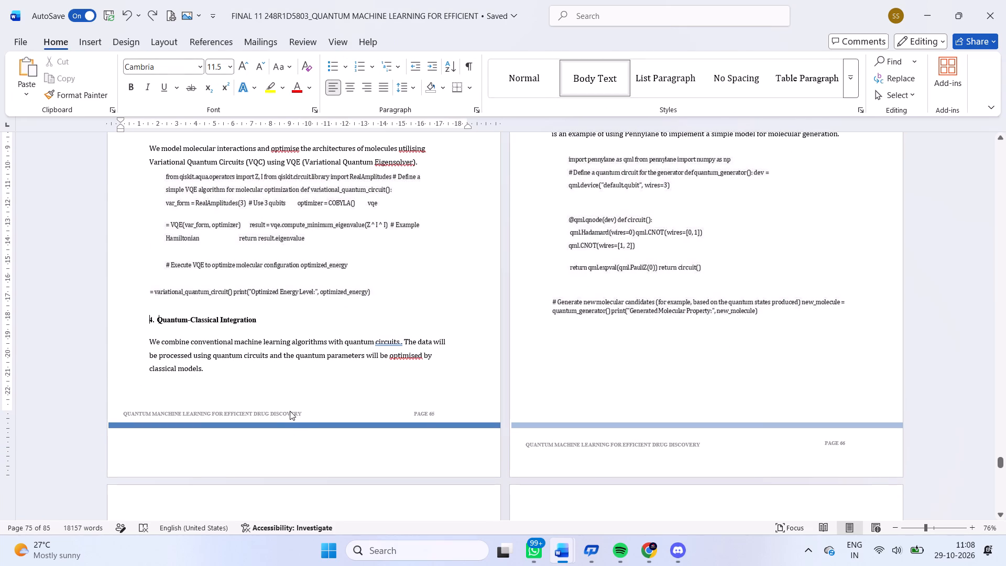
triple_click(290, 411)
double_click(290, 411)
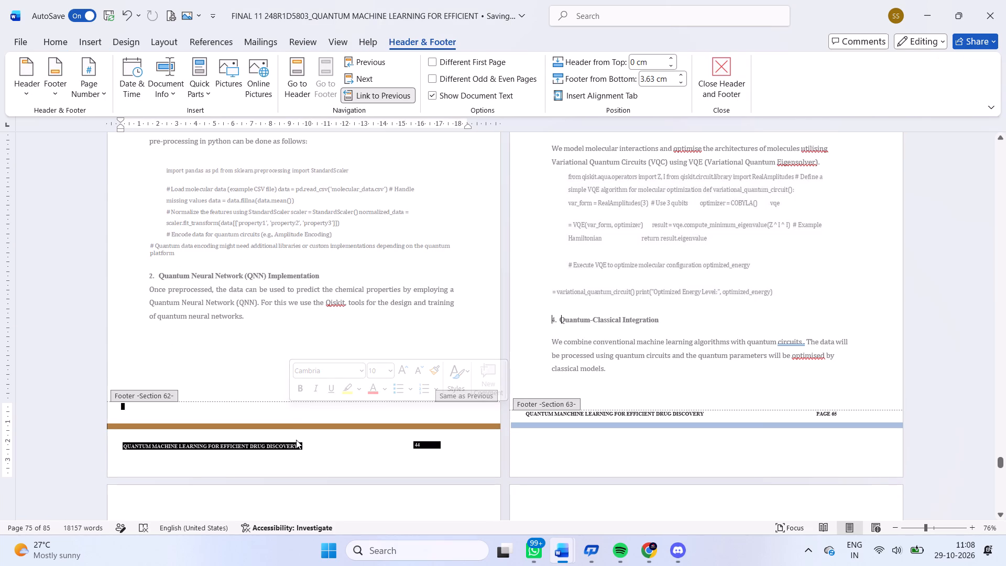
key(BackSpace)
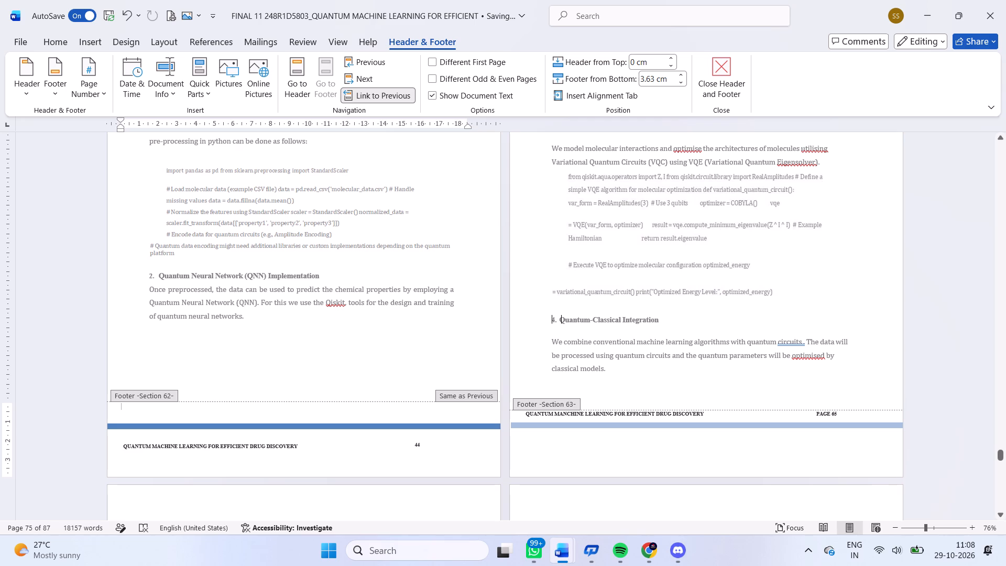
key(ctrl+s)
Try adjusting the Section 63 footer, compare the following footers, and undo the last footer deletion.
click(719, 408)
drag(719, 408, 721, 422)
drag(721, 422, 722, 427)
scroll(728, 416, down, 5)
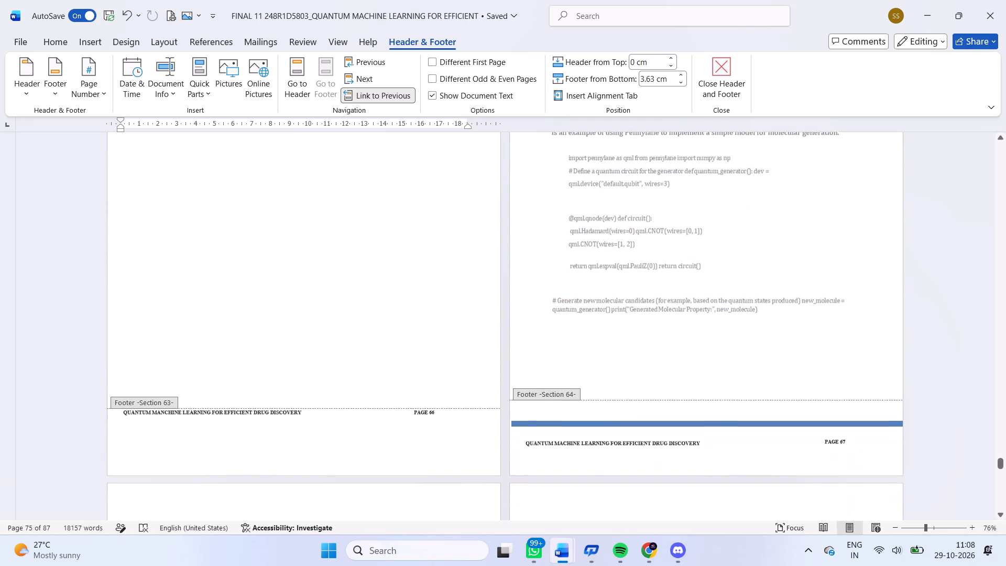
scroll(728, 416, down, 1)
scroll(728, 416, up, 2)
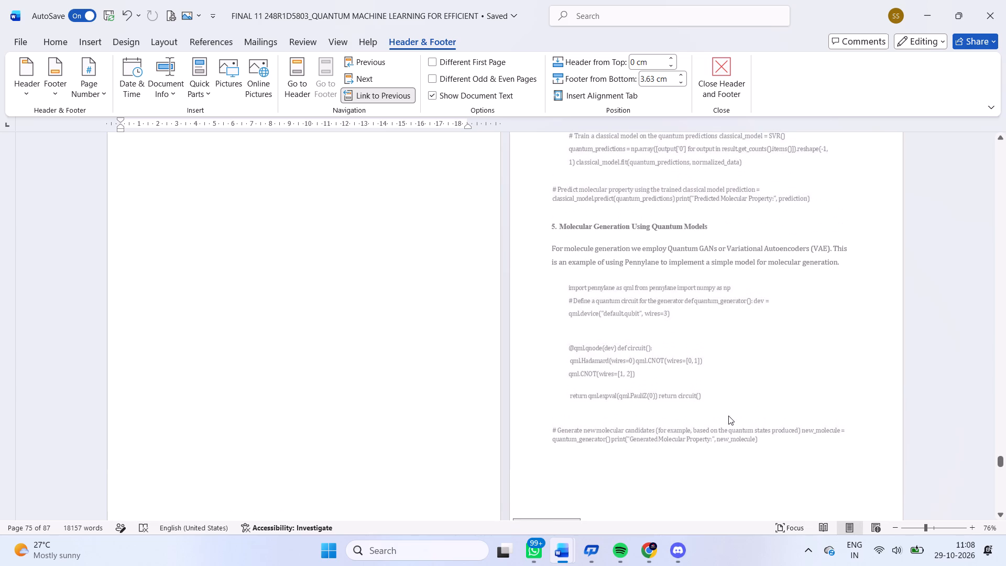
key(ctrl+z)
Review the pages and footers from the Optimization and Fine-tuning section through the references, and return to the cover page.
scroll(728, 416, down, 8)
scroll(728, 416, up, 2)
scroll(728, 416, down, 1)
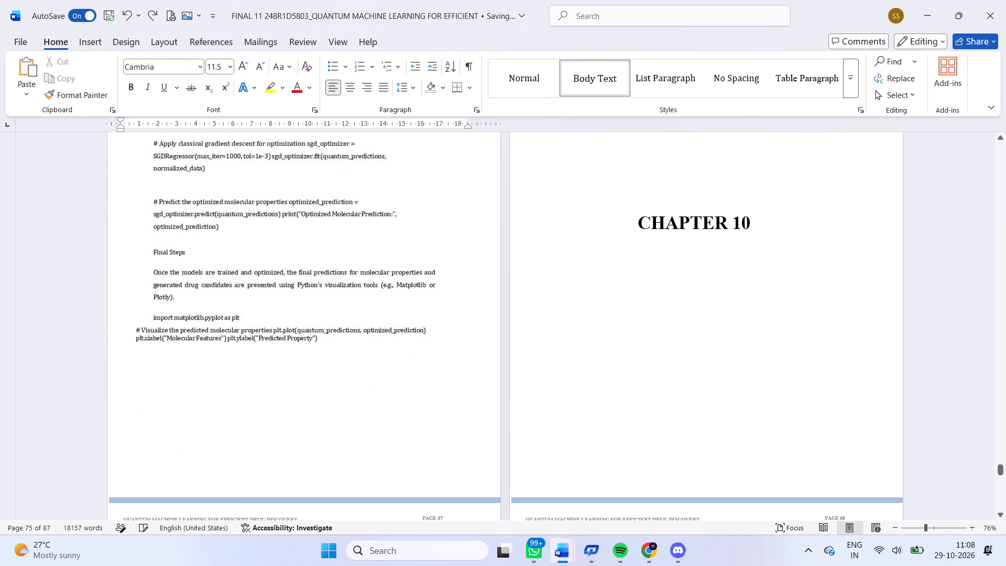
double_click(925, 361)
scroll(721, 292, up, 1)
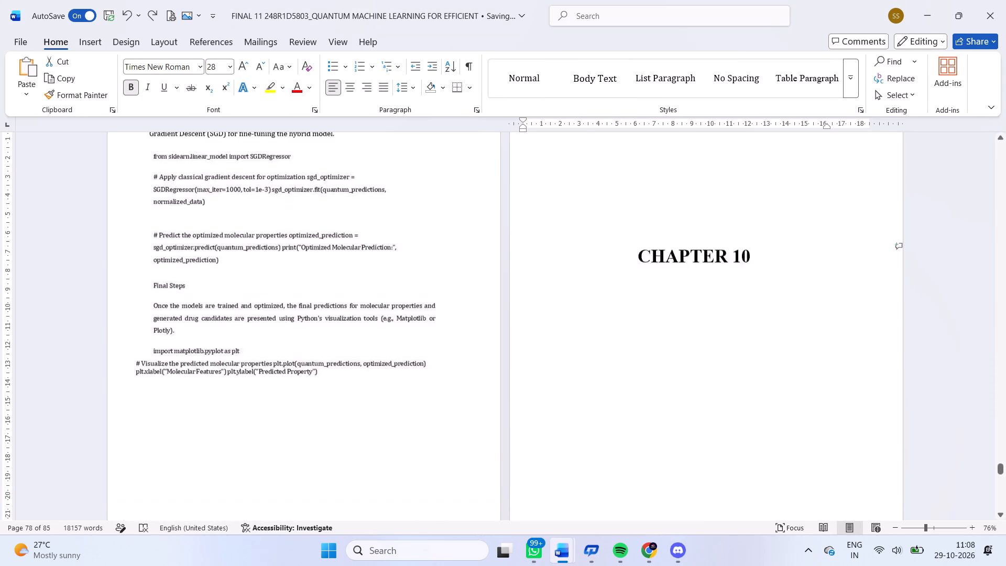
scroll(721, 292, up, 3)
scroll(721, 292, down, 3)
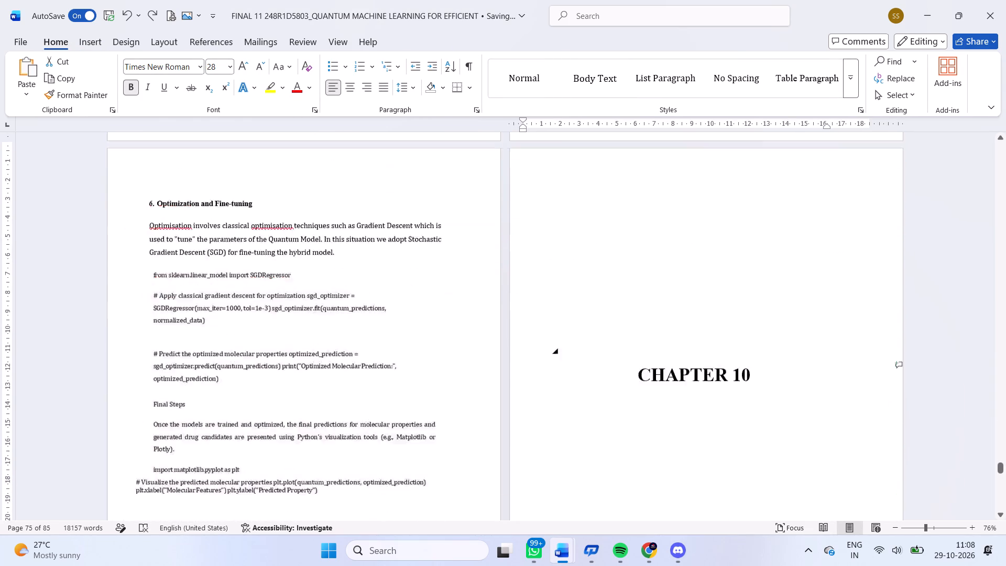
scroll(721, 292, down, 5)
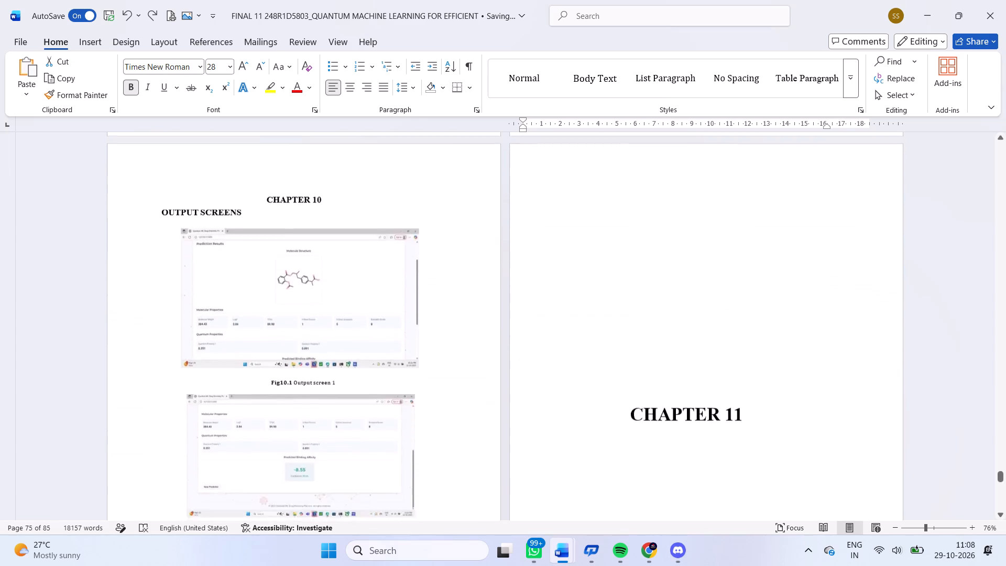
scroll(721, 292, down, 7)
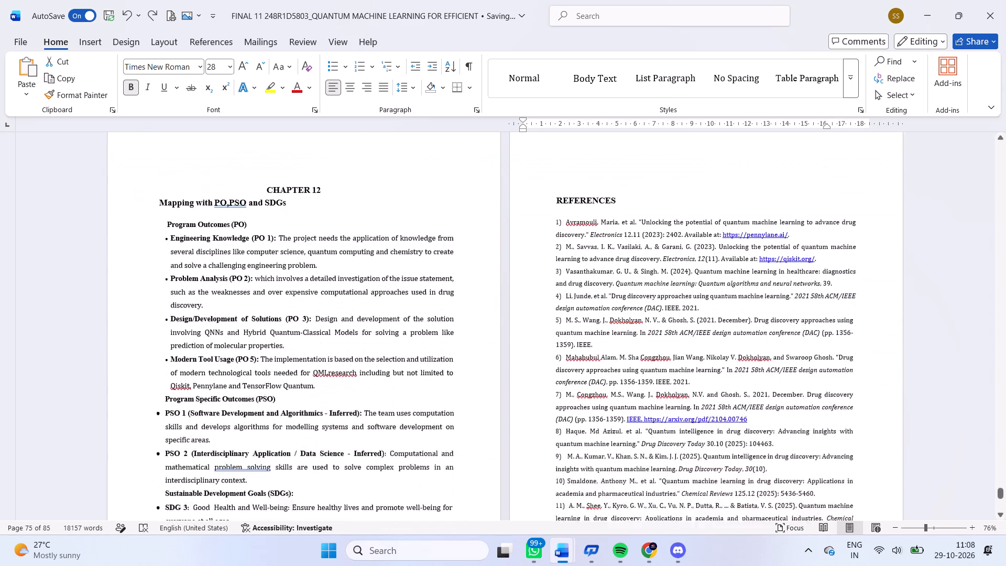
scroll(721, 292, down, 8)
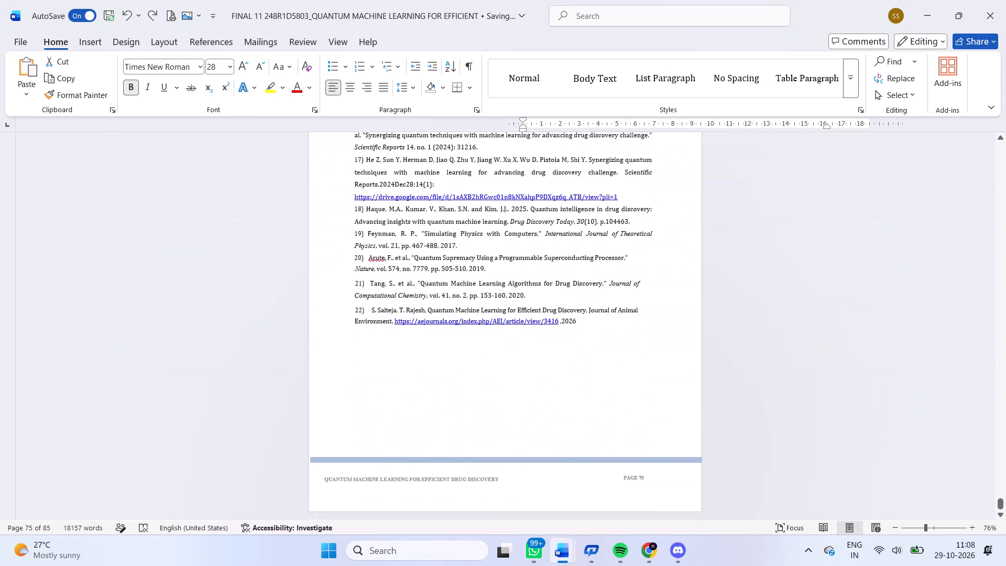
scroll(721, 292, up, 20)
scroll(721, 292, up, 12)
scroll(721, 292, up, 16)
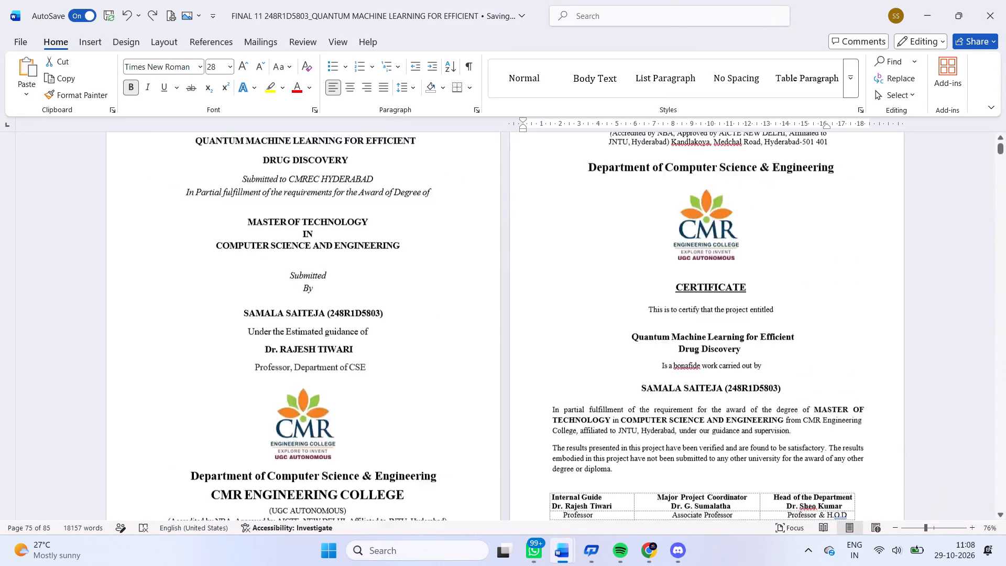
scroll(721, 292, up, 2)
ctrl+scroll(721, 292, down, 1)
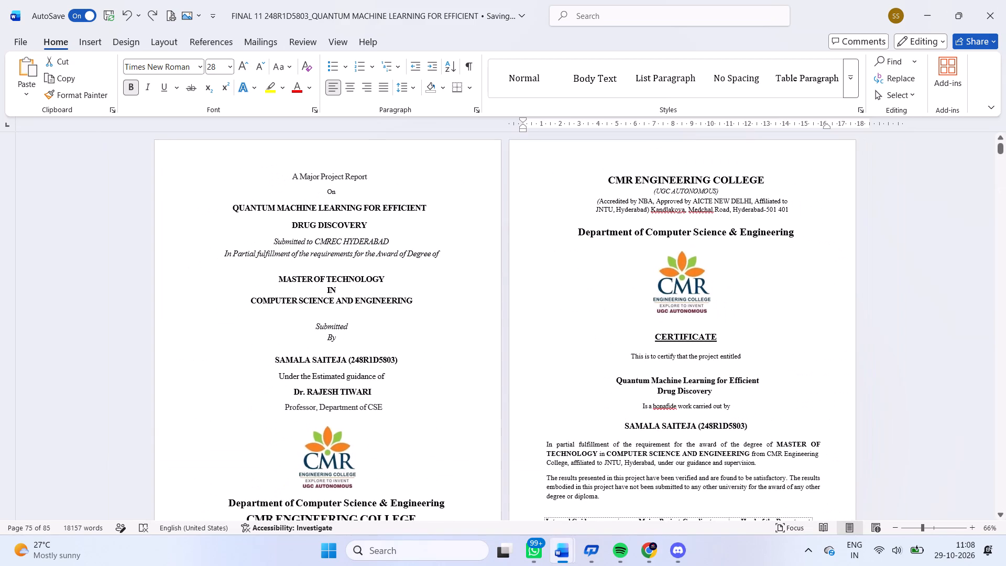
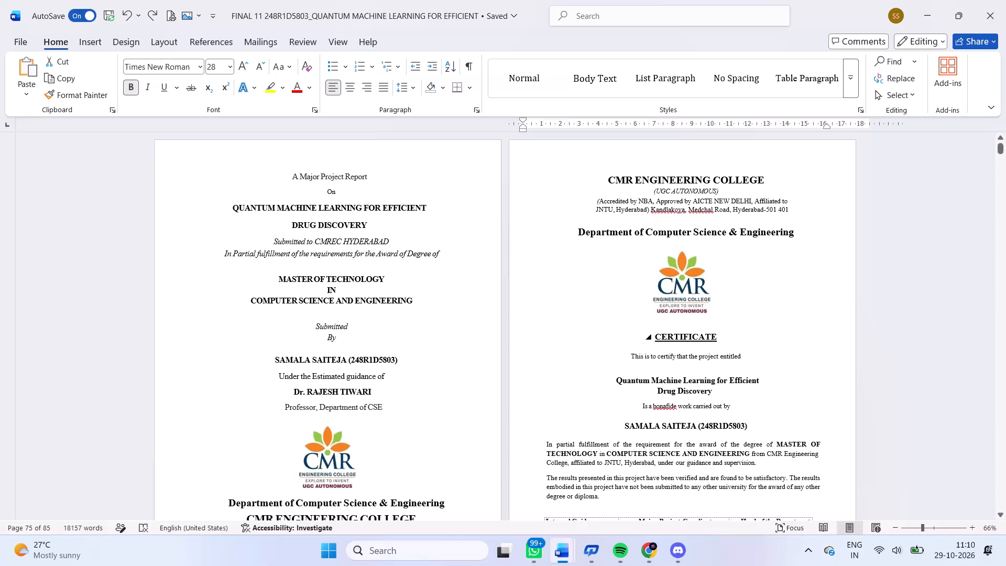
Skim the report's page layout from the title page through the start of Chapter 3 in a multi-page overview.
scroll(696, 257, down, 1)
scroll(606, 347, down, 3)
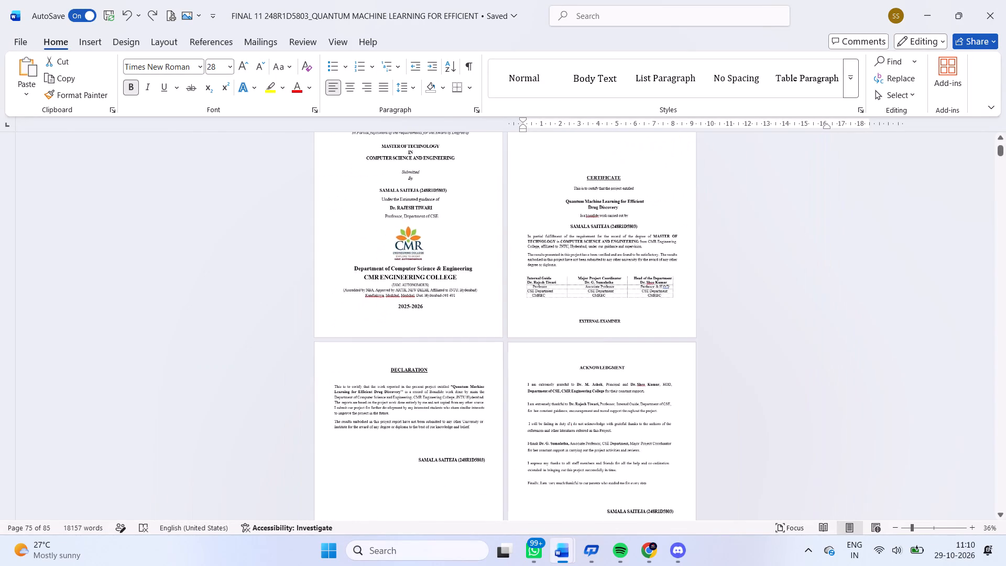
scroll(610, 399, up, 1)
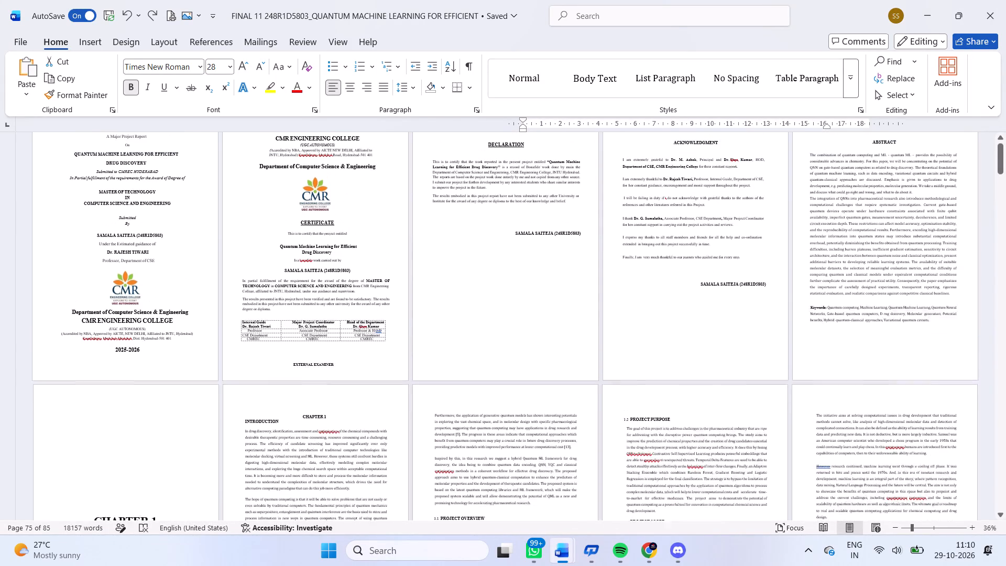
scroll(610, 399, up, 1)
scroll(610, 399, down, 1)
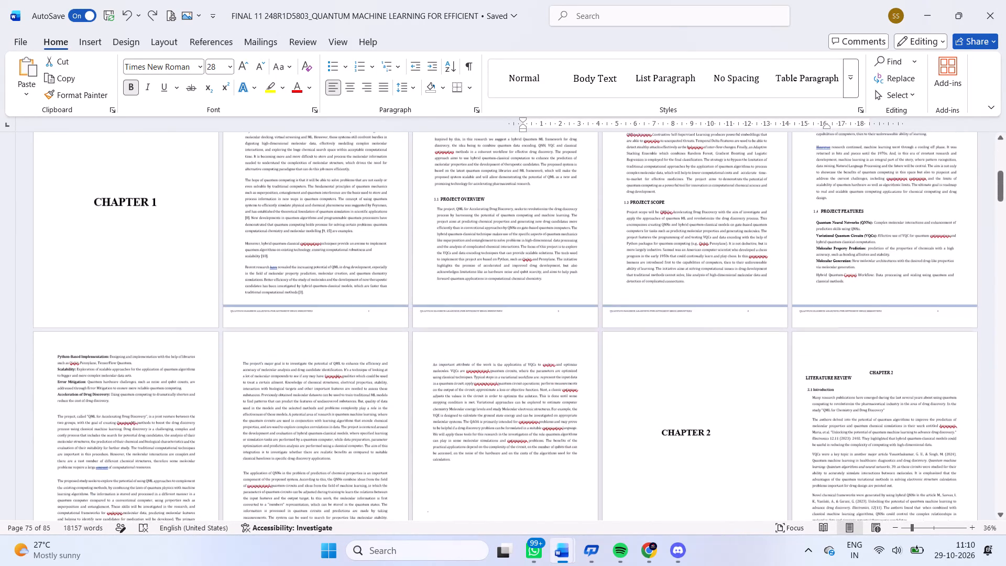
scroll(610, 399, down, 5)
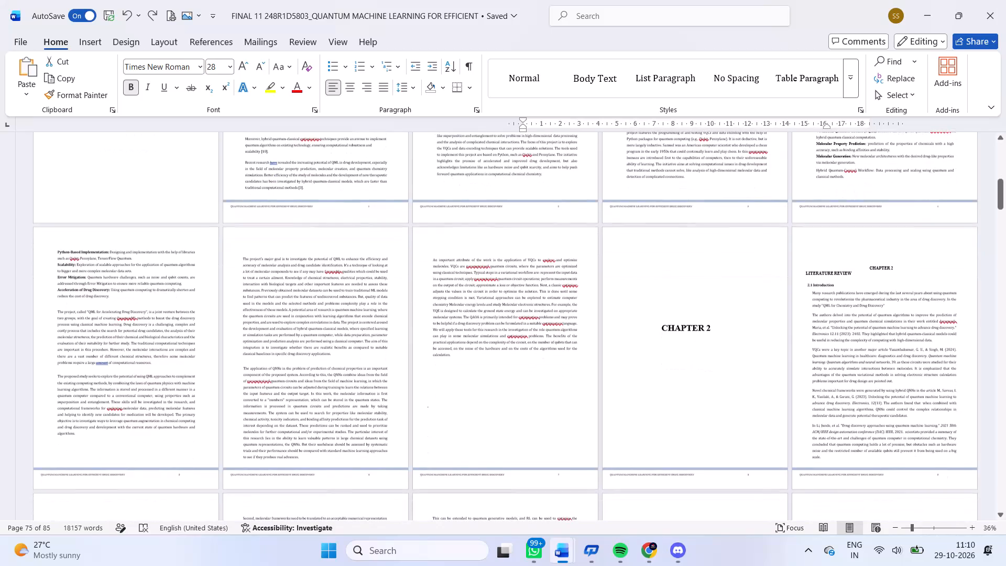
scroll(610, 399, down, 6)
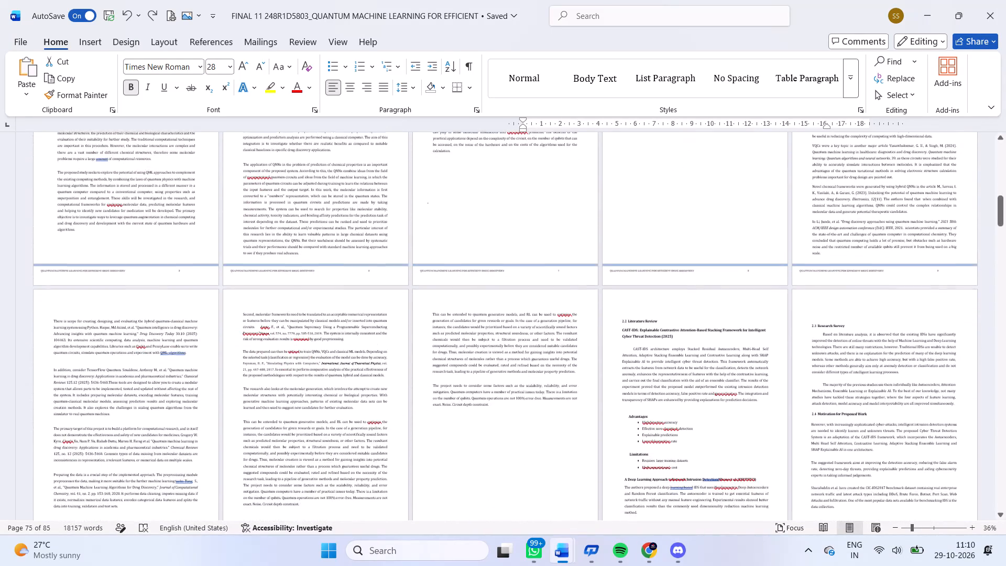
scroll(610, 399, down, 5)
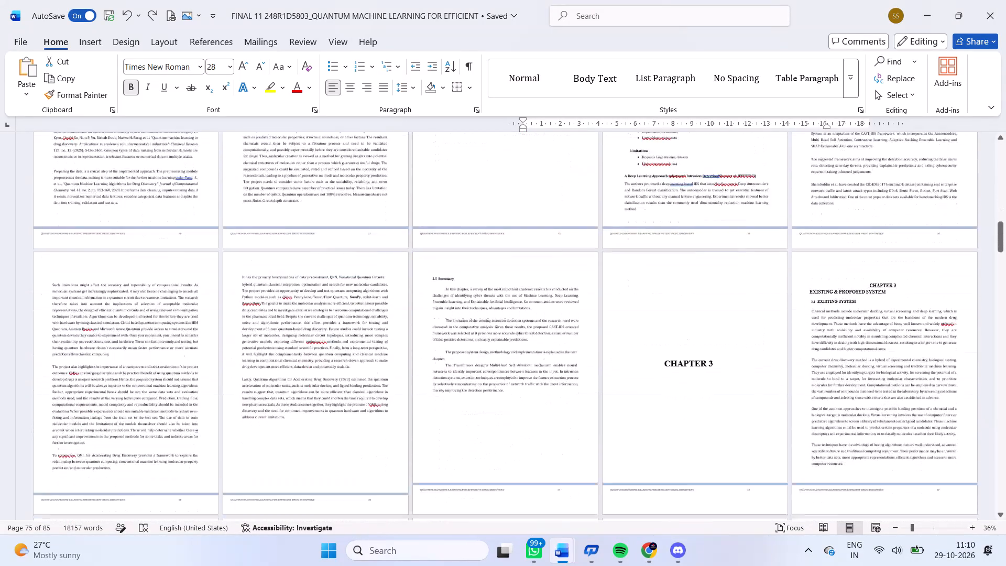
scroll(610, 399, down, 1)
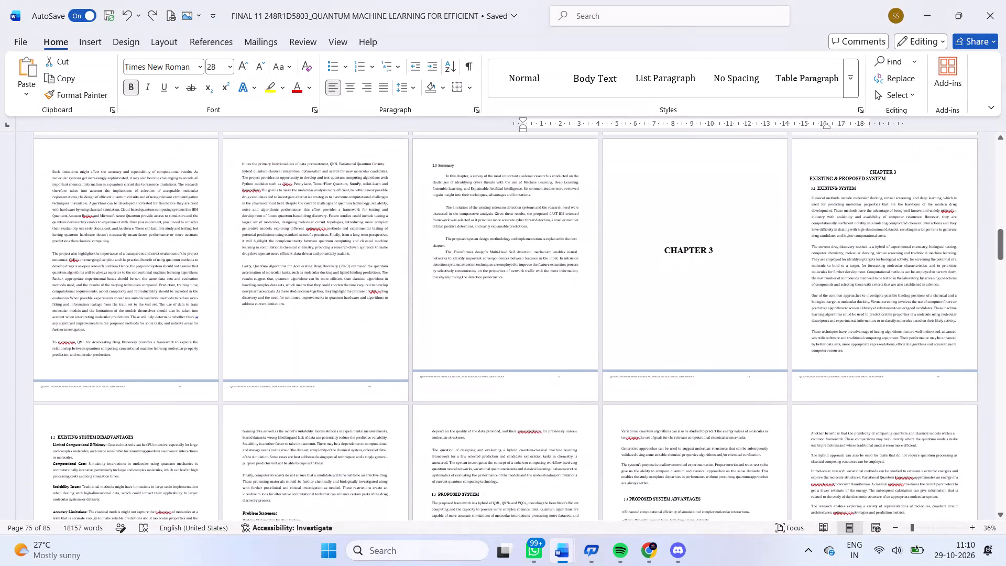
Examine the Chapter 2 Literature Review pages side by side, from its introduction to the Research Survey and Motivation sections.
ctrl+scroll(527, 354, up, 3)
scroll(686, 354, left, 1)
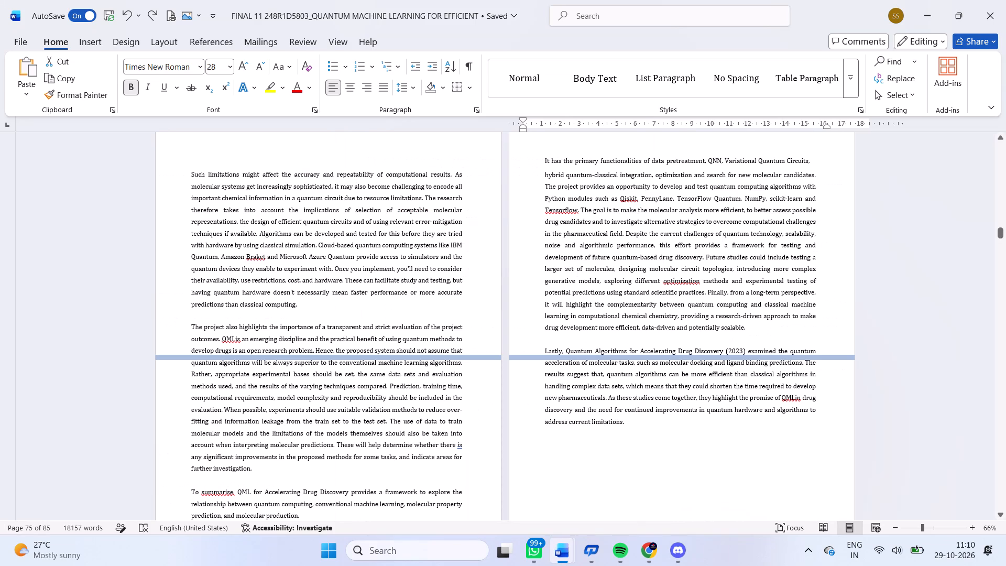
scroll(686, 354, left, 1)
scroll(686, 354, up, 1)
ctrl+scroll(468, 335, up, 1)
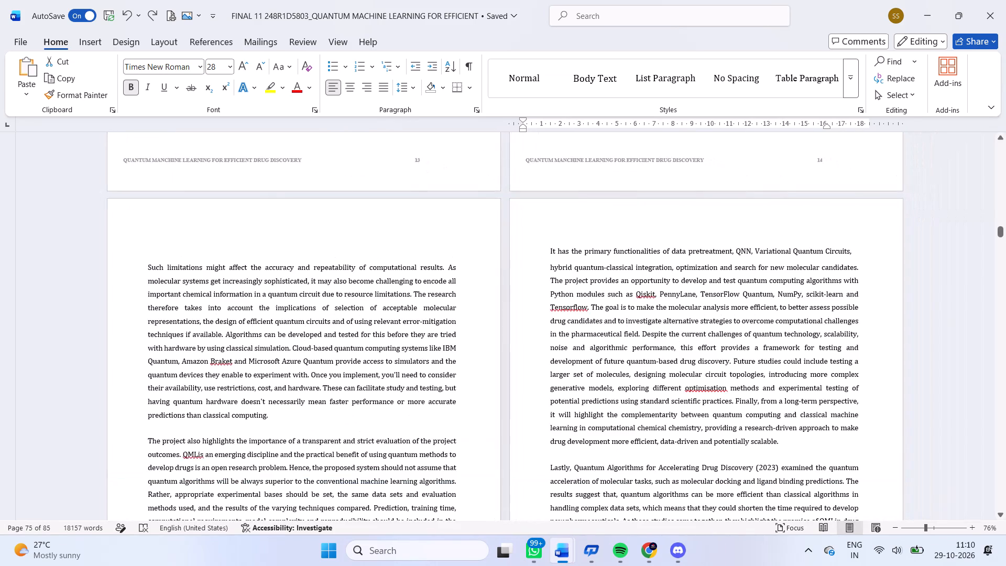
scroll(468, 335, up, 6)
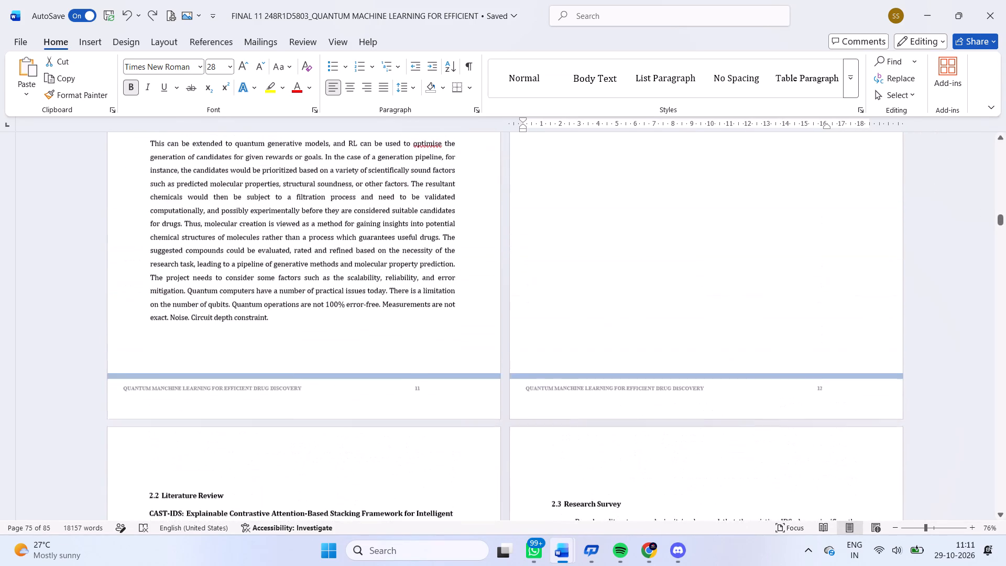
scroll(468, 335, up, 5)
scroll(468, 335, down, 1)
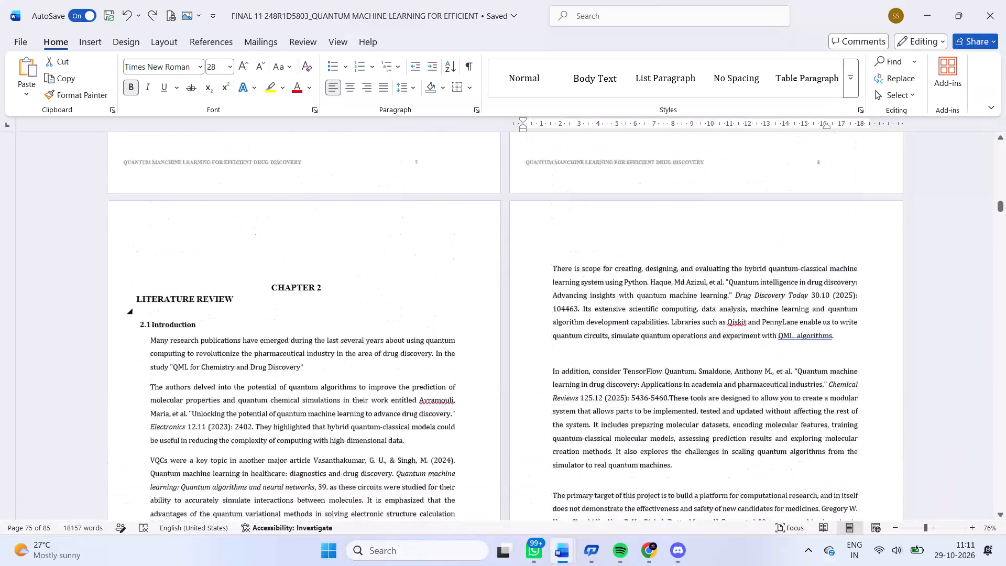
scroll(468, 335, down, 4)
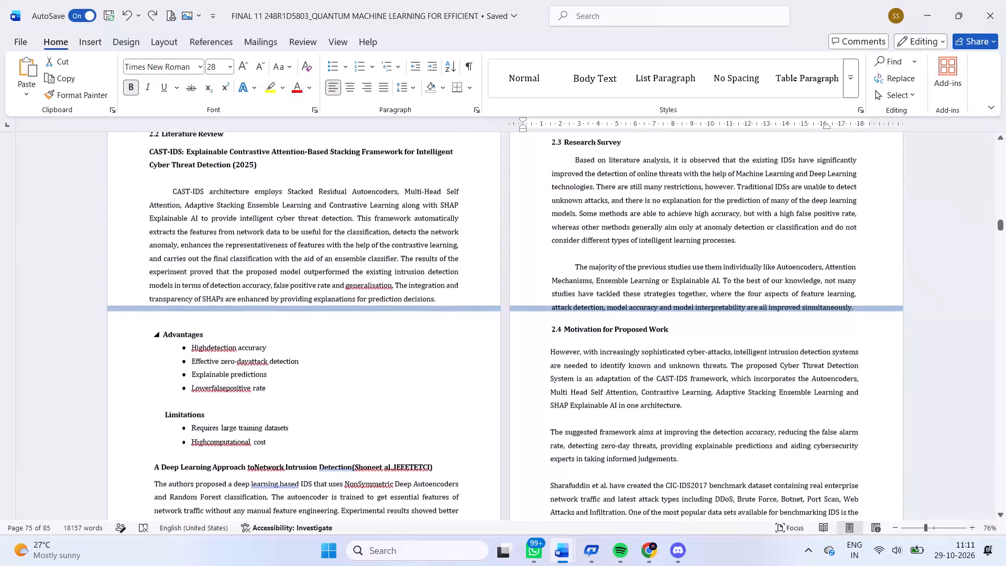
Right-align the empty line between the CAST-IDS paragraph and the Advantages heading in section 2.2.
click(454, 308)
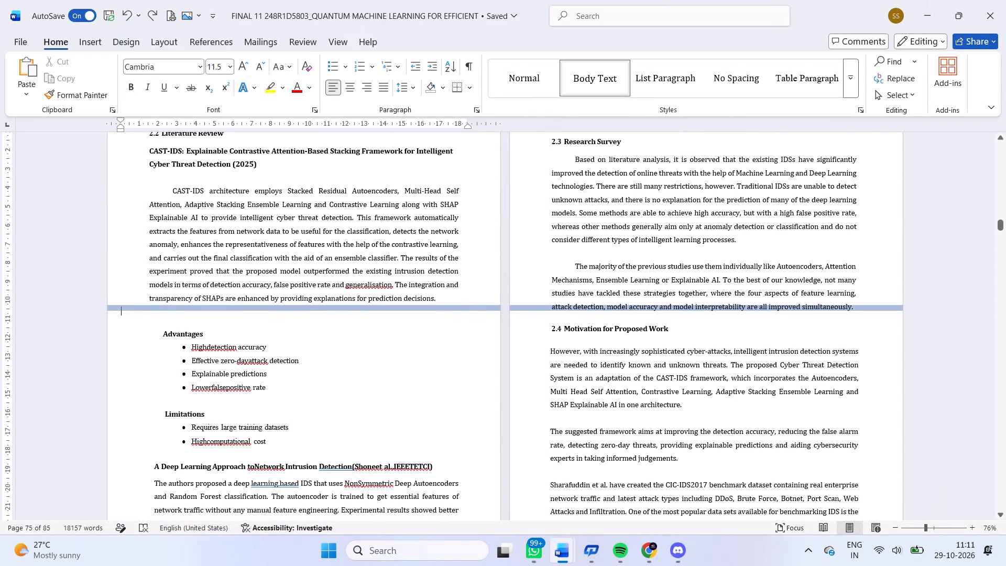
double_click(454, 308)
Check the enlarged pages from section 2.2 back to the opening of Chapter 2, including their footers.
ctrl+scroll(454, 308, up, 3)
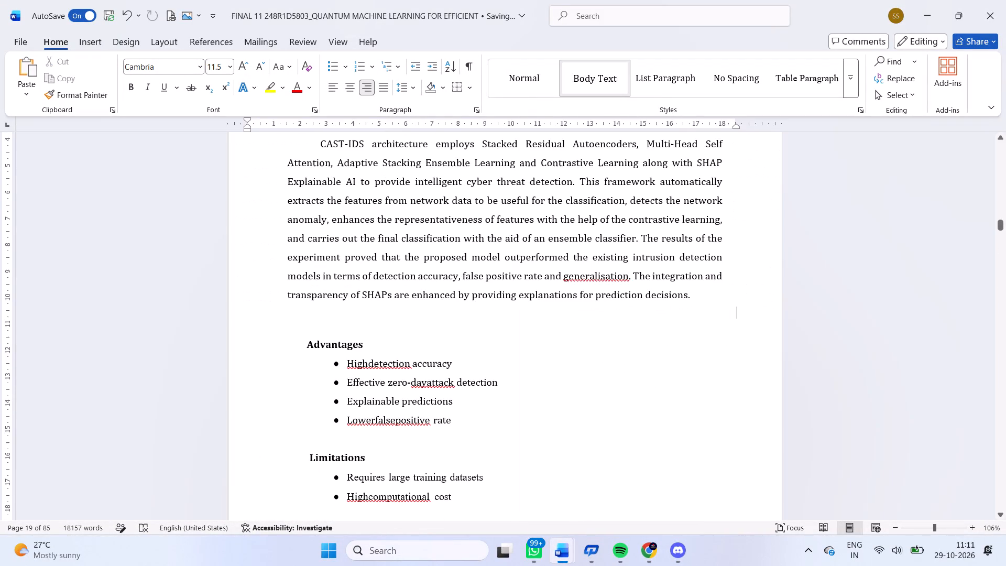
scroll(454, 308, right, 1)
scroll(454, 308, up, 6)
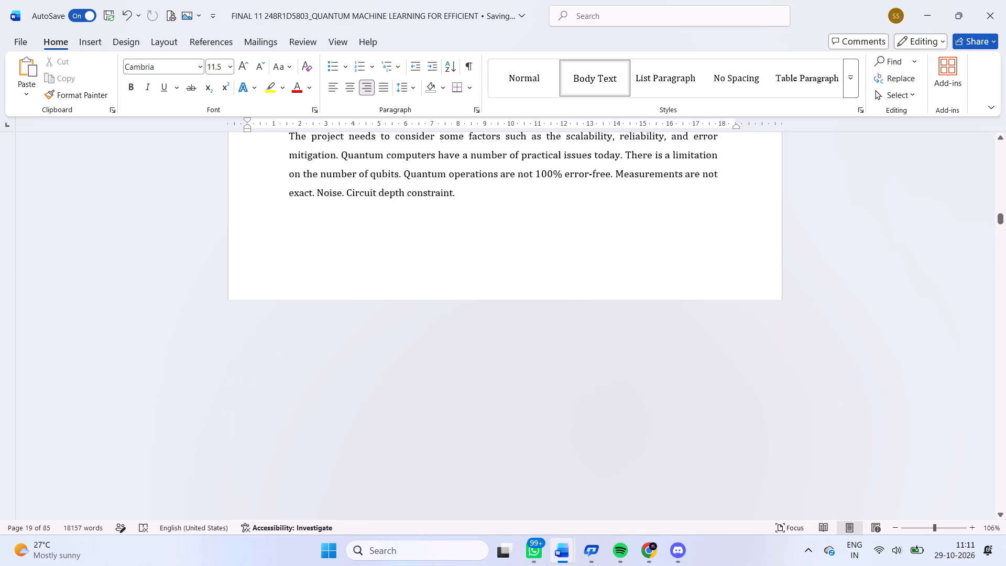
scroll(454, 308, up, 6)
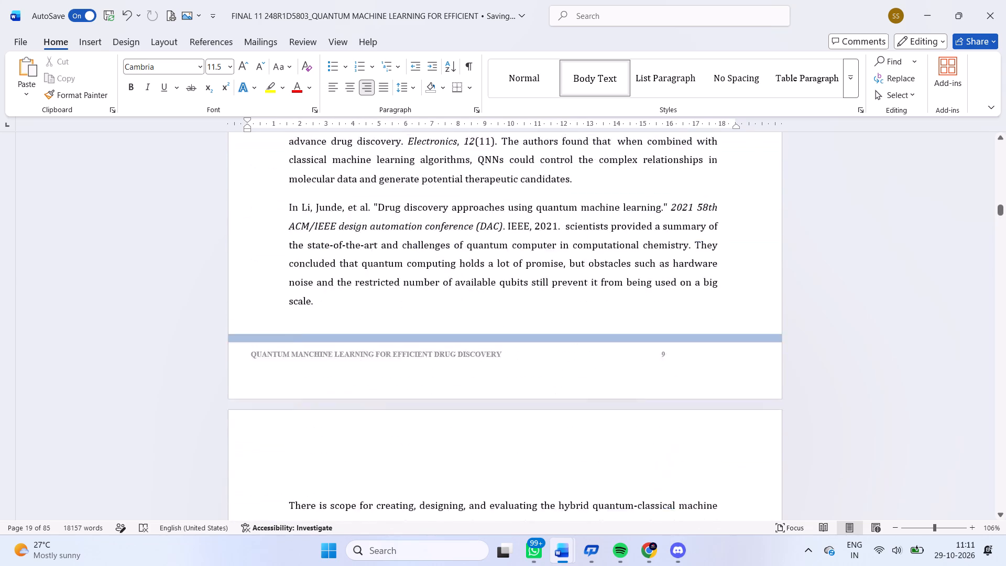
scroll(454, 308, up, 2)
scroll(454, 308, down, 4)
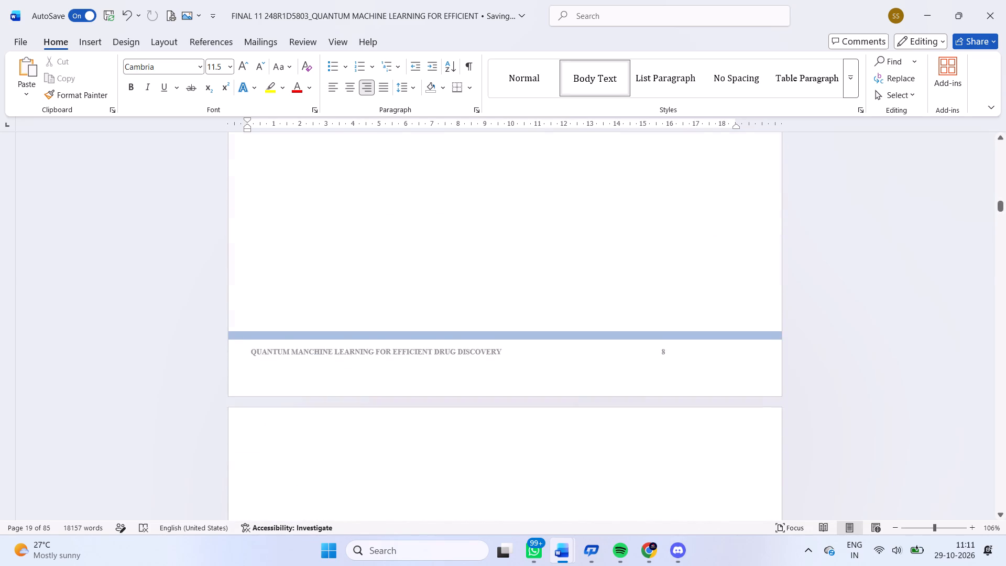
Review the rest of Chapter 2 page by page, from the section 2.1 text through the 2.5 Summary, checking content and footers.
scroll(454, 308, down, 7)
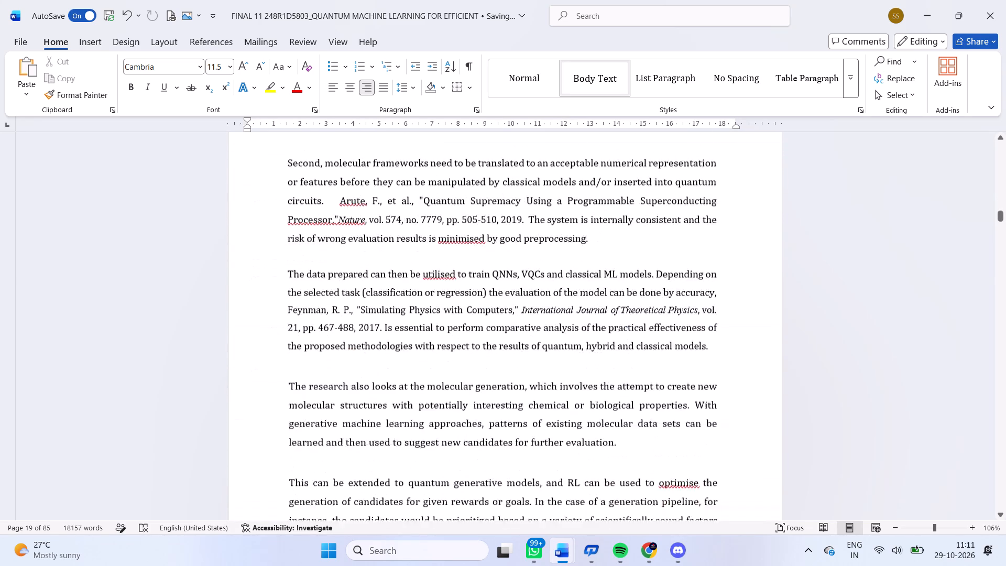
scroll(454, 308, down, 6)
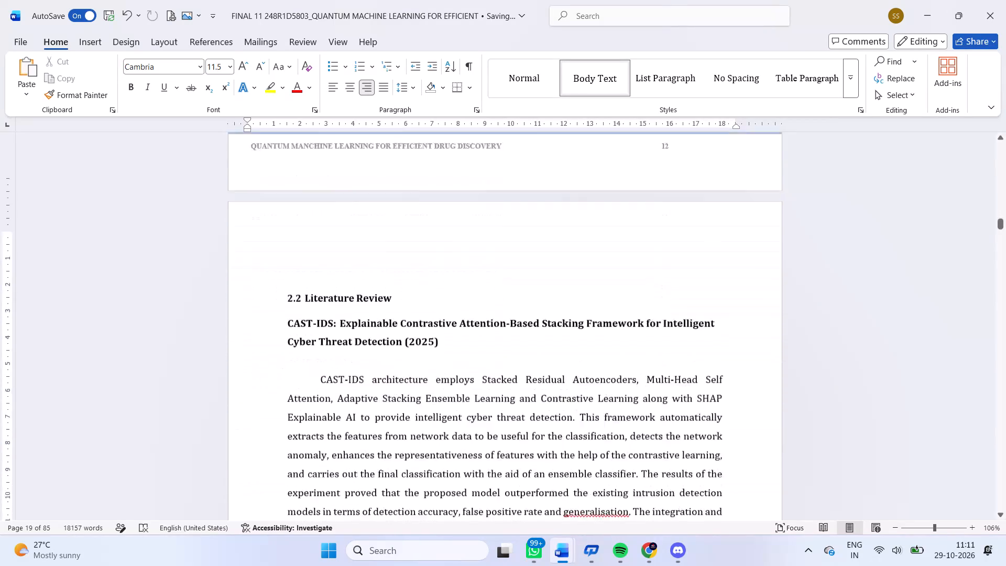
scroll(454, 308, down, 1)
scroll(454, 308, up, 3)
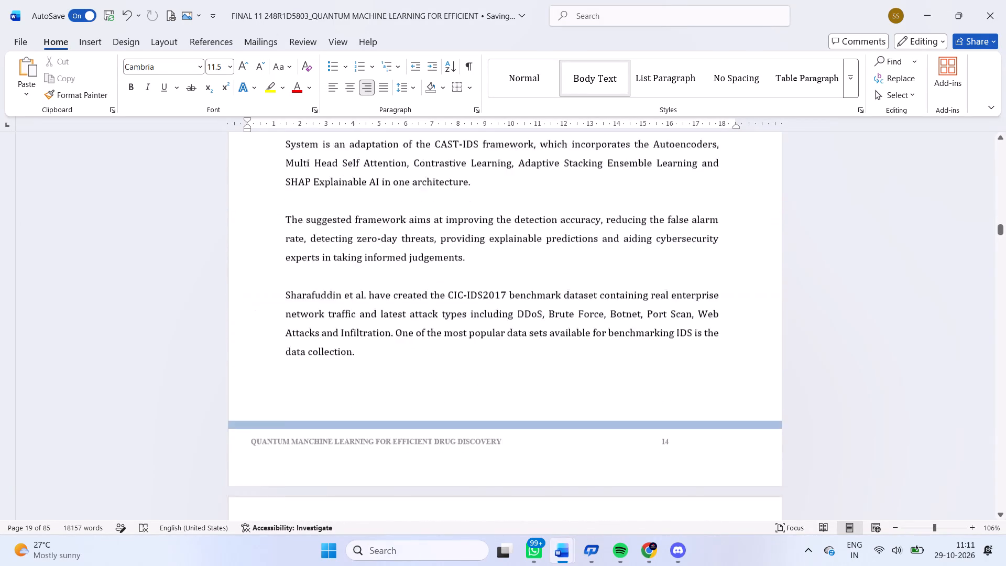
scroll(454, 308, up, 2)
scroll(454, 308, down, 4)
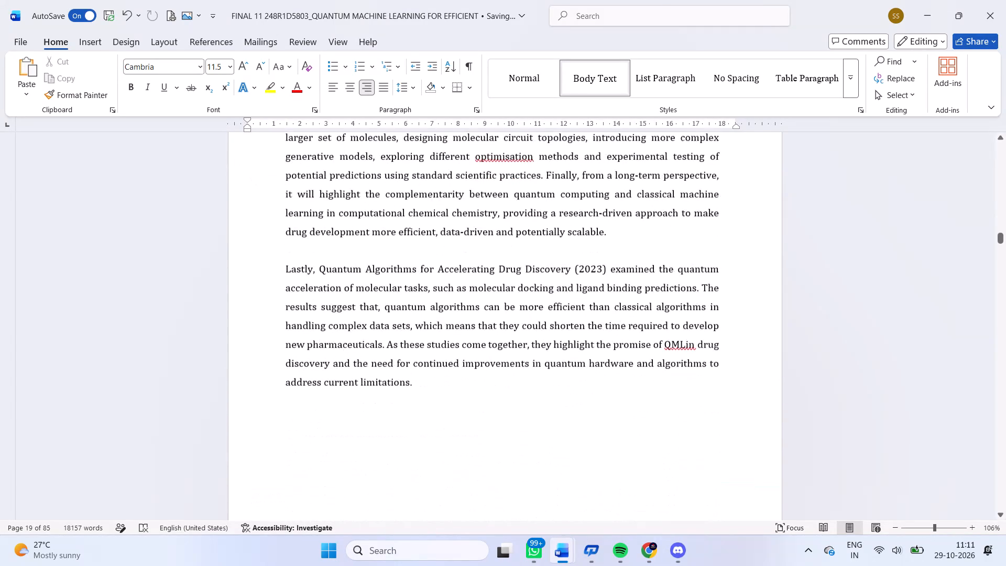
scroll(454, 308, down, 1)
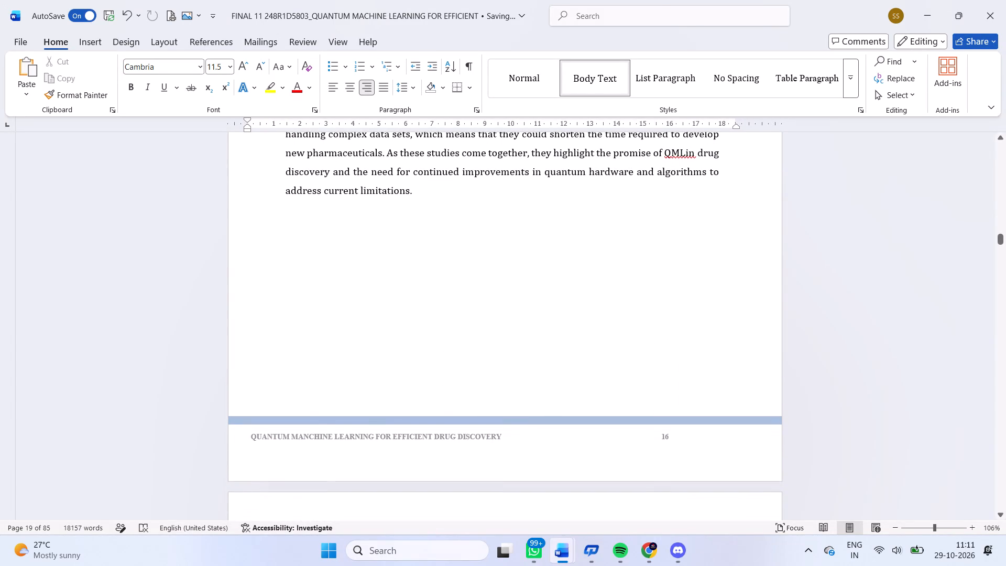
scroll(454, 308, down, 2)
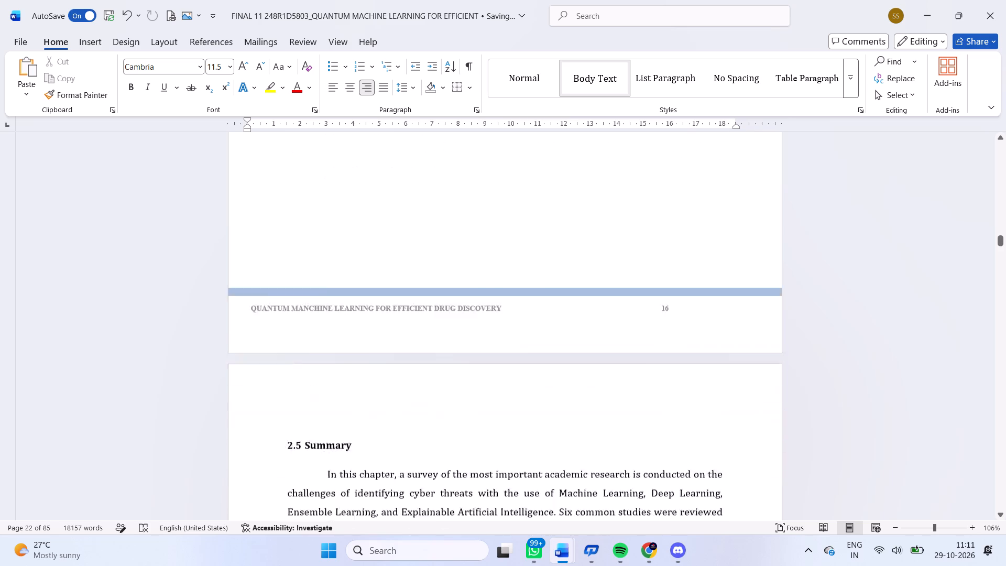
scroll(454, 308, down, 5)
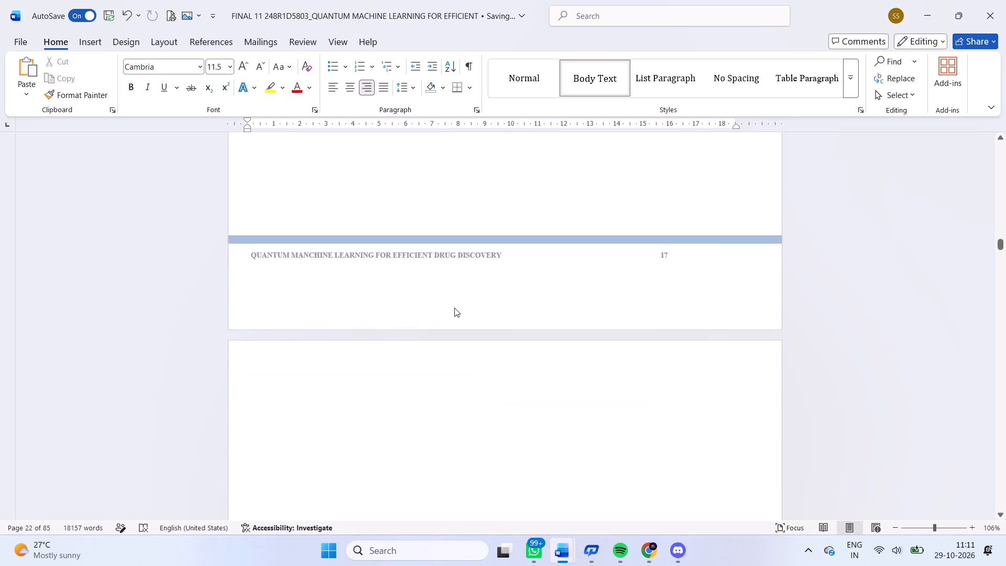
Read through the opening of Chapter 3, from the Existing System section to the problem statement text.
scroll(454, 308, down, 4)
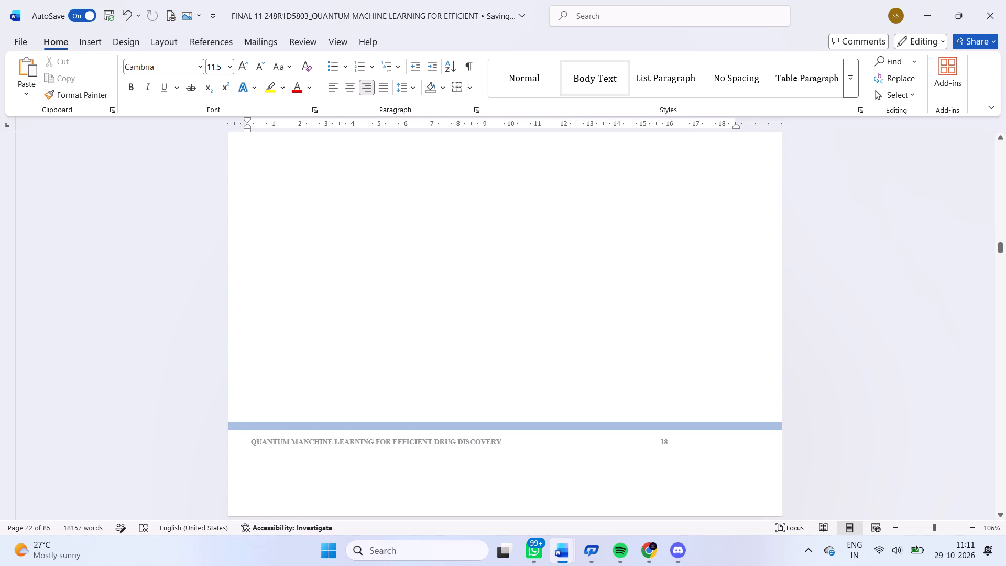
scroll(454, 308, down, 4)
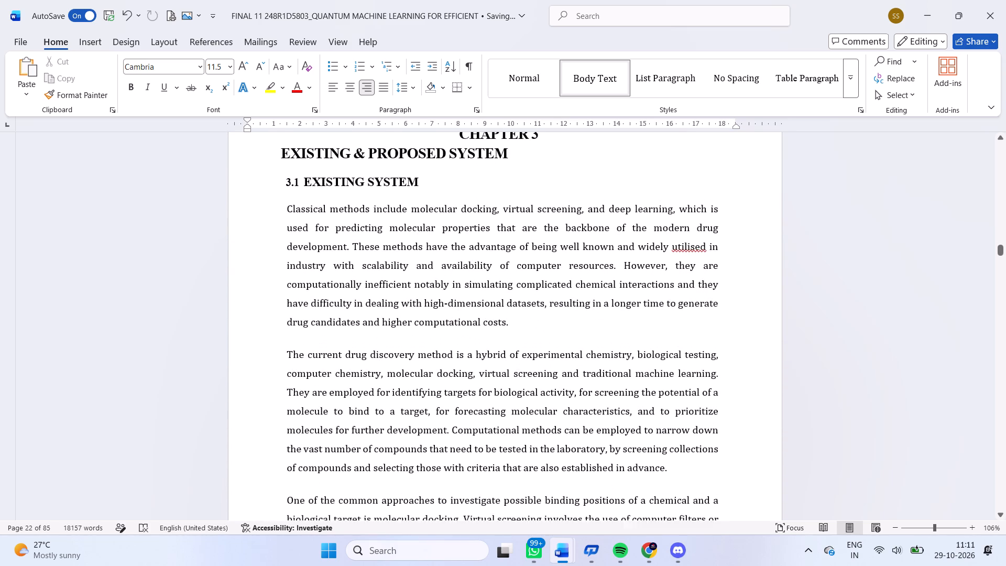
scroll(454, 308, down, 1)
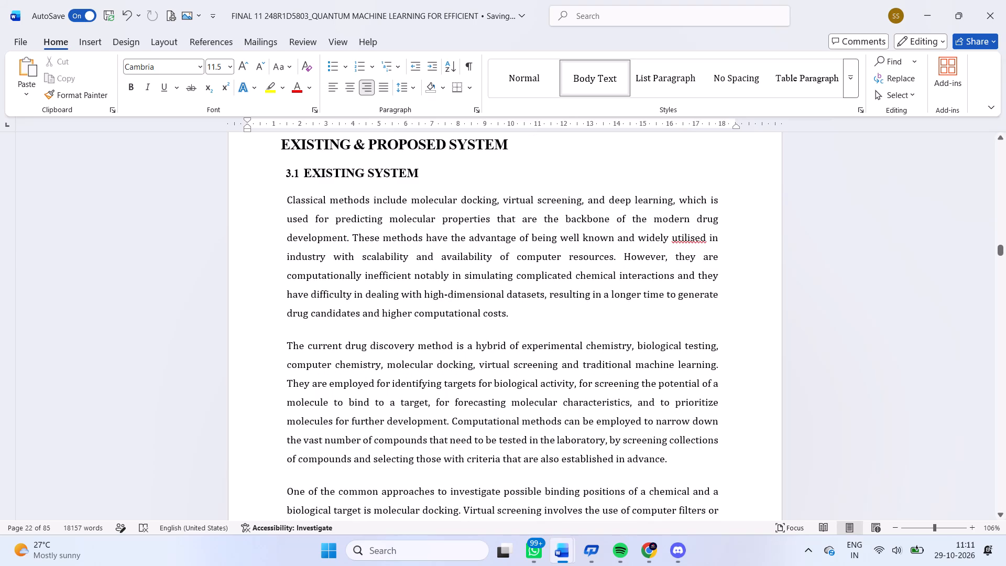
scroll(454, 308, down, 3)
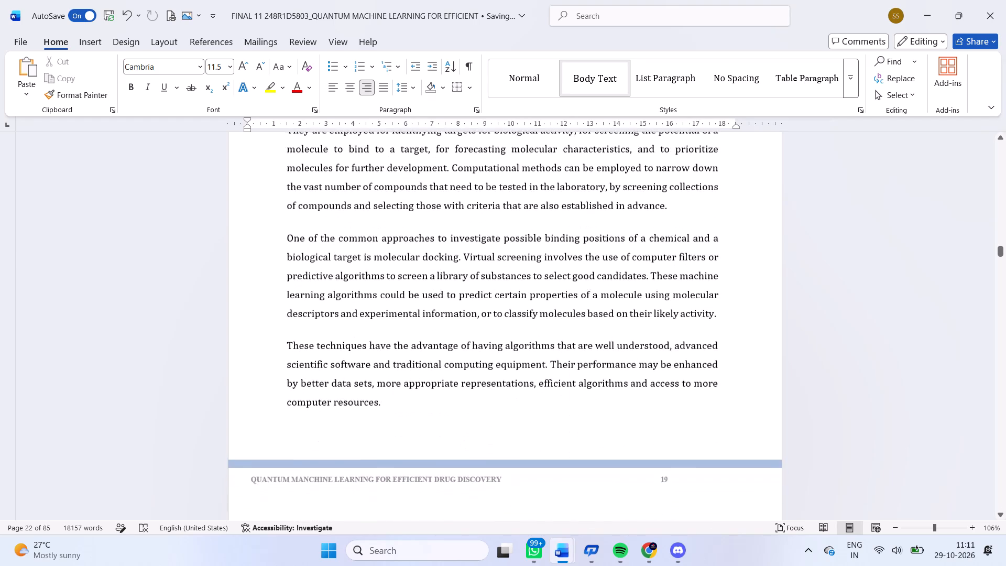
scroll(454, 308, down, 8)
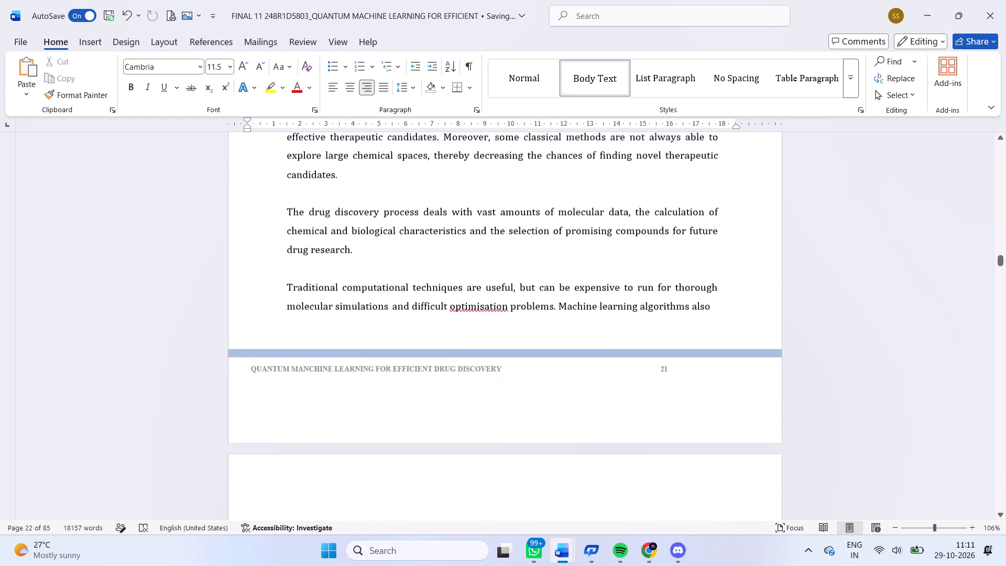
Compare the Chapter 3 pages side by side, covering the Existing System, Problem Statement and Proposed System sections.
scroll(454, 308, down, 1)
ctrl+scroll(454, 308, down, 2)
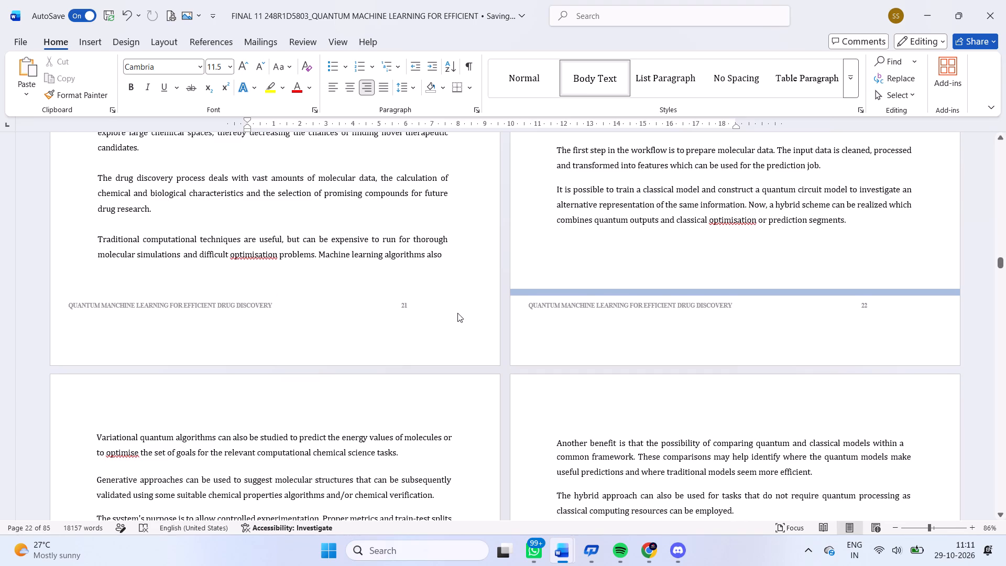
scroll(465, 320, up, 2)
ctrl+scroll(465, 320, down, 2)
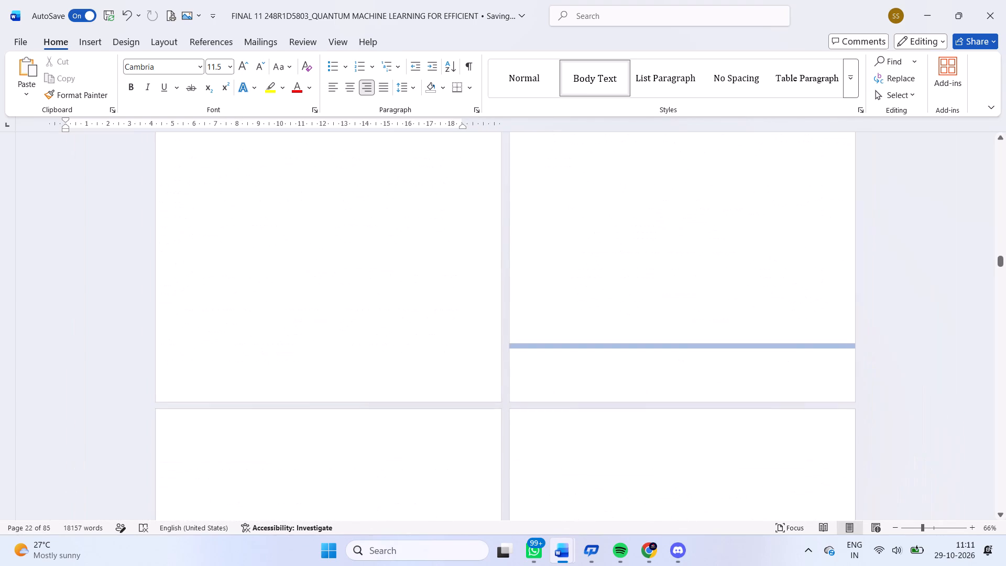
scroll(465, 320, up, 4)
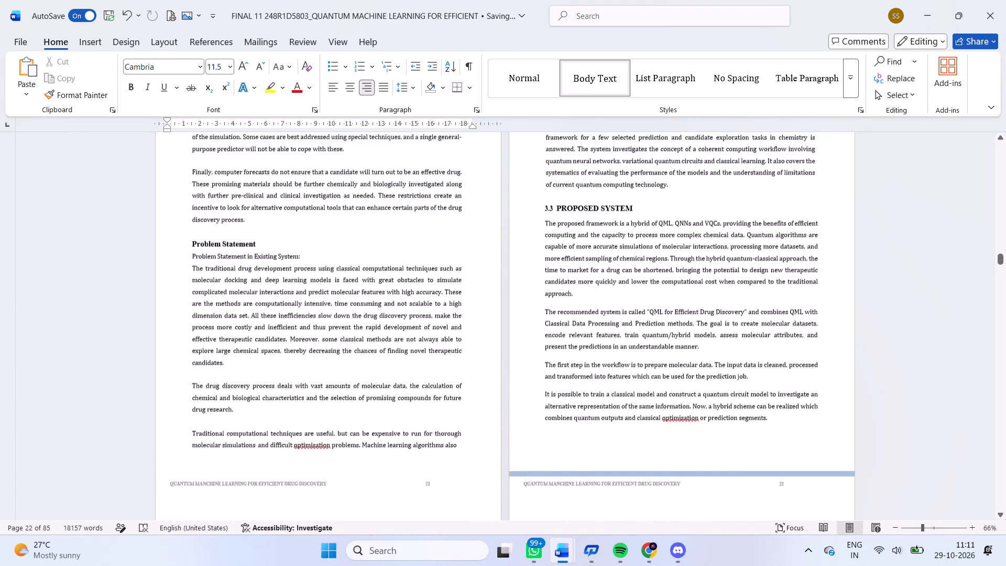
scroll(465, 320, up, 4)
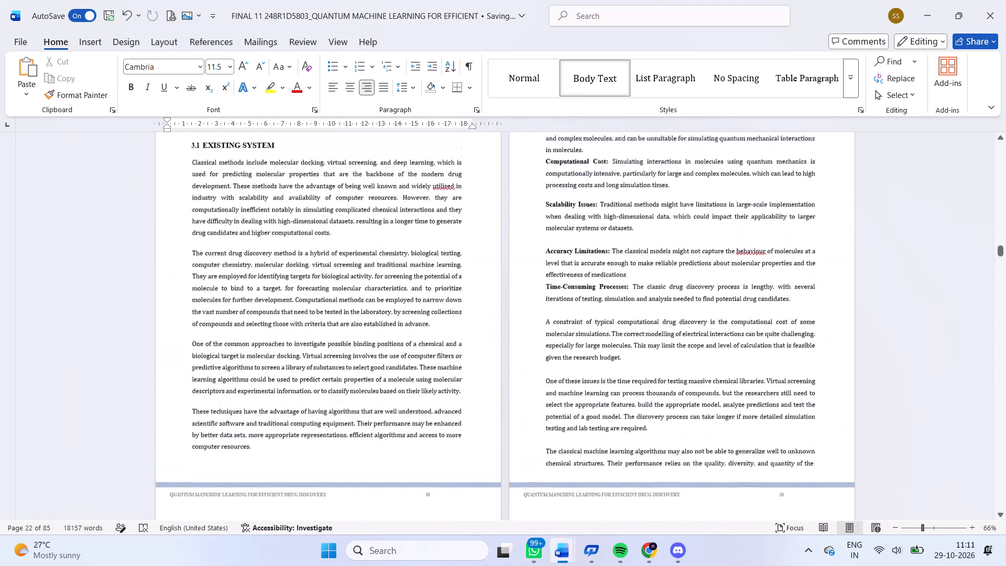
scroll(465, 320, up, 1)
scroll(465, 320, down, 2)
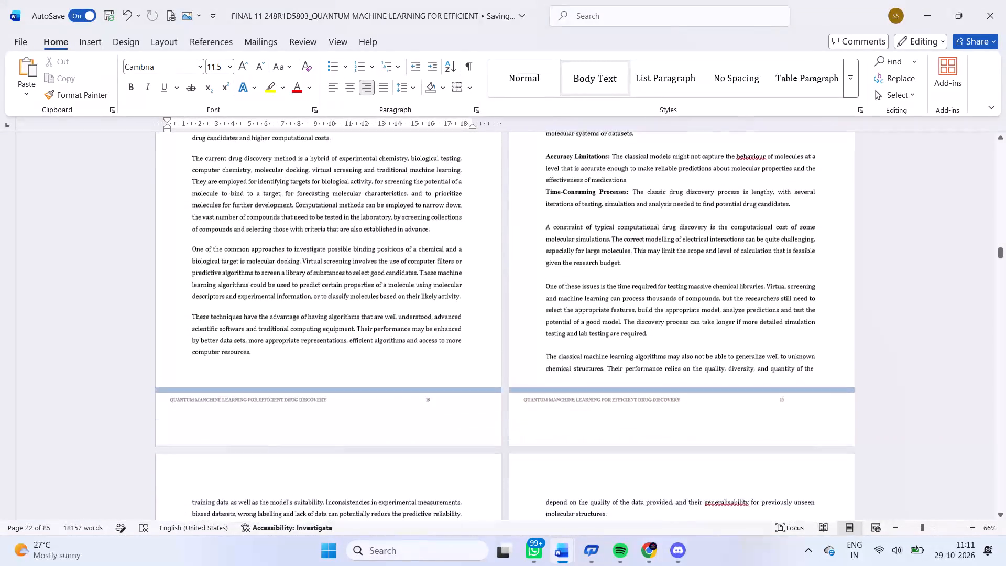
scroll(465, 320, down, 3)
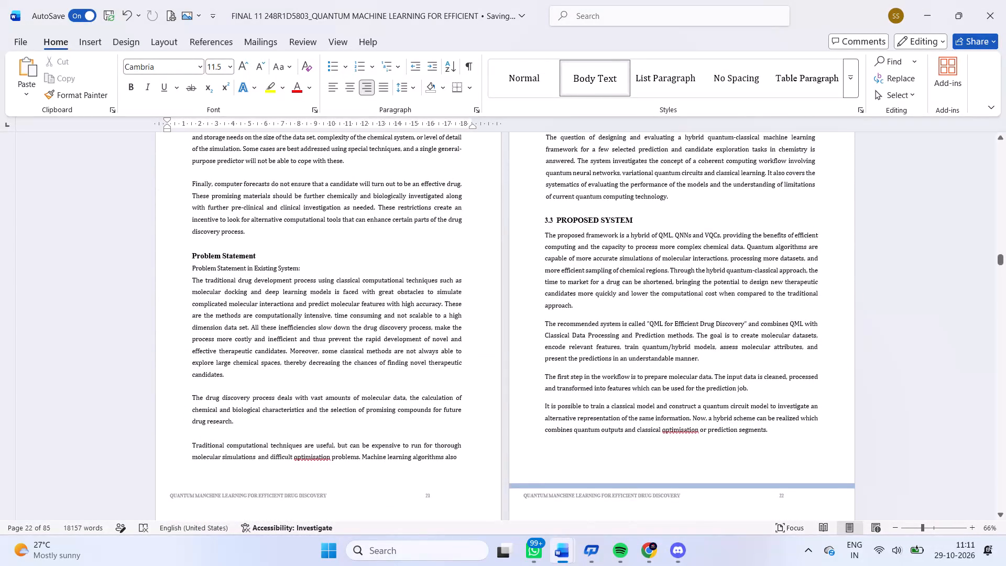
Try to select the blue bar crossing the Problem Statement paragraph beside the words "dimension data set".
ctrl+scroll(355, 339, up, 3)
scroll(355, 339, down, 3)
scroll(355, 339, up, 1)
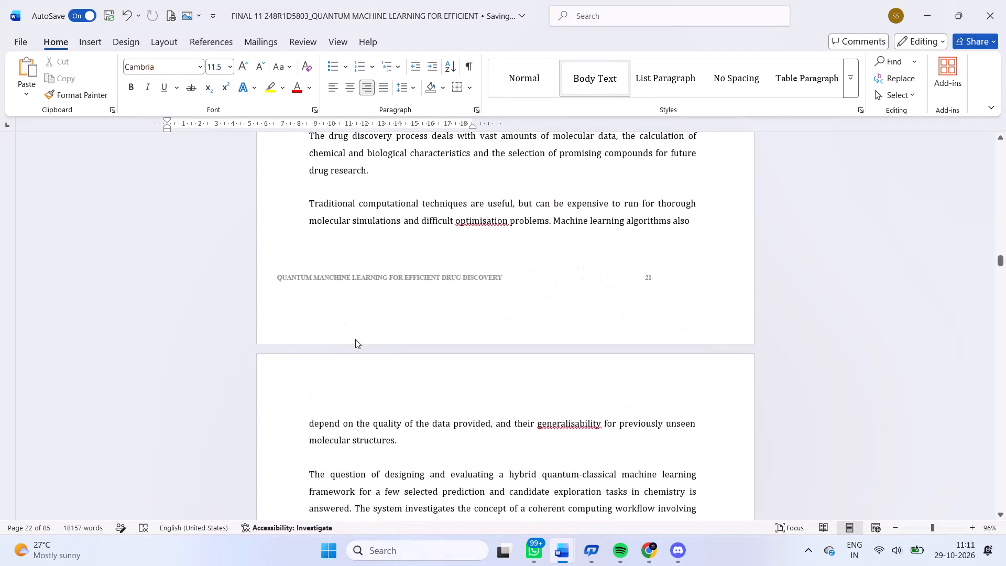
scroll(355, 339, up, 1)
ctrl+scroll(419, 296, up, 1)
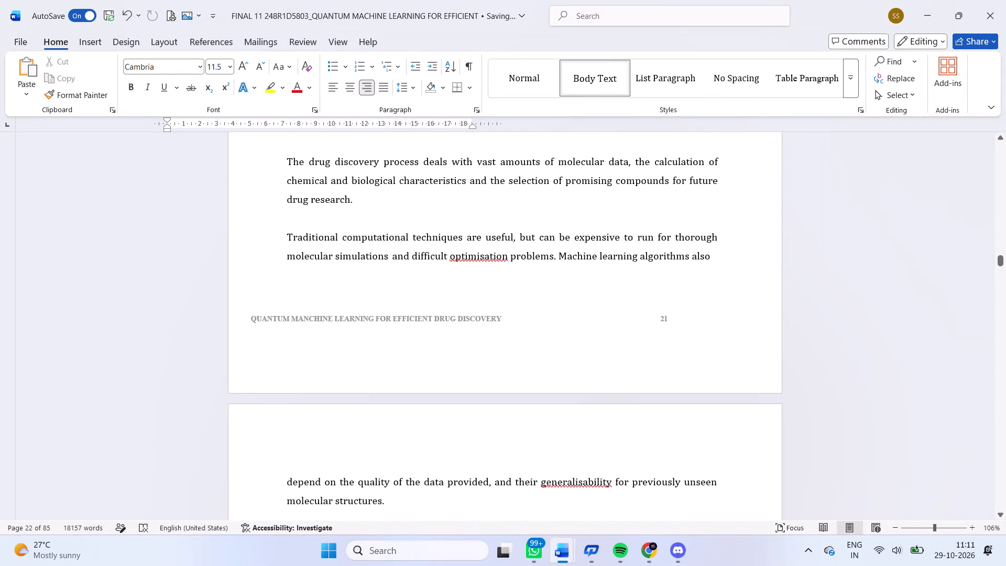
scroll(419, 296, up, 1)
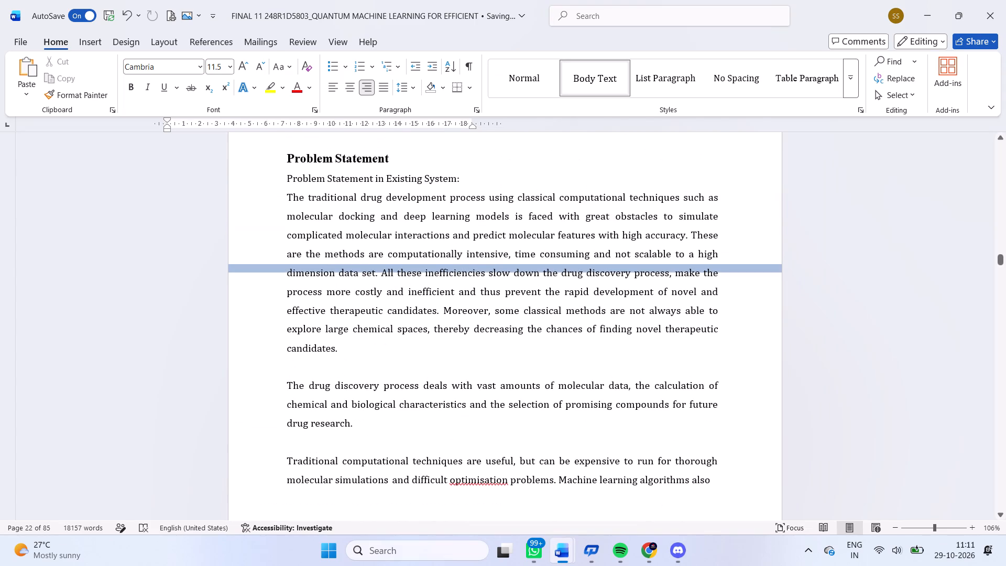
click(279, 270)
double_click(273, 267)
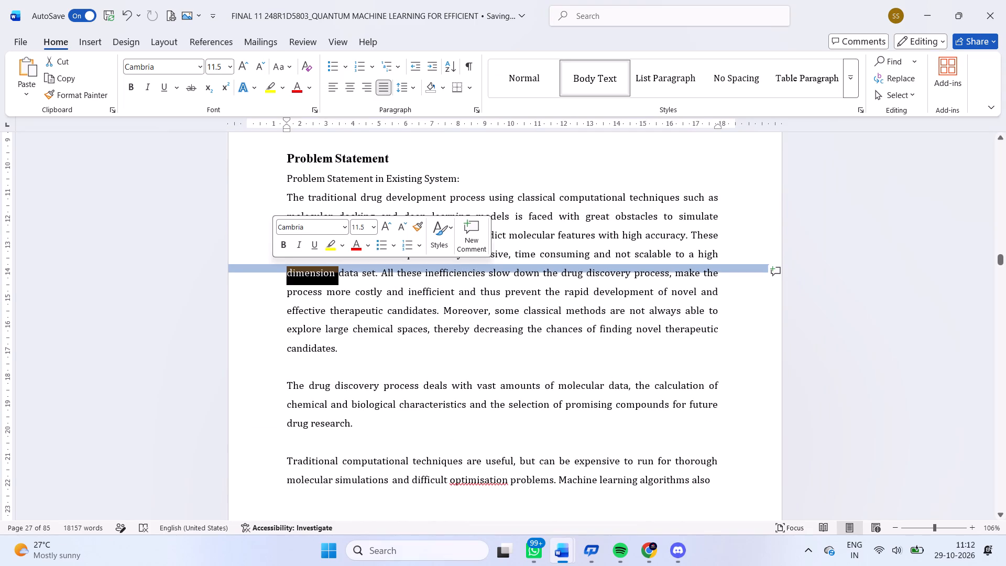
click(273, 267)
Check the Problem Statement page and the pages before it, comparing the blue bars and footers on pages 19 to 21.
ctrl+scroll(273, 267, up, 3)
ctrl+scroll(273, 267, down, 1)
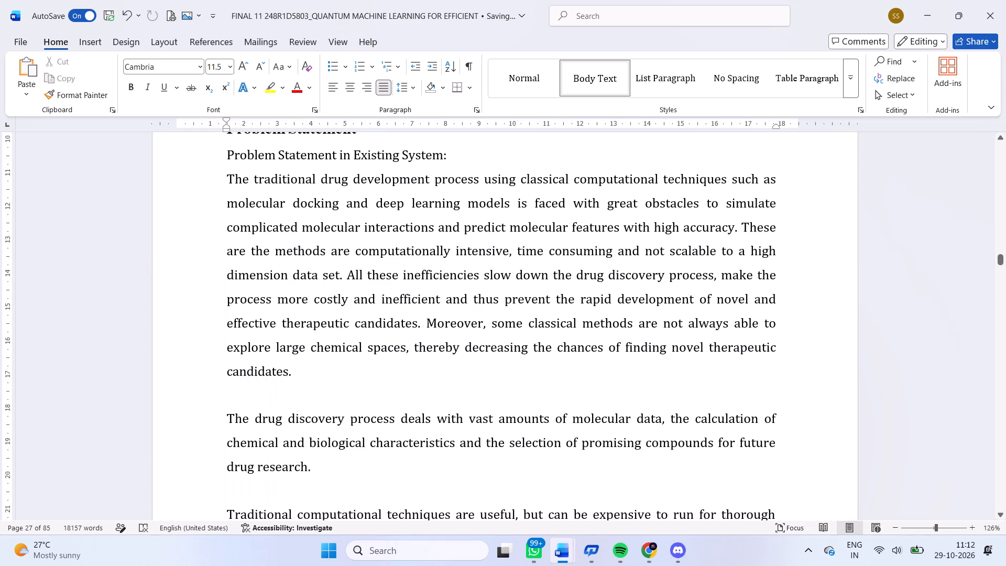
ctrl+scroll(273, 267, down, 2)
scroll(349, 259, down, 2)
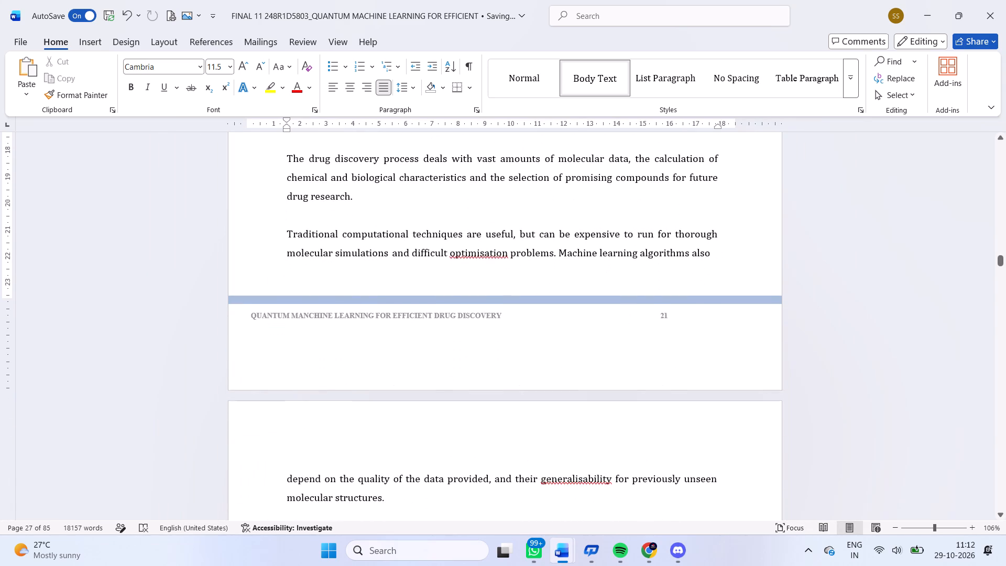
scroll(349, 259, down, 2)
scroll(349, 259, up, 6)
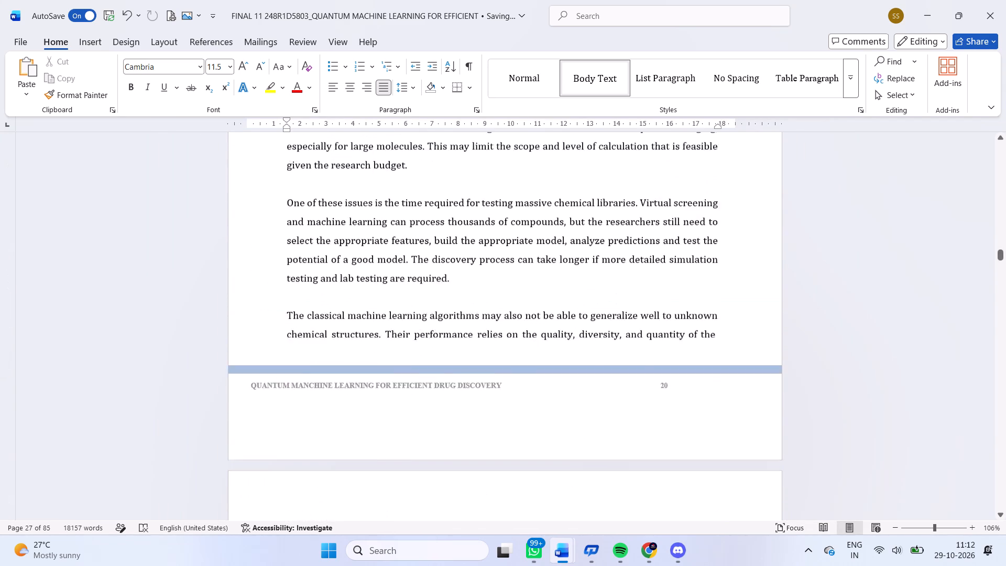
scroll(349, 259, up, 2)
scroll(349, 259, down, 1)
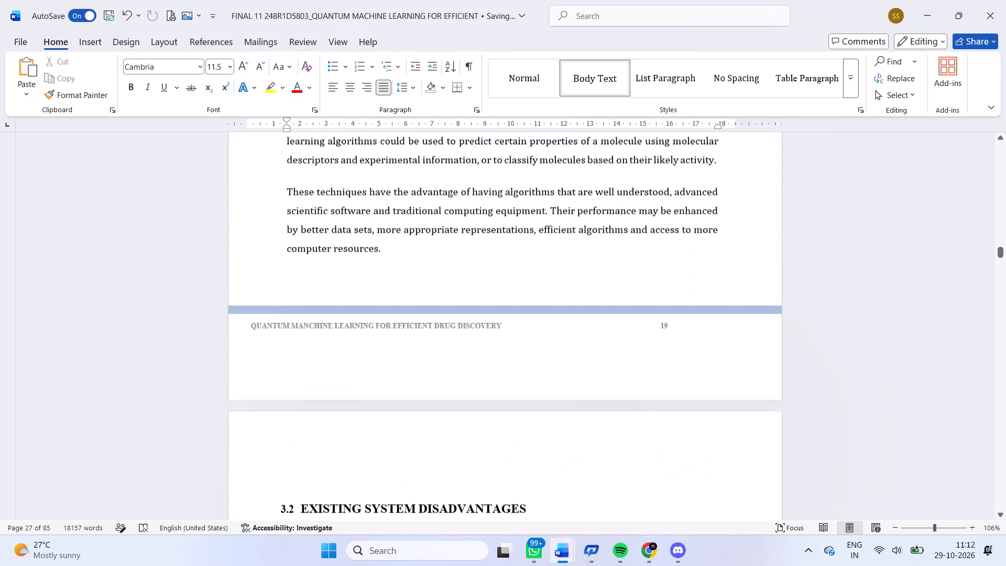
scroll(349, 259, down, 4)
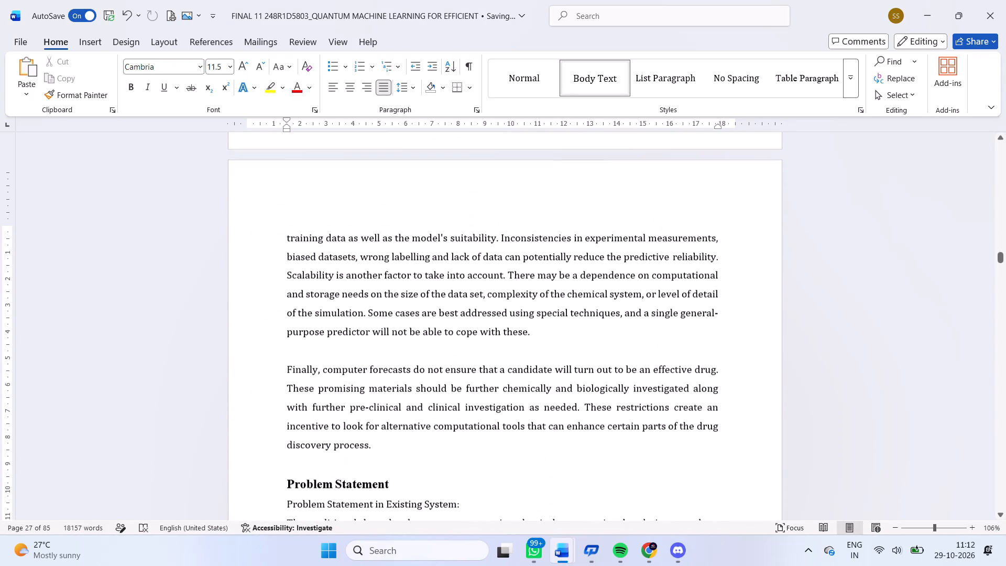
scroll(349, 259, down, 3)
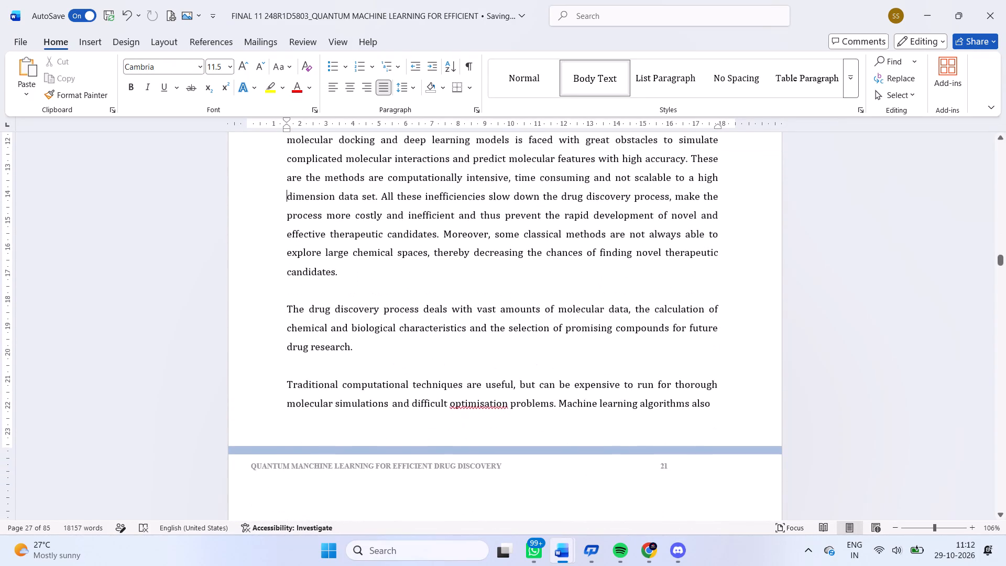
Review the pages from section 3.3 Proposed System through 3.4 Proposed System Advantages to the end of Chapter 3.
scroll(349, 259, down, 4)
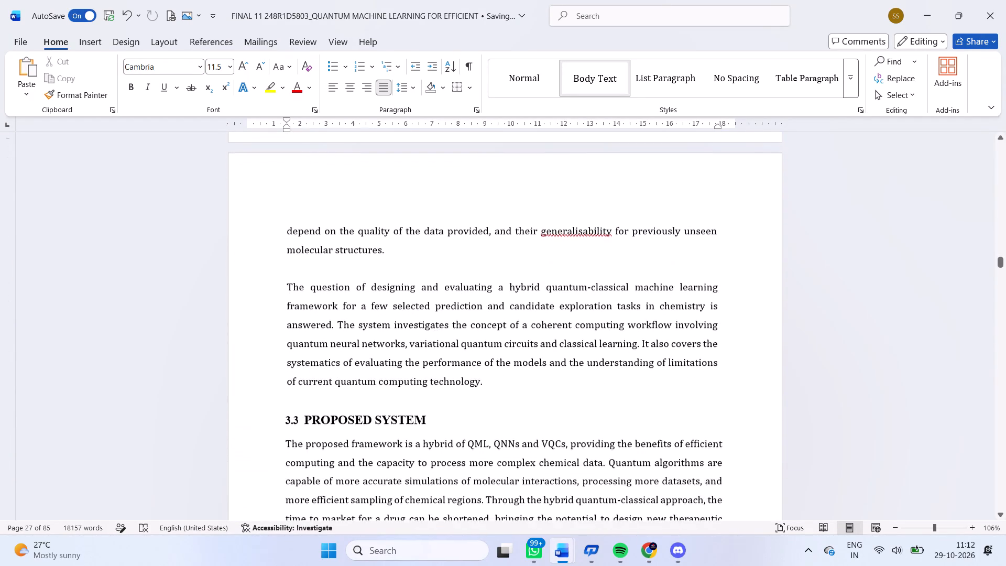
scroll(349, 259, down, 3)
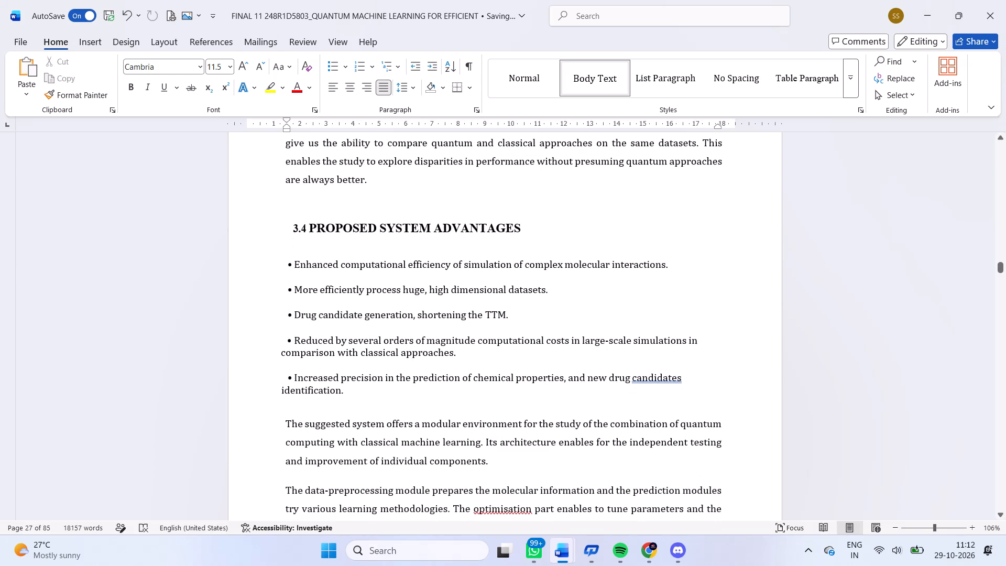
scroll(349, 259, down, 5)
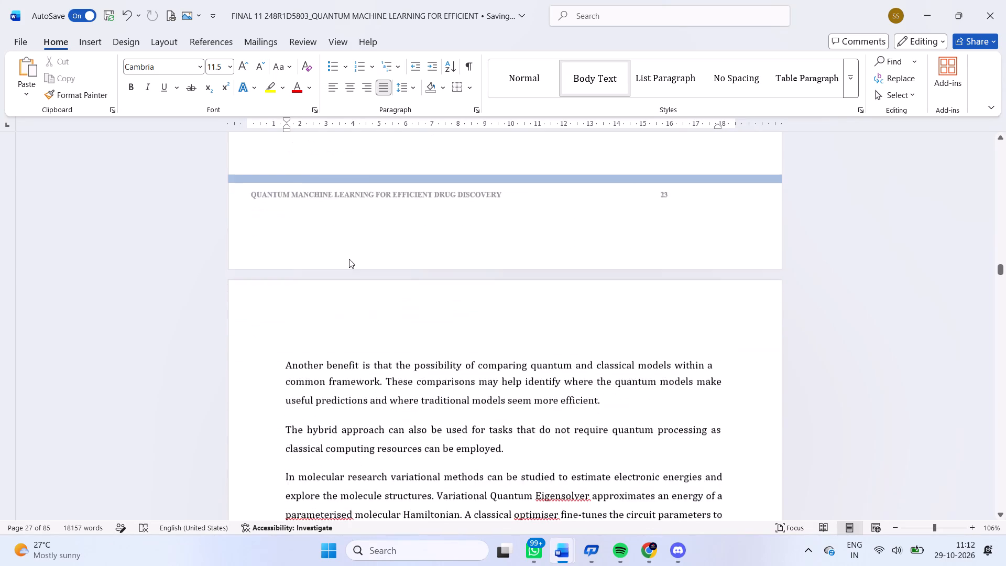
scroll(349, 259, down, 3)
ctrl+scroll(349, 259, down, 3)
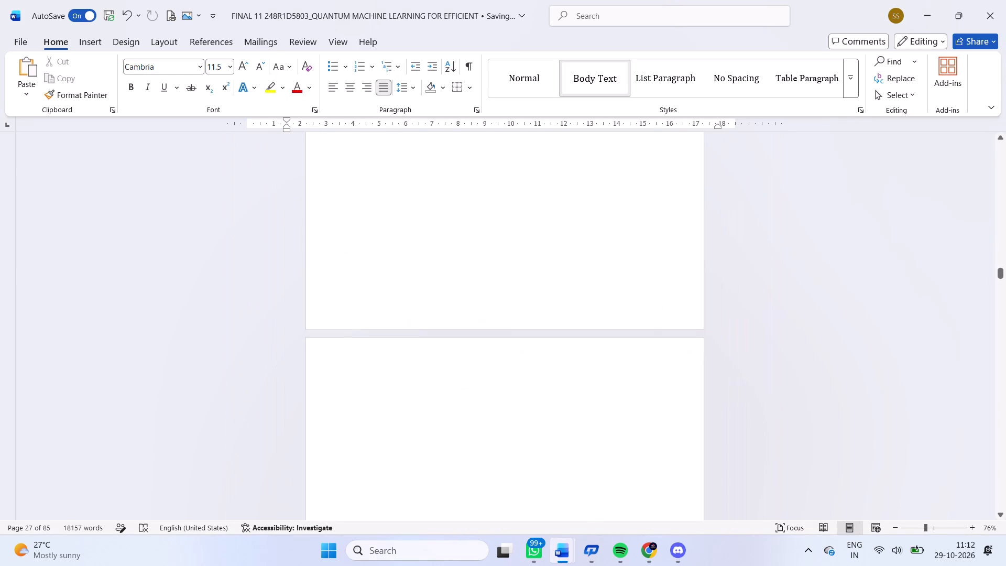
scroll(390, 321, down, 1)
Compare pages 23 and 24 side by side with the Chapter 4 opening pages, checking their text and footers.
scroll(390, 321, up, 1)
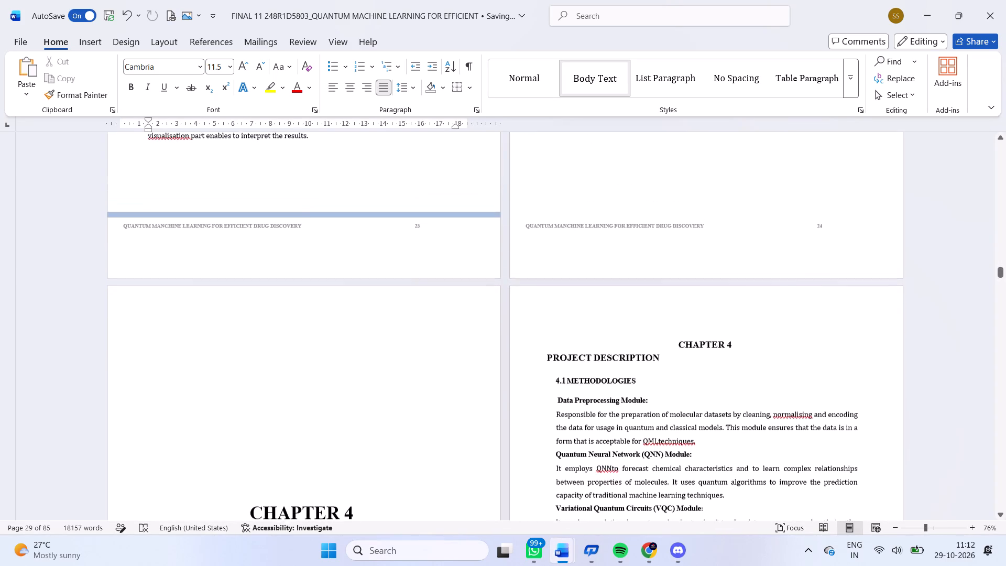
scroll(390, 321, up, 1)
scroll(577, 264, up, 1)
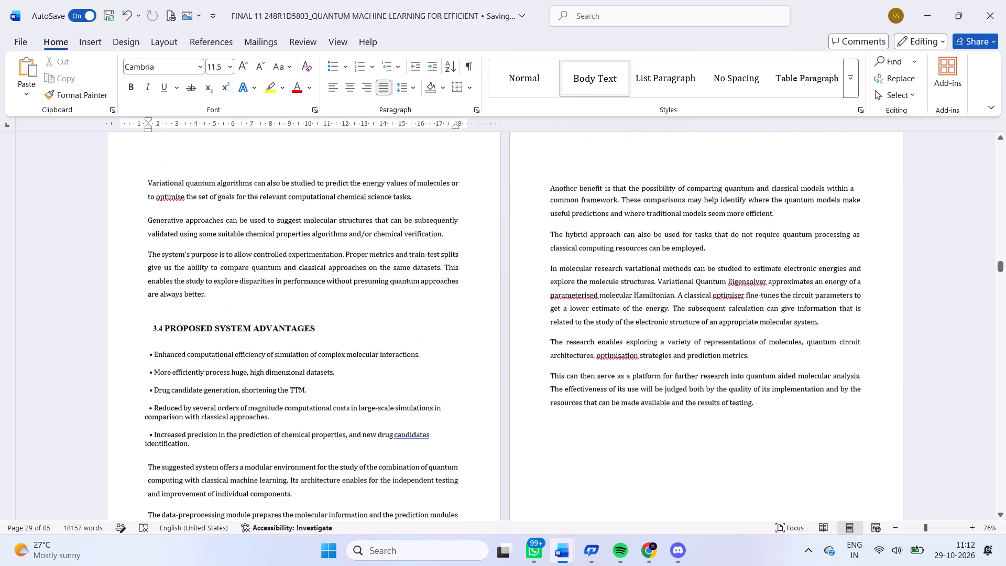
scroll(577, 264, up, 1)
scroll(577, 264, down, 3)
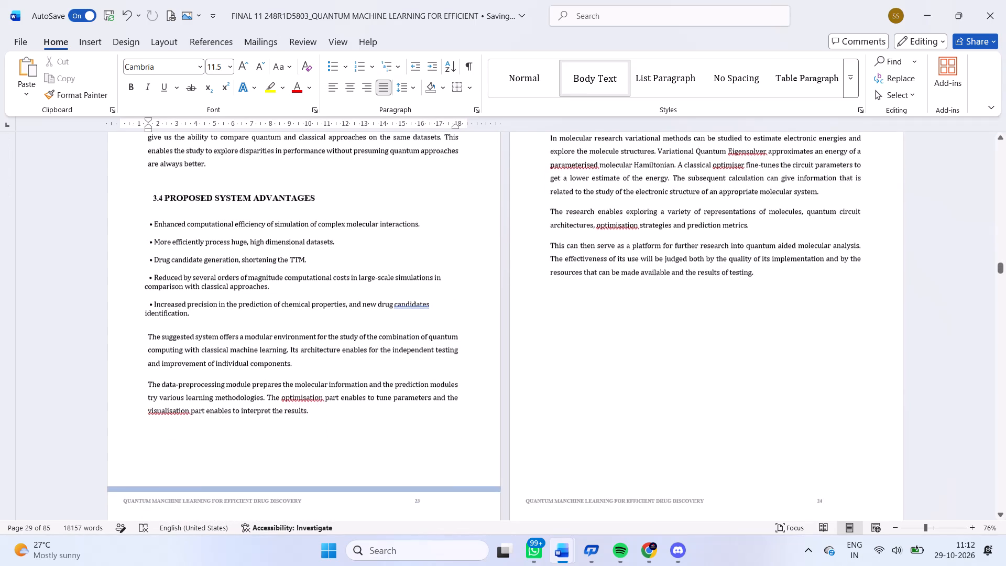
scroll(577, 264, down, 3)
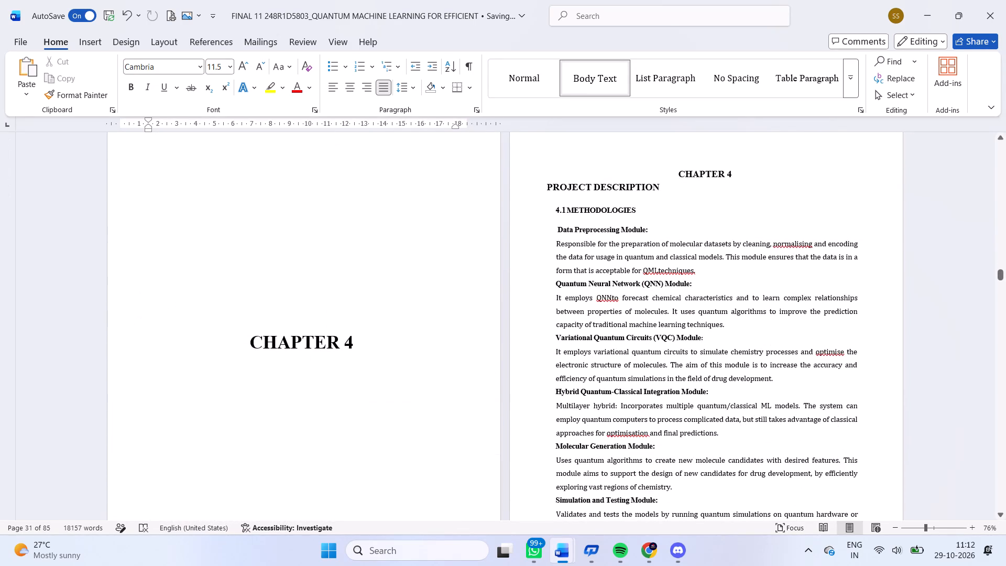
scroll(502, 293, up, 4)
ctrl+scroll(698, 275, up, 2)
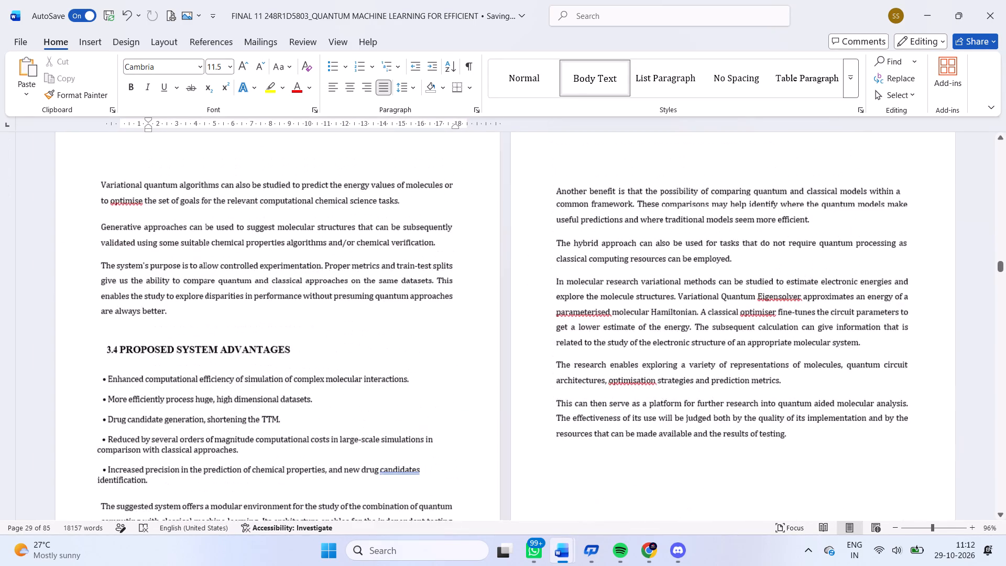
Examine page 23 with section 3.4 Proposed System Advantages enlarged, checking its text, blue bar and footer.
ctrl+scroll(698, 275, up, 3)
scroll(516, 306, down, 4)
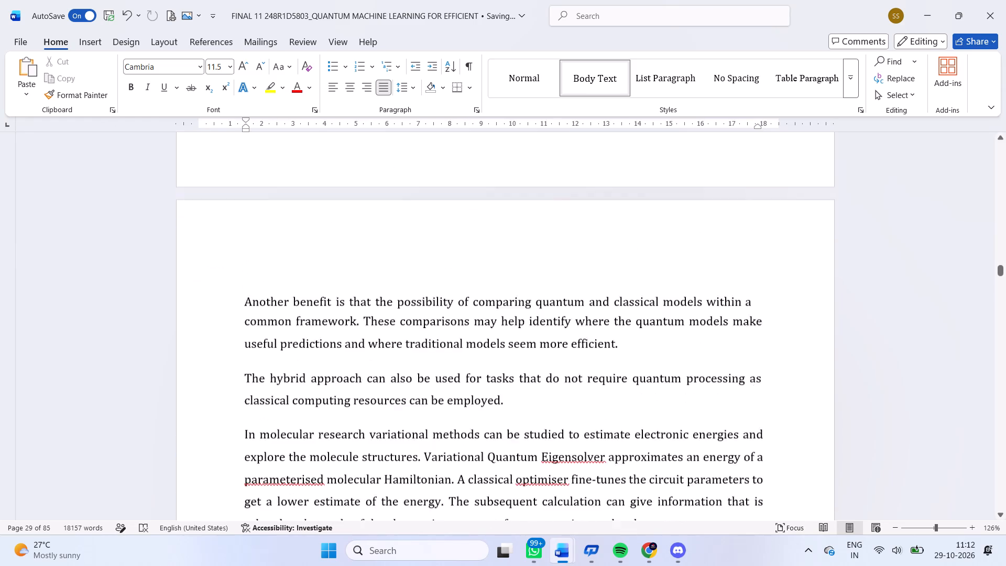
scroll(516, 306, up, 2)
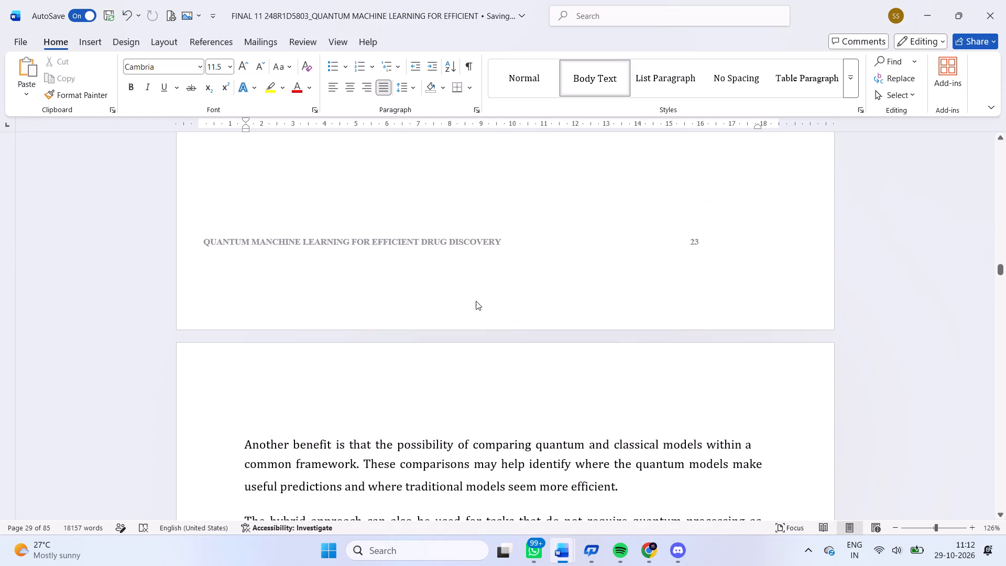
scroll(476, 322, up, 4)
ctrl+scroll(476, 322, up, 2)
scroll(476, 322, down, 3)
scroll(476, 322, up, 2)
scroll(476, 322, down, 1)
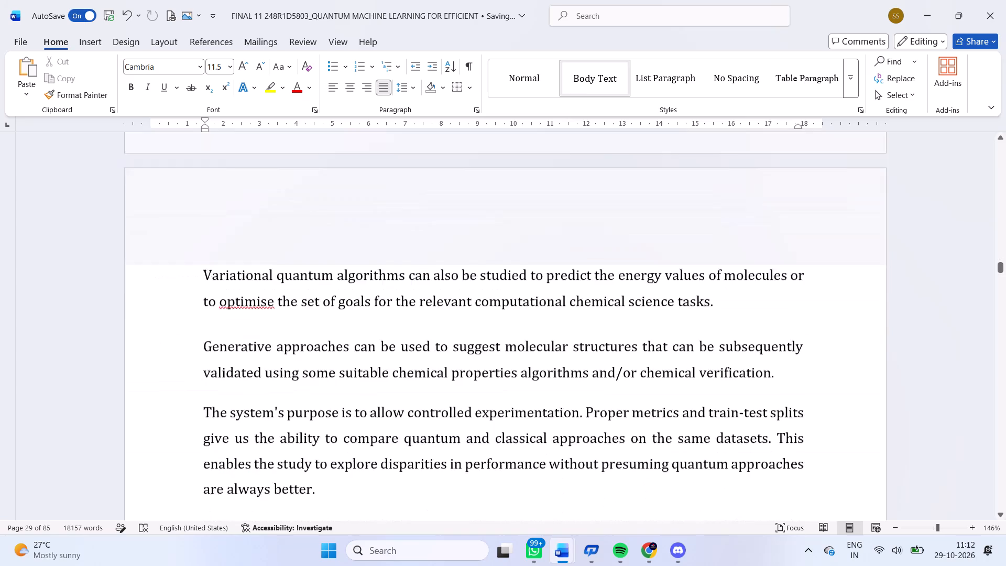
scroll(476, 322, down, 1)
scroll(476, 322, up, 2)
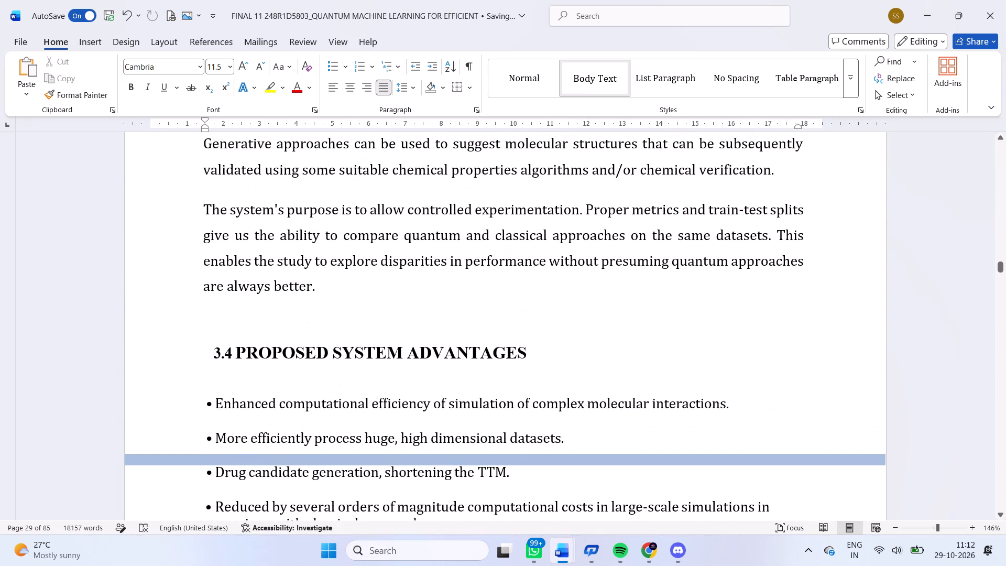
ctrl+scroll(476, 322, up, 1)
ctrl+scroll(476, 322, down, 4)
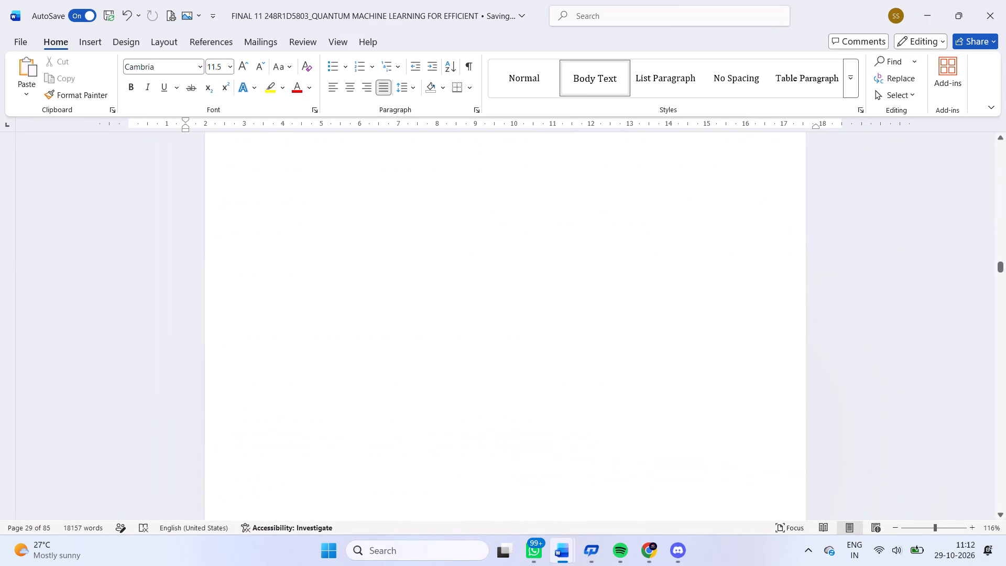
ctrl+scroll(476, 322, down, 3)
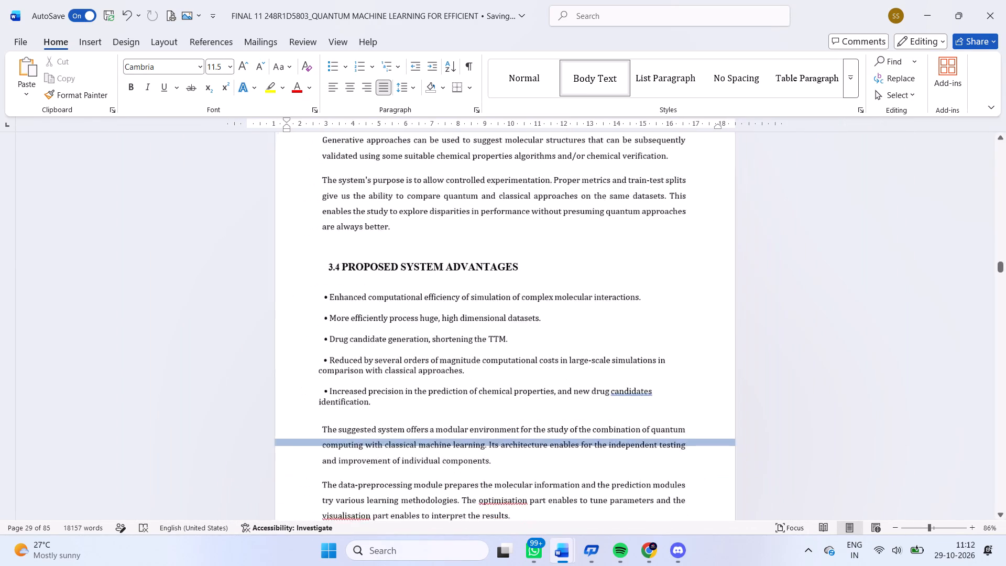
Compare the Chapter 3 pages side by side from section 3.1 to 3.4, checking the blue bar above each footer.
scroll(476, 322, up, 1)
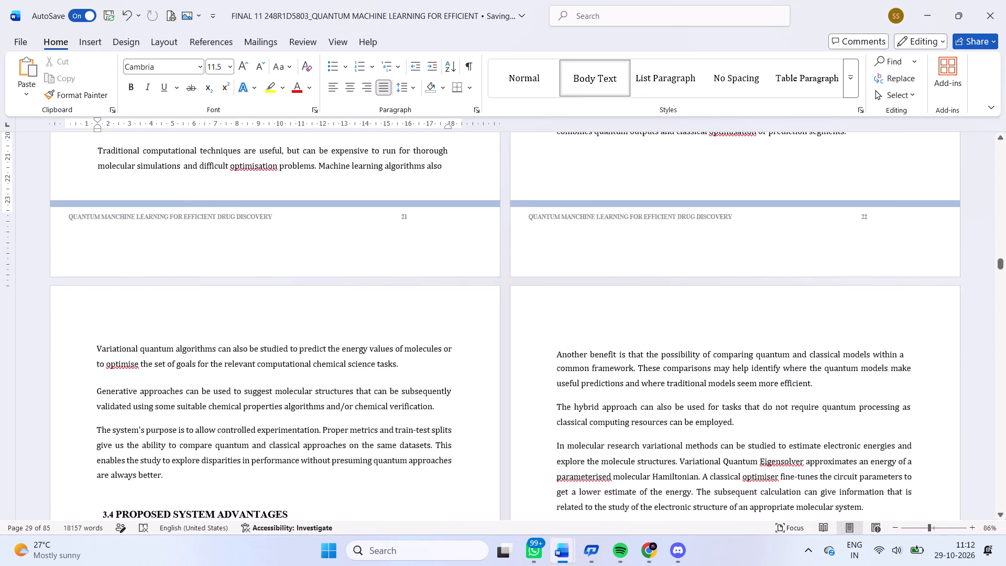
scroll(476, 322, up, 3)
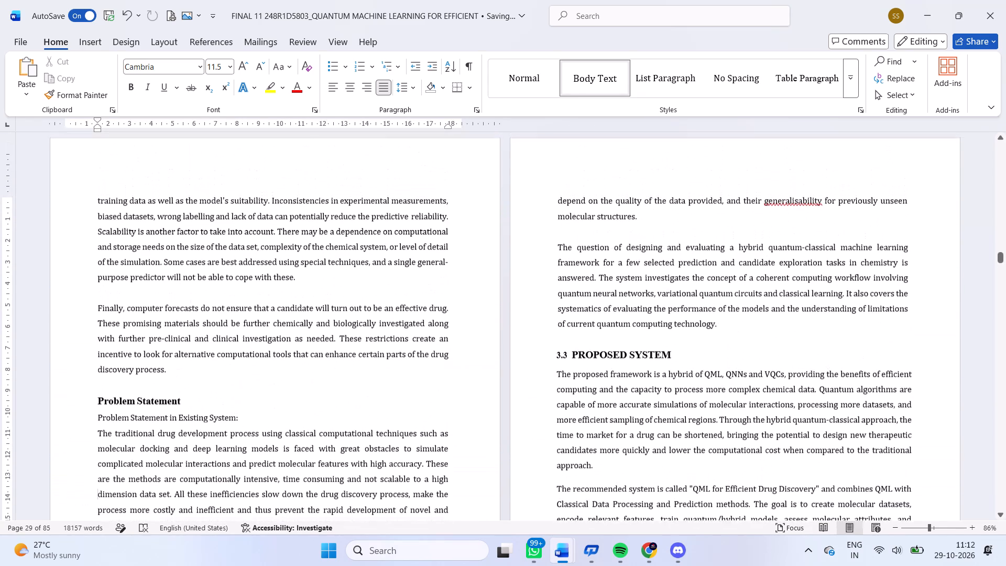
scroll(476, 322, up, 3)
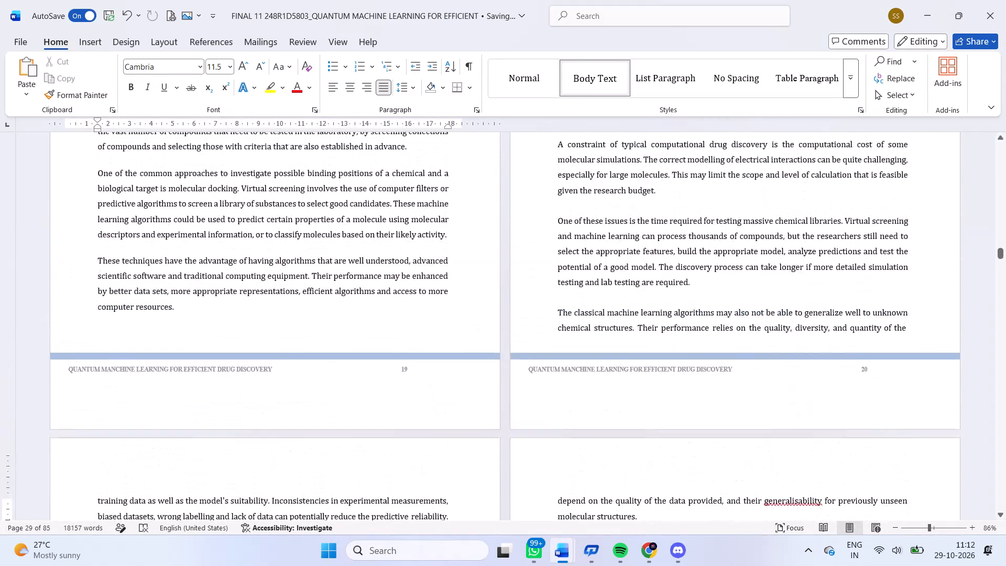
scroll(476, 322, up, 2)
scroll(476, 322, down, 2)
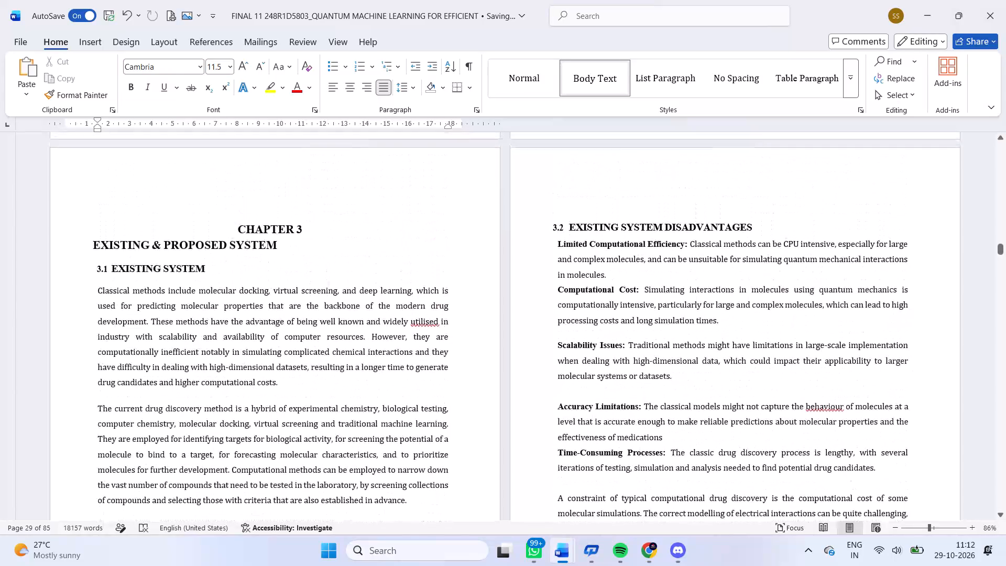
scroll(476, 322, down, 4)
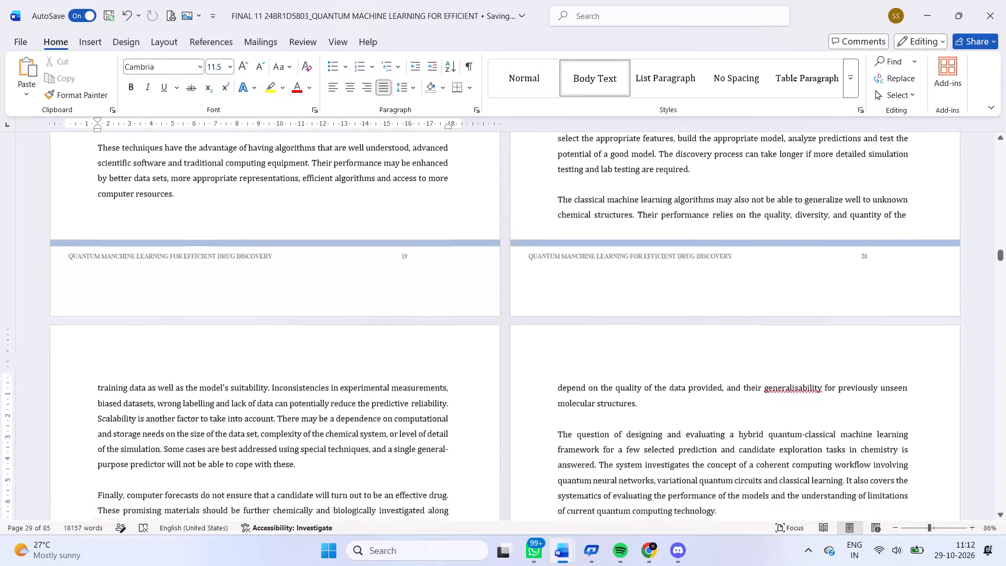
scroll(476, 322, down, 4)
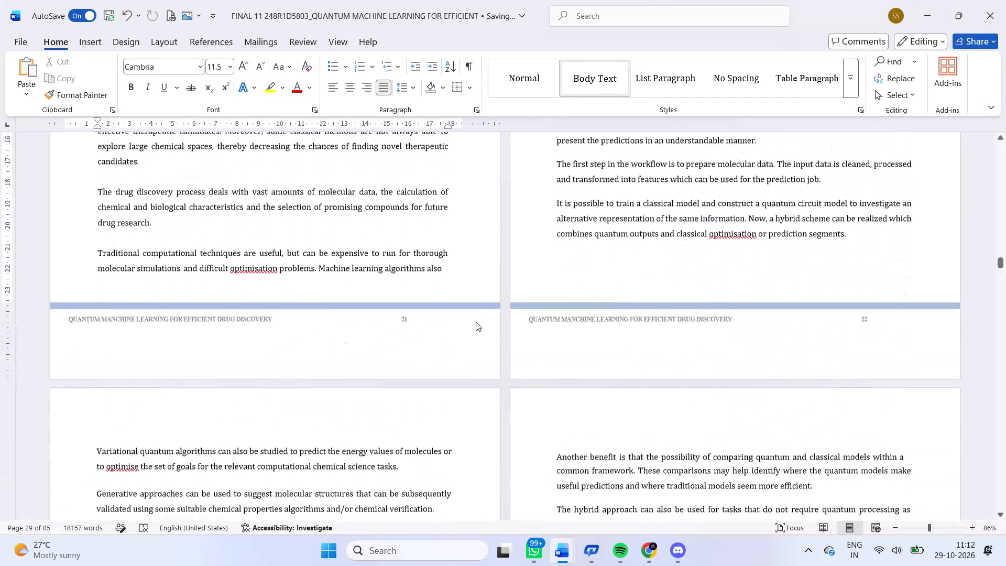
scroll(476, 322, down, 5)
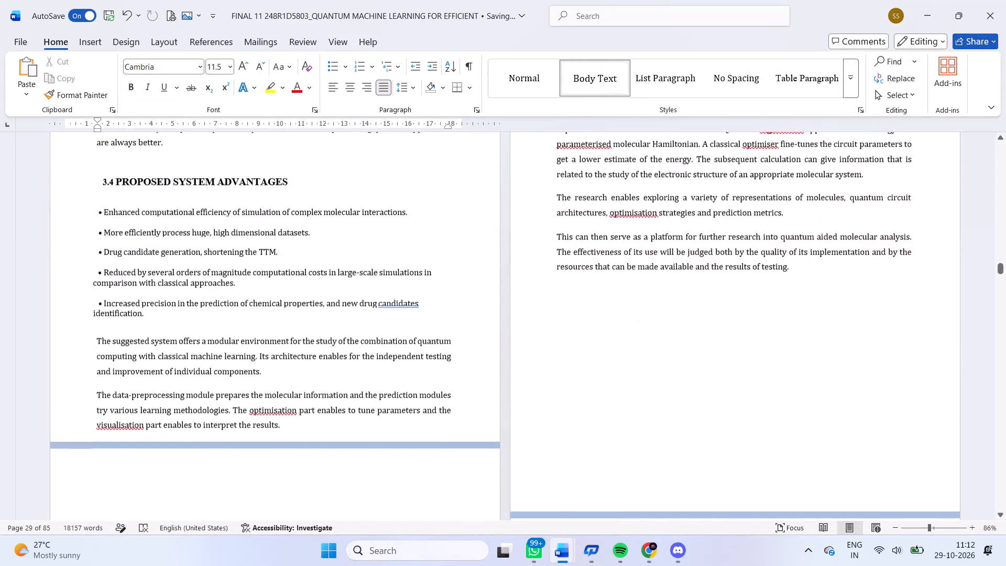
Insert blank lines after the last paragraph on page 23, ending "interpret the results", directly above the blue bar.
scroll(476, 322, down, 1)
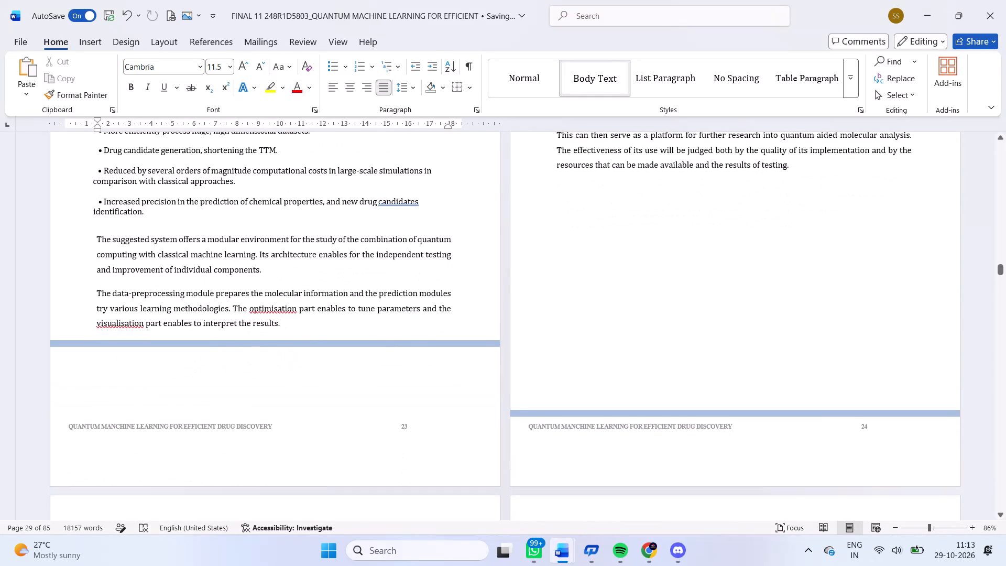
click(396, 342)
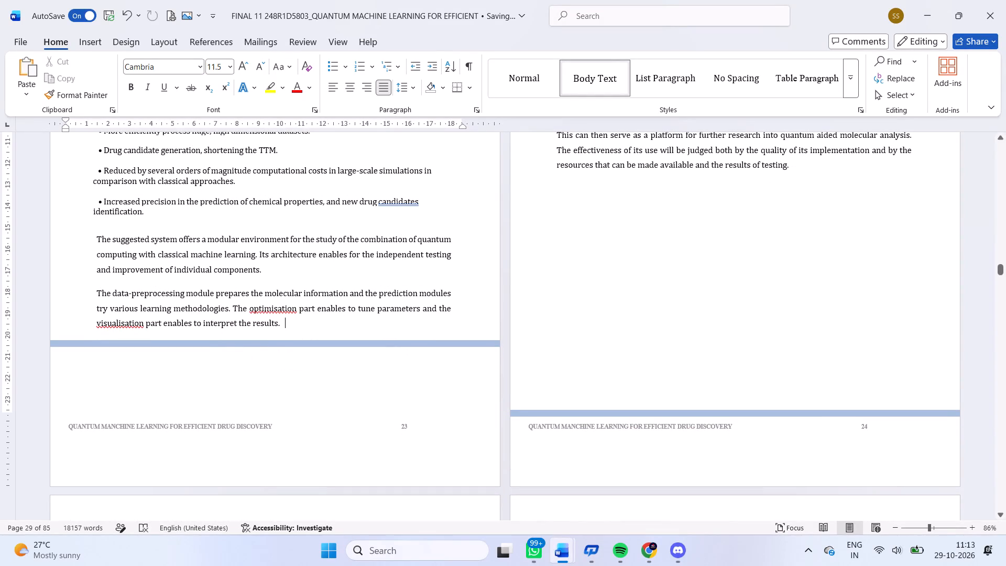
key(Return)
key(Return)
key(Return)
triple_click(394, 342)
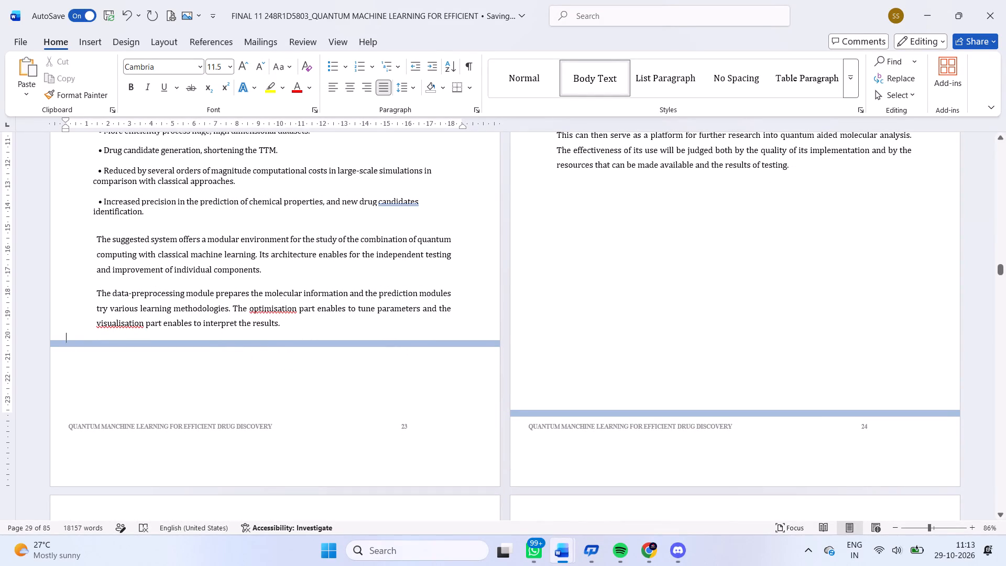
double_click(394, 342)
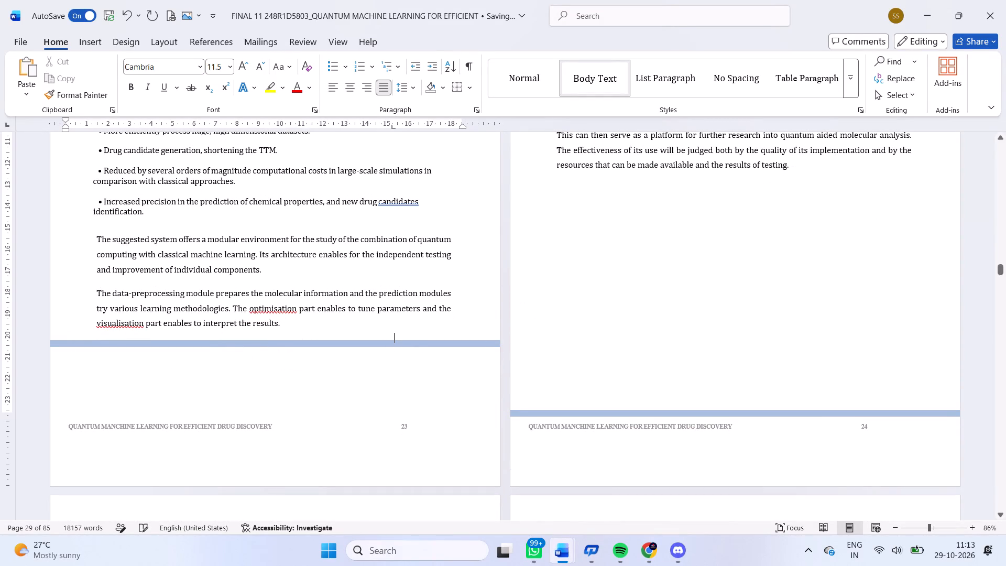
double_click(394, 342)
Examine pages 23 and 24 enlarged and side by side, checking the text, blue bars and footers at the end of Chapter 3.
scroll(426, 362, up, 1)
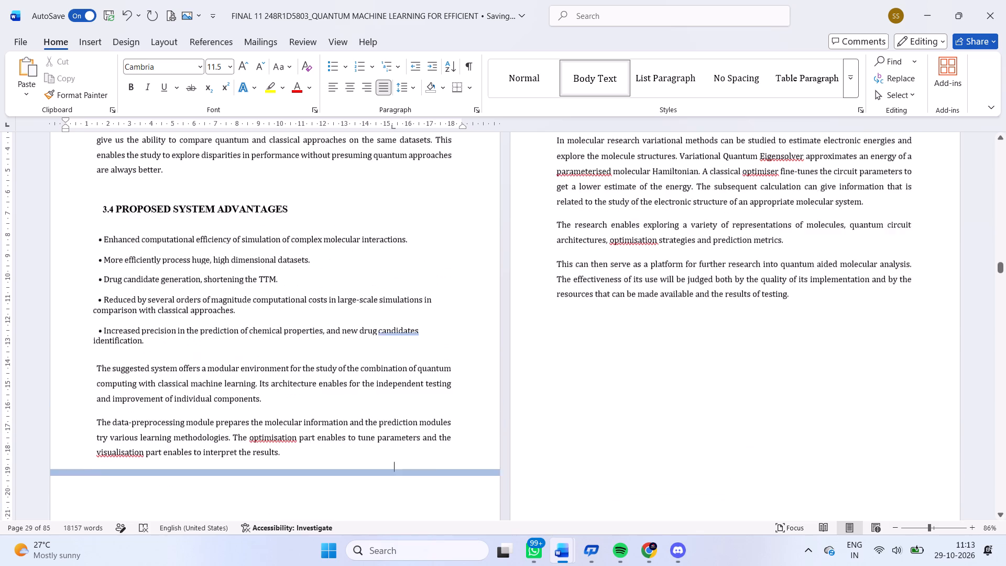
scroll(426, 362, up, 1)
ctrl+scroll(278, 355, up, 5)
scroll(278, 355, down, 3)
scroll(278, 355, up, 1)
scroll(278, 355, down, 1)
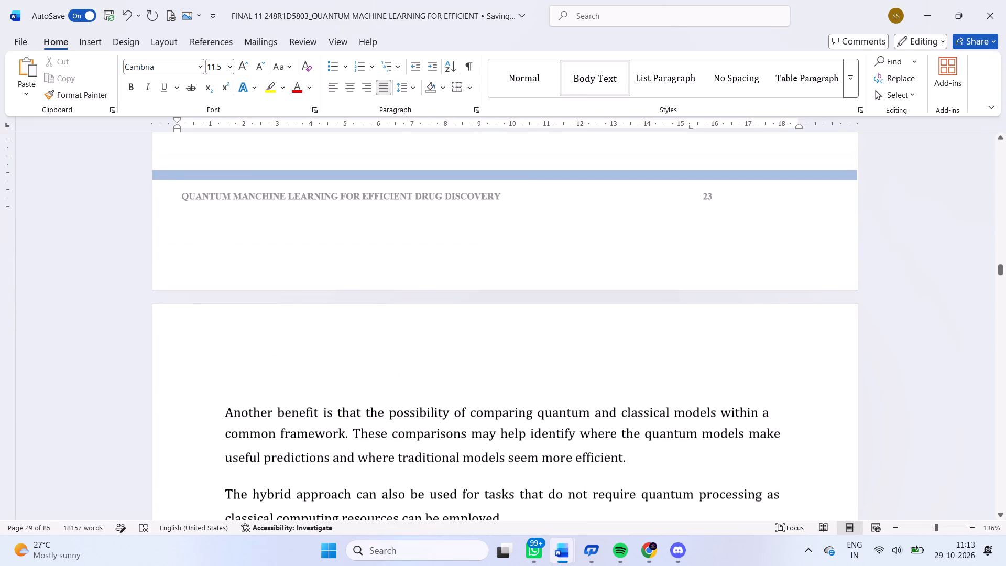
scroll(278, 355, down, 2)
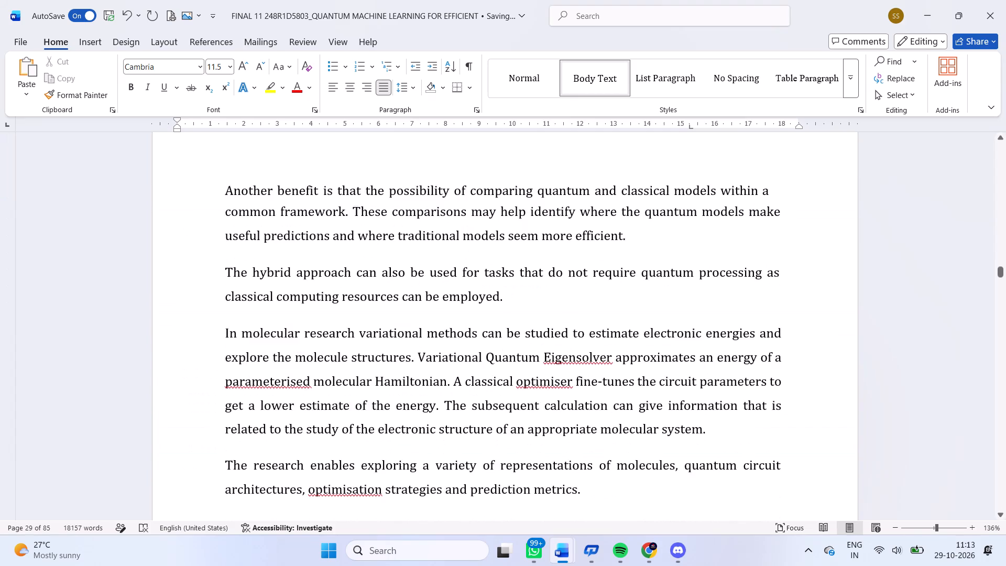
scroll(278, 355, down, 7)
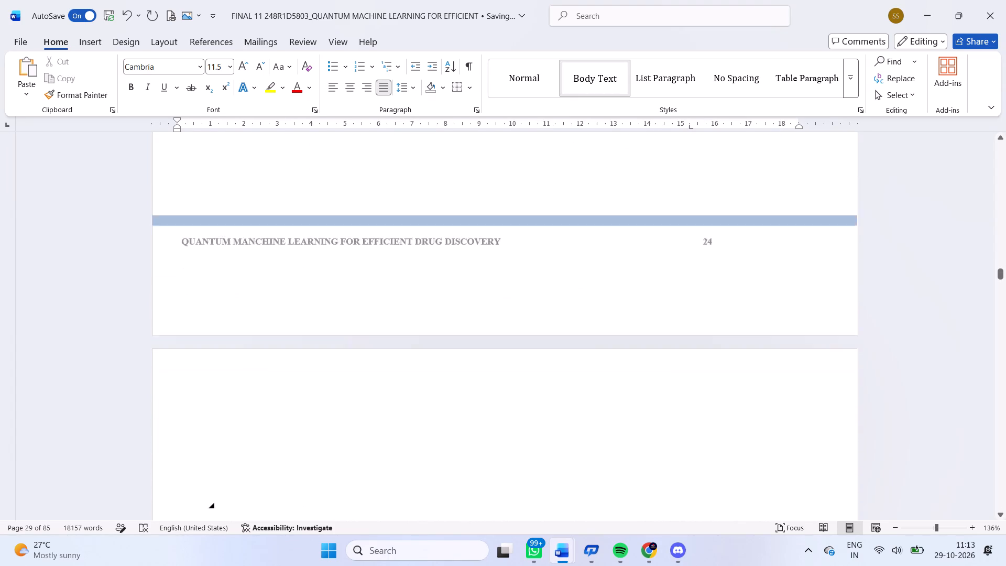
scroll(278, 355, down, 2)
ctrl+scroll(278, 355, down, 5)
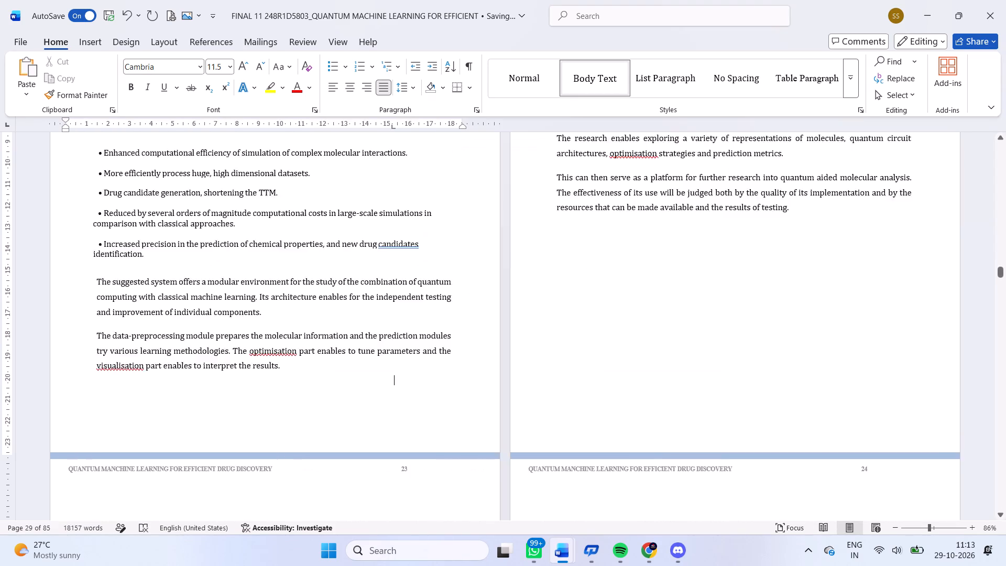
ctrl+scroll(278, 355, down, 2)
scroll(275, 383, down, 2)
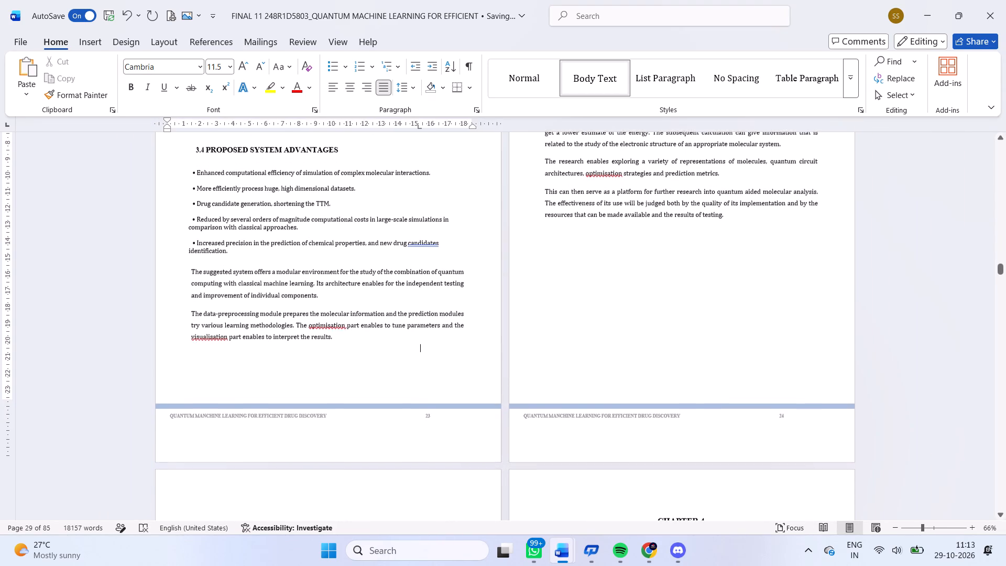
Compare pages 25 and 26 and the module description pages that follow, checking the blue bar positions and footer text.
scroll(275, 383, down, 6)
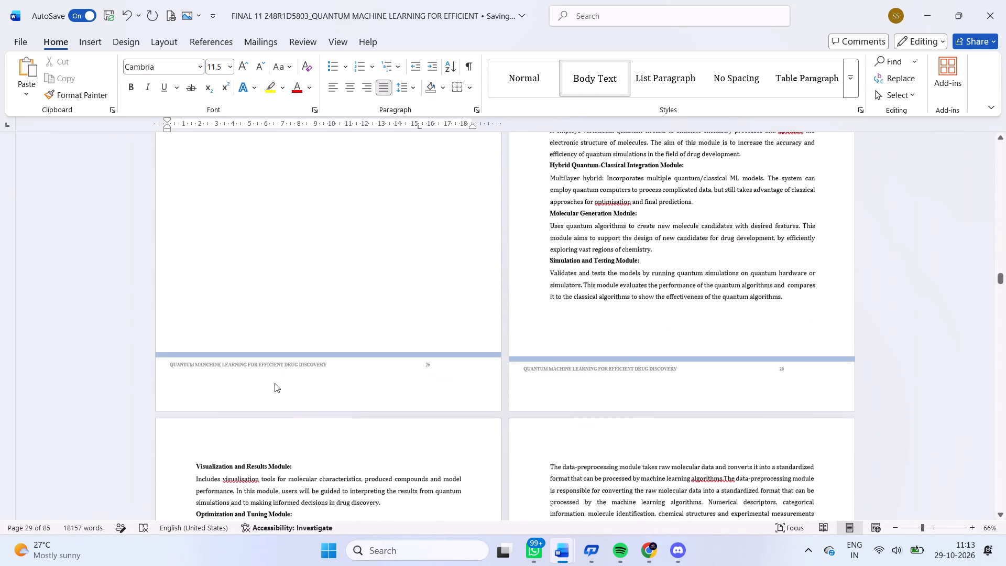
scroll(275, 383, down, 1)
scroll(406, 313, up, 1)
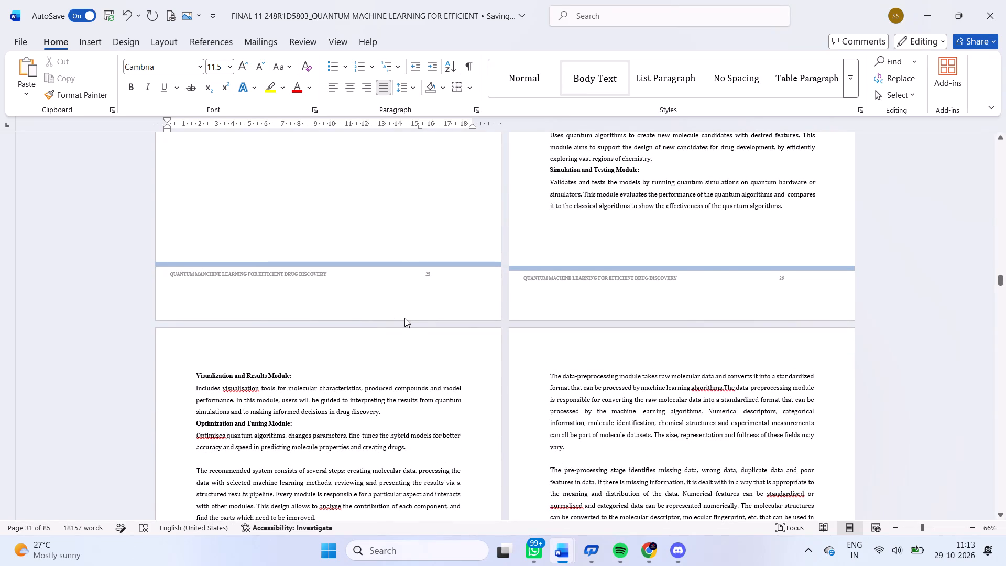
ctrl+scroll(563, 309, up, 3)
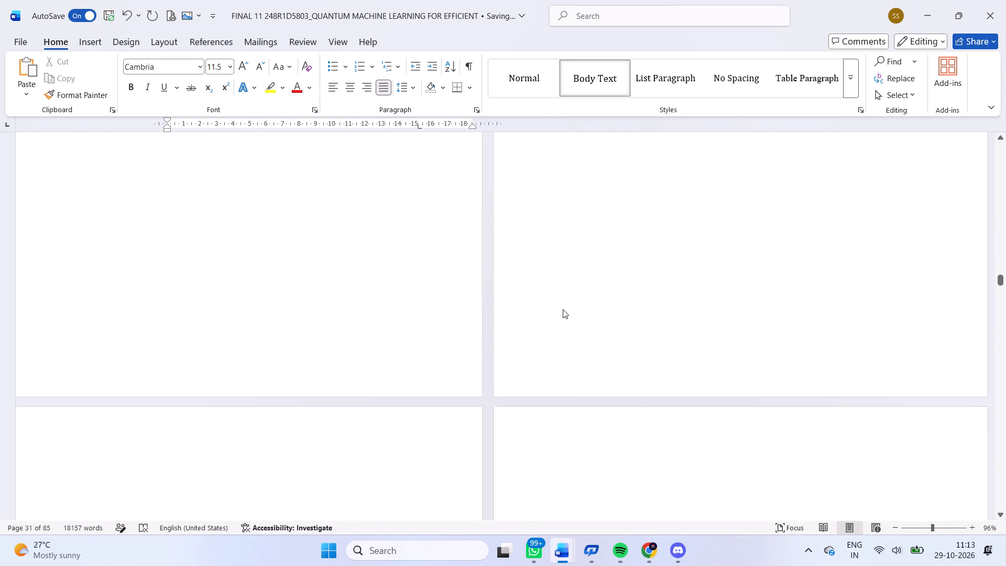
ctrl+scroll(563, 309, up, 1)
scroll(647, 394, down, 1)
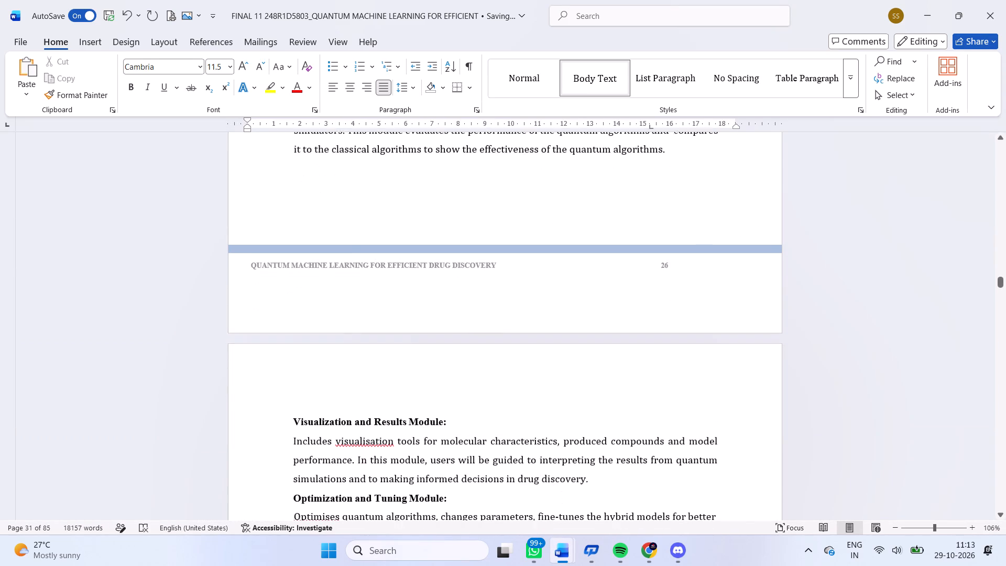
ctrl+scroll(647, 394, down, 1)
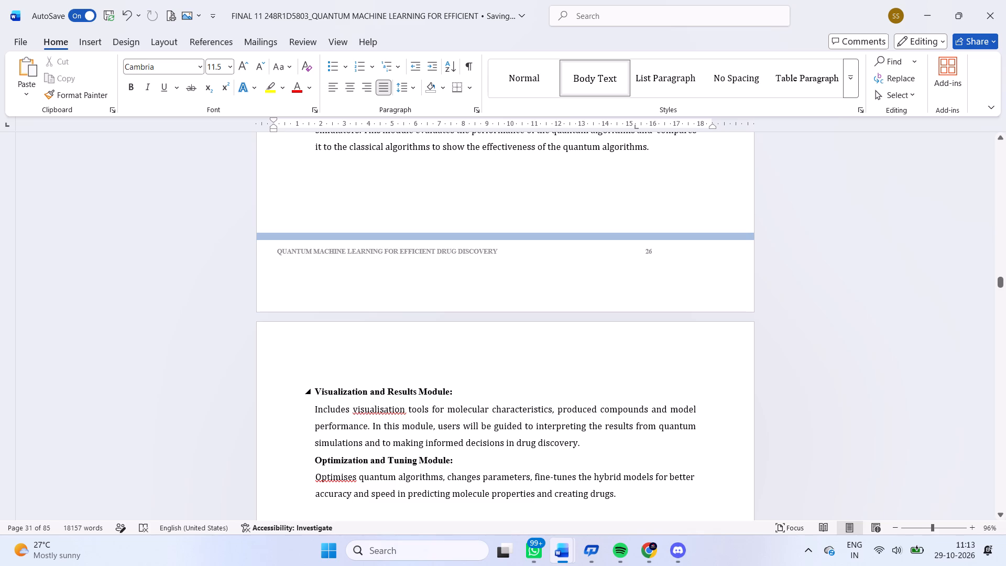
ctrl+scroll(647, 394, down, 1)
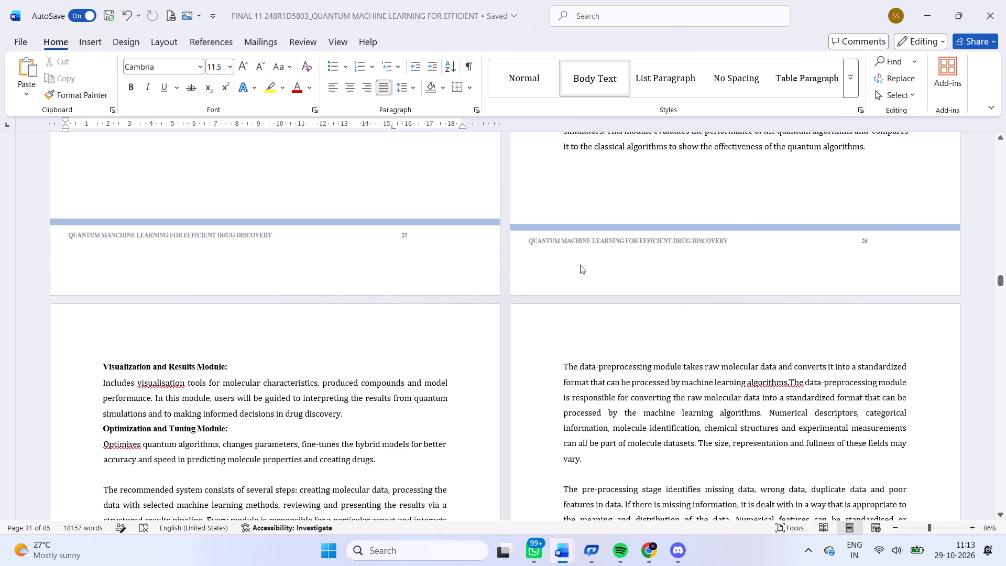
Open the Section 26 footer for editing and move its blue bar down, just below the title and page number.
click(492, 222)
triple_click(492, 222)
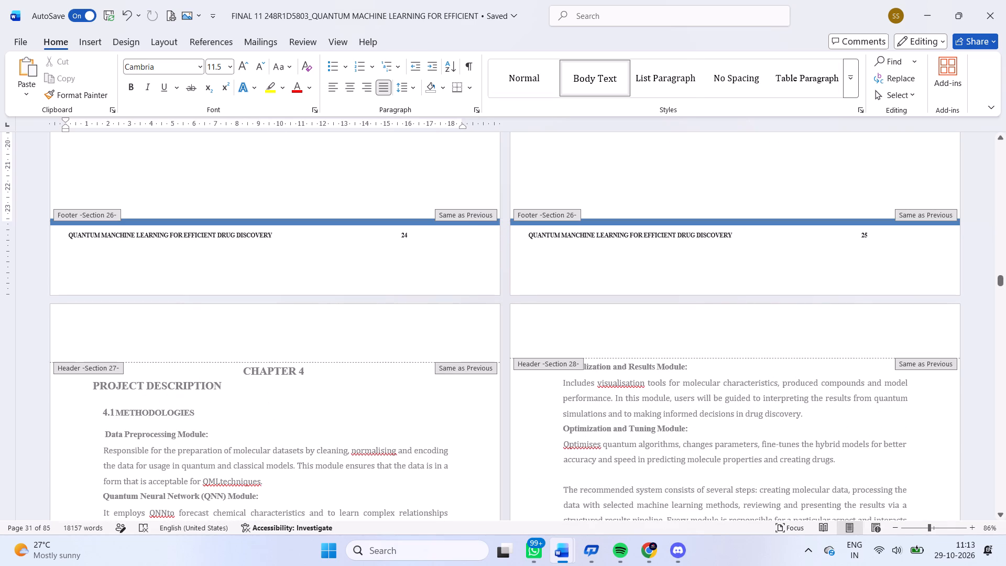
click(444, 223)
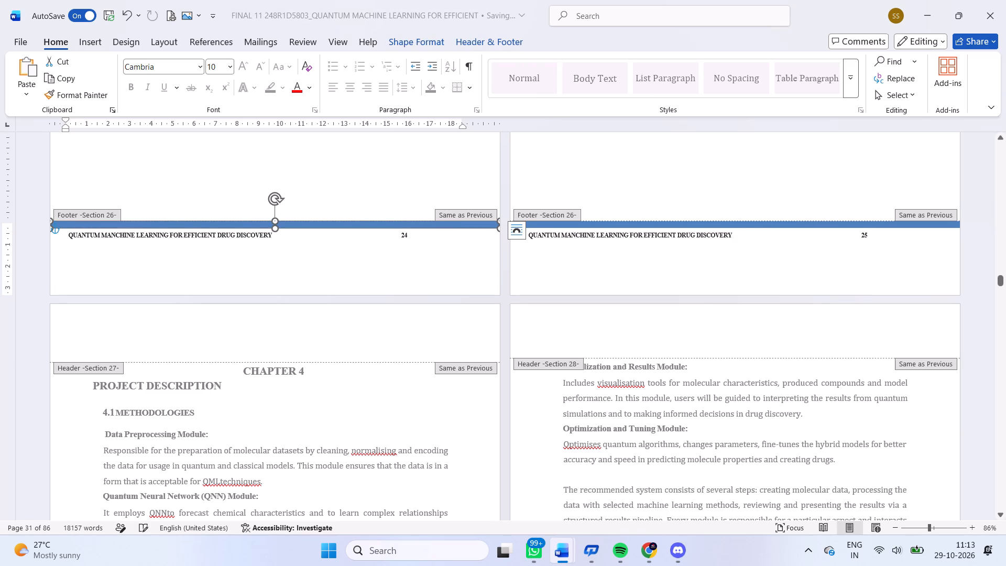
click(446, 242)
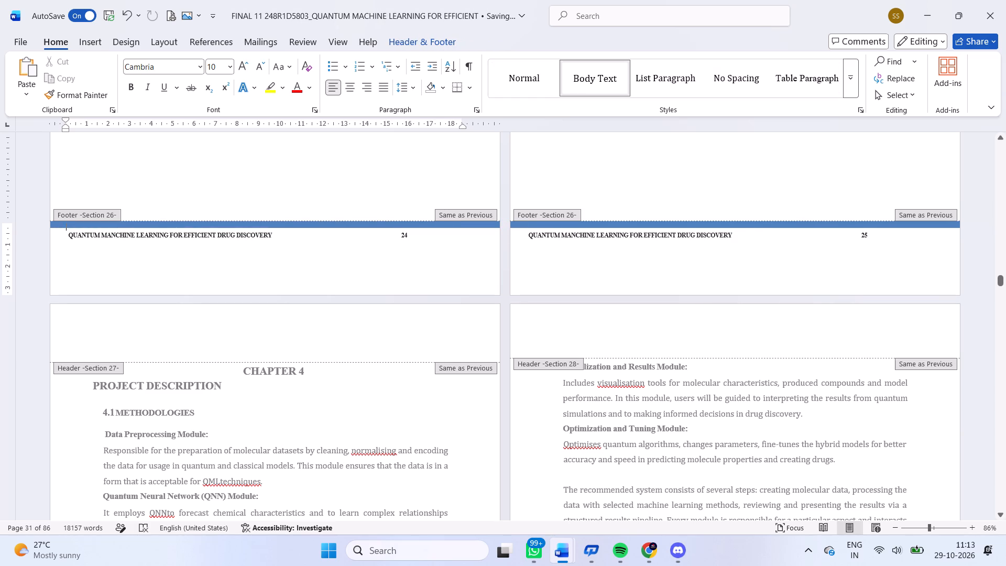
key(ctrl+s)
click(454, 255)
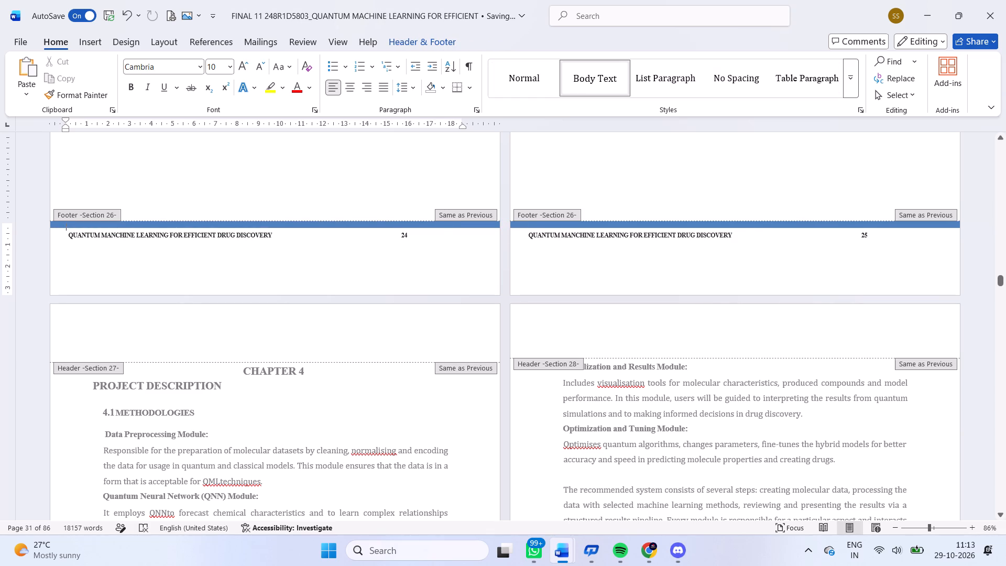
double_click(464, 259)
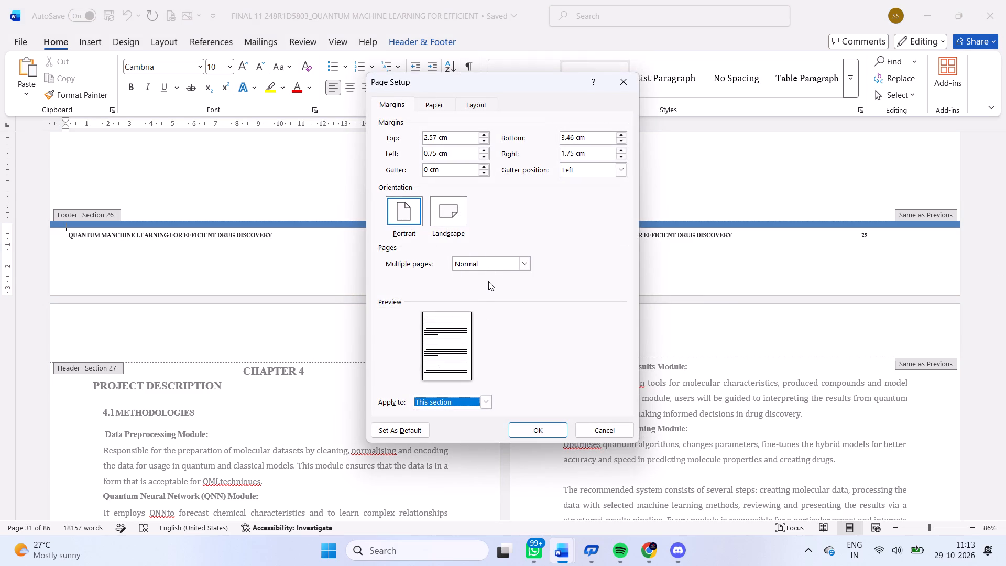
click(621, 83)
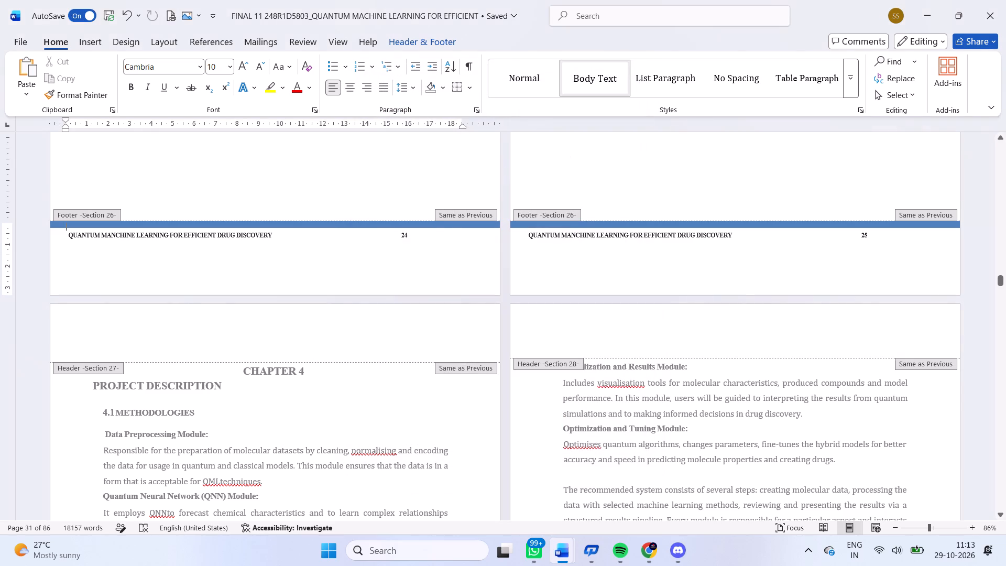
drag(432, 225, 432, 241)
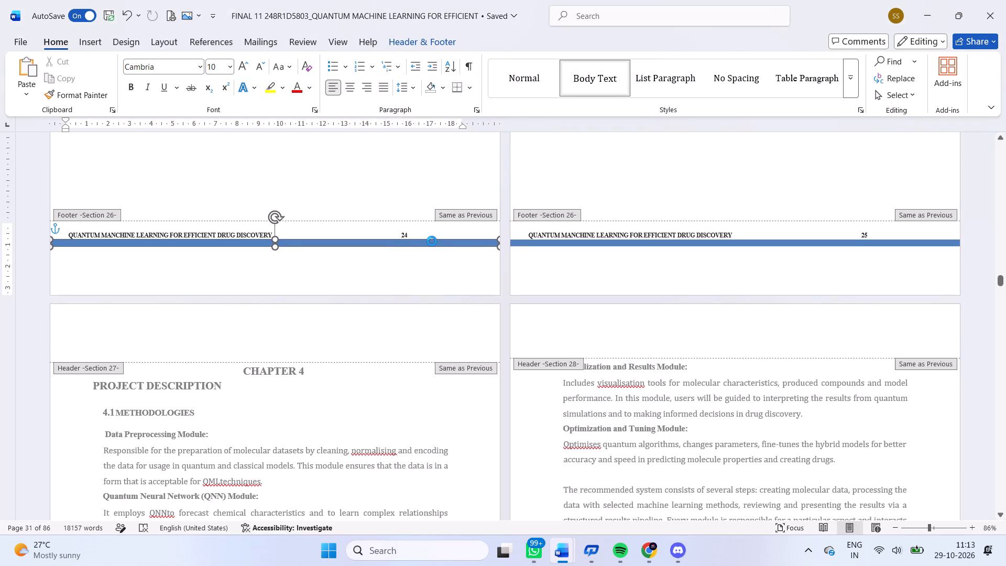
drag(432, 241, 434, 244)
drag(434, 244, 433, 244)
Move the Section 26 footer's title and page number text boxes below the blue bar, level with each other, and save the document.
click(268, 226)
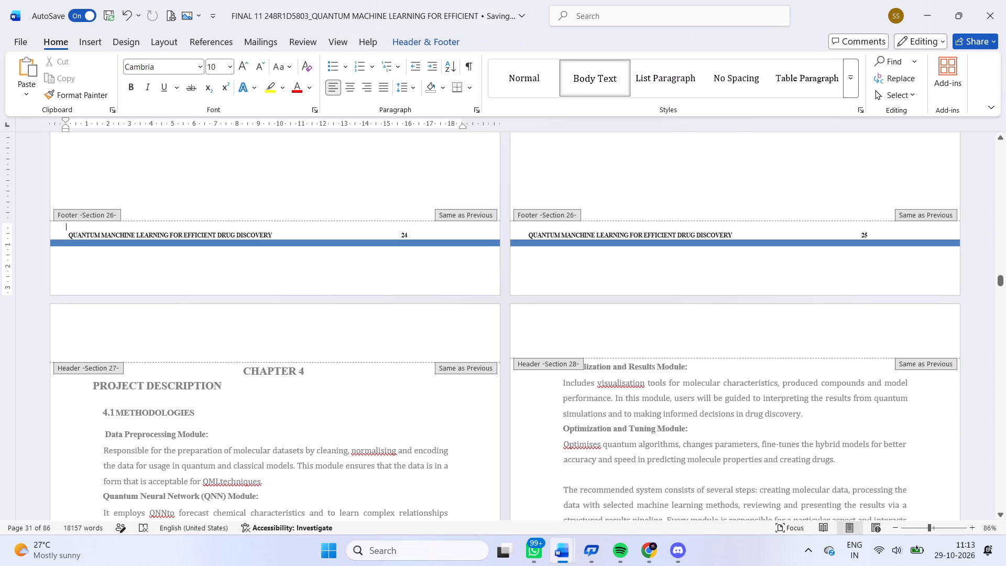
click(266, 232)
drag(263, 238, 263, 246)
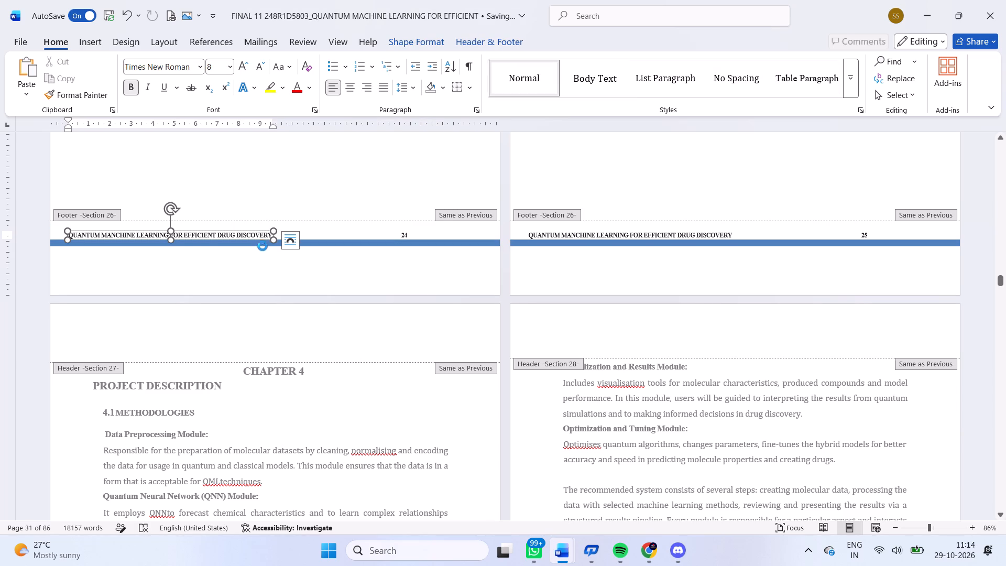
drag(263, 246, 263, 256)
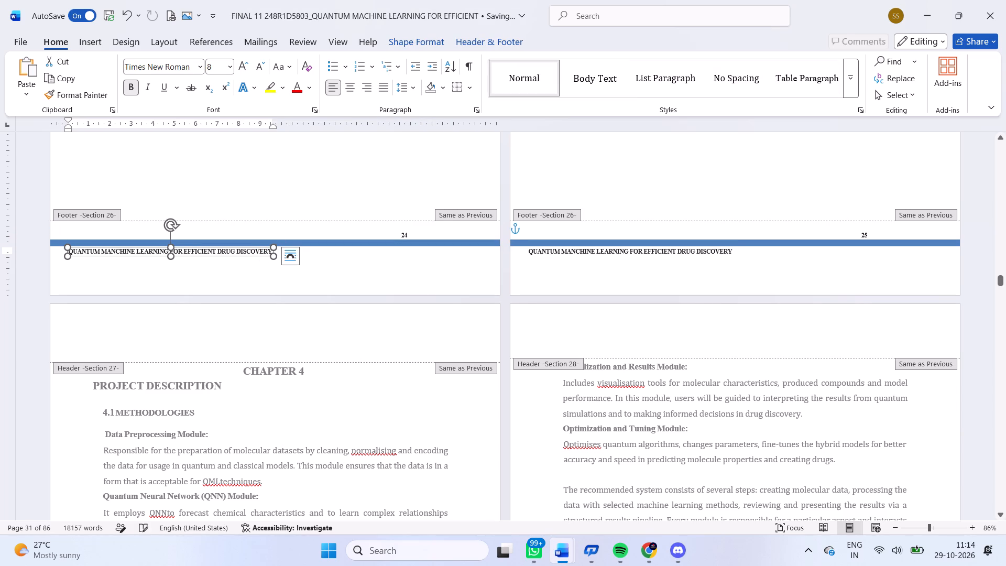
click(406, 236)
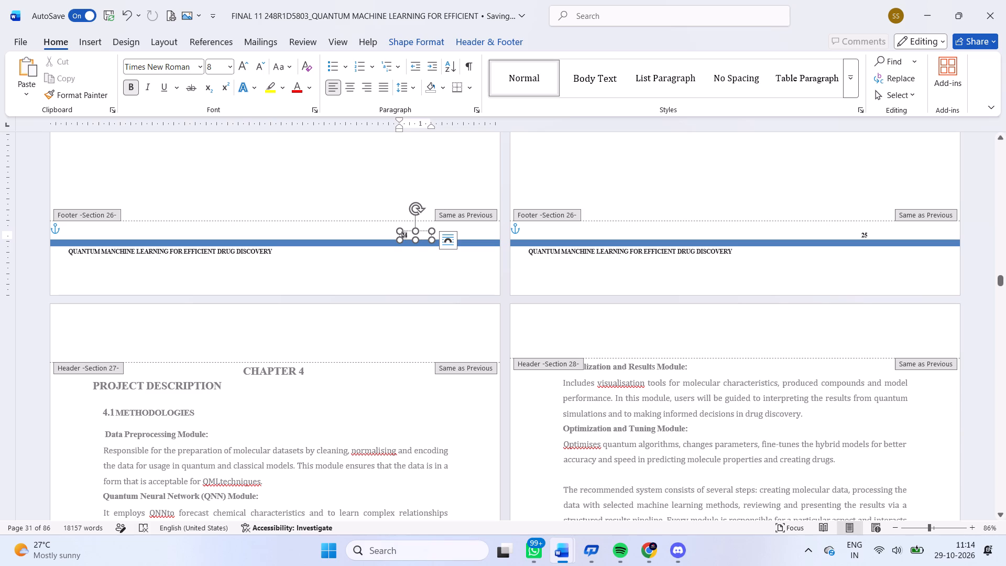
drag(408, 239, 410, 256)
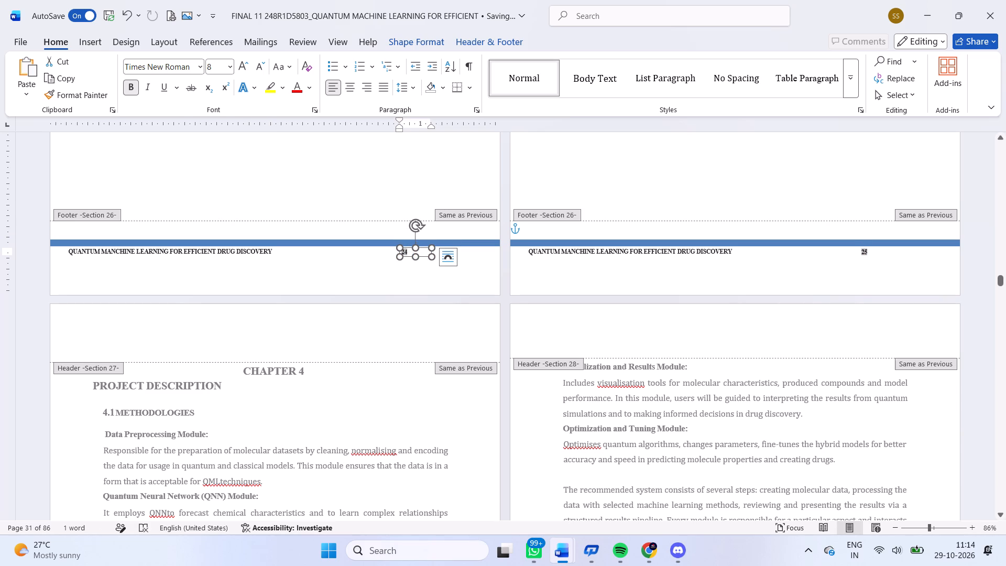
key(ctrl+s)
Add the letter z after the page number in the Section 26 footer and save the document.
key(z)
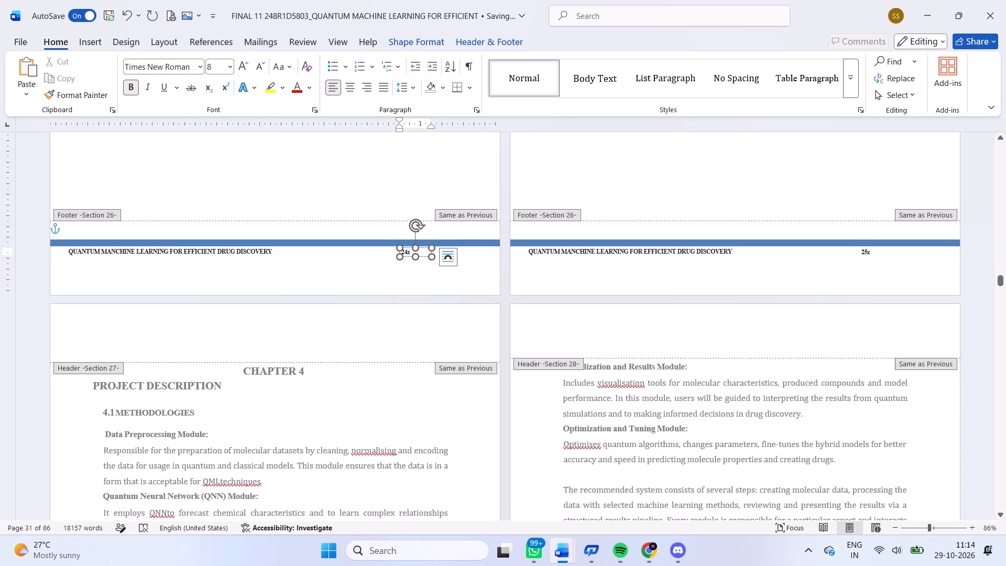
key(ctrl+s)
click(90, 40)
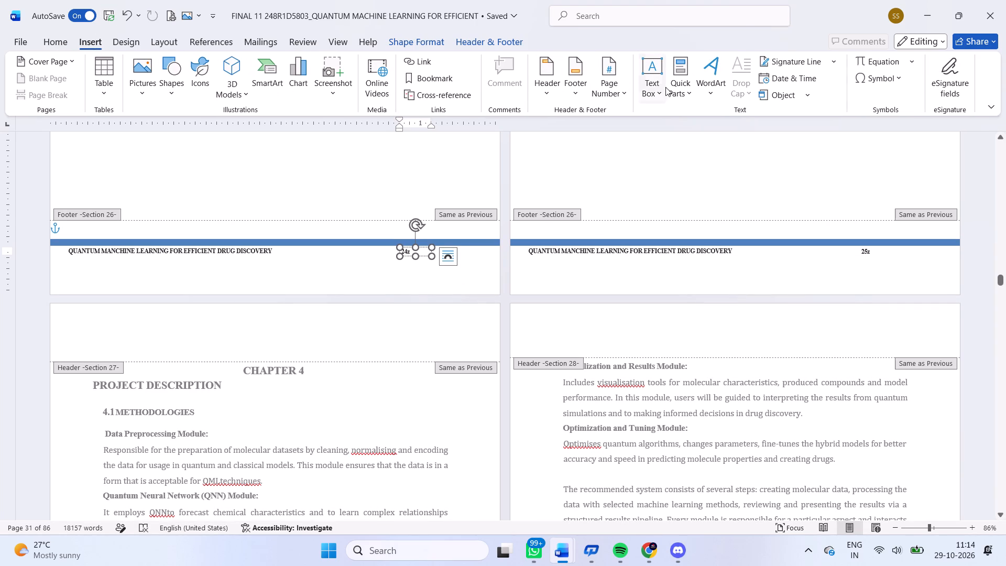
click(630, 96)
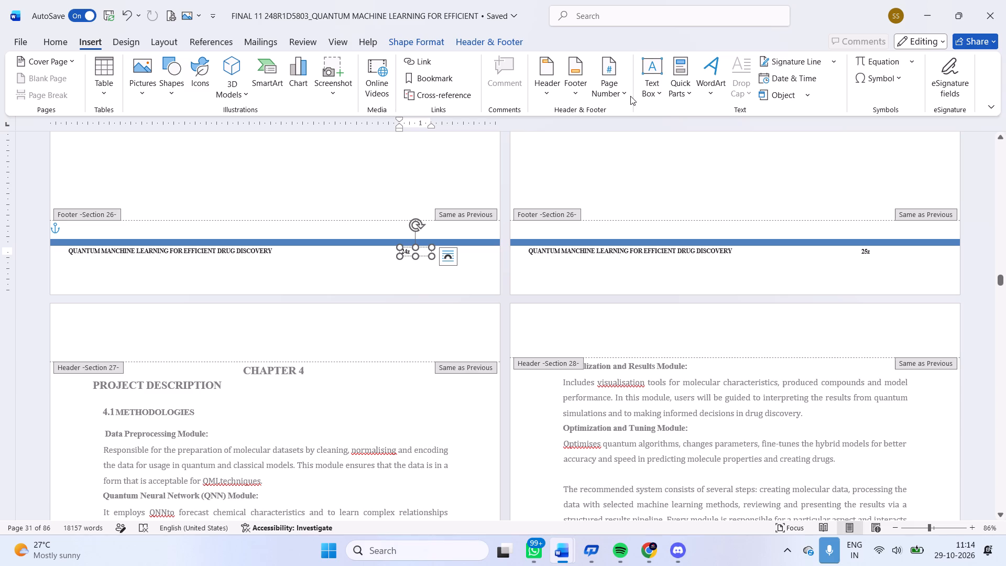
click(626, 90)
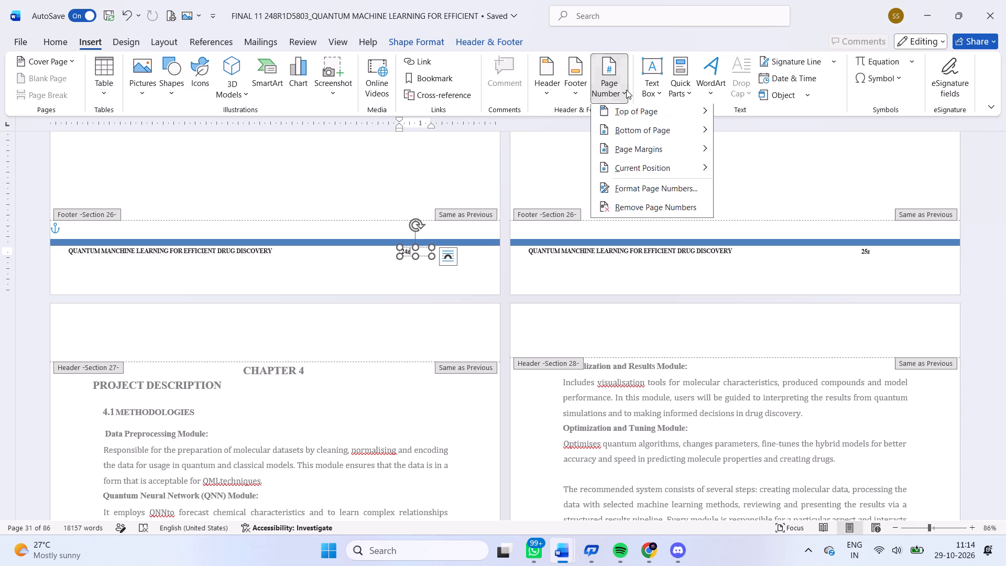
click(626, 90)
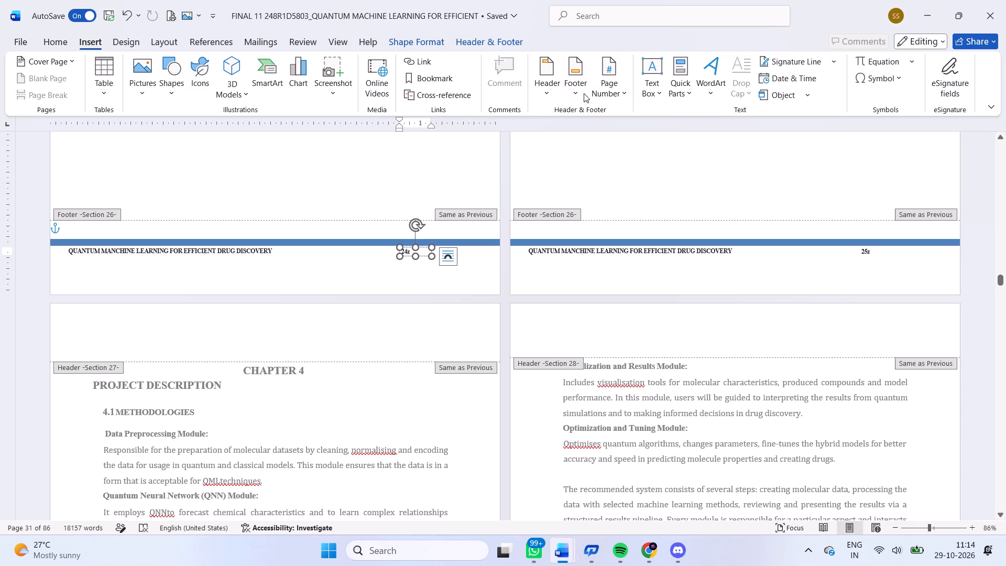
Delete the letter z after the page number in the Section 26 footer and return to the body text.
click(581, 92)
click(440, 371)
double_click(450, 326)
double_click(421, 282)
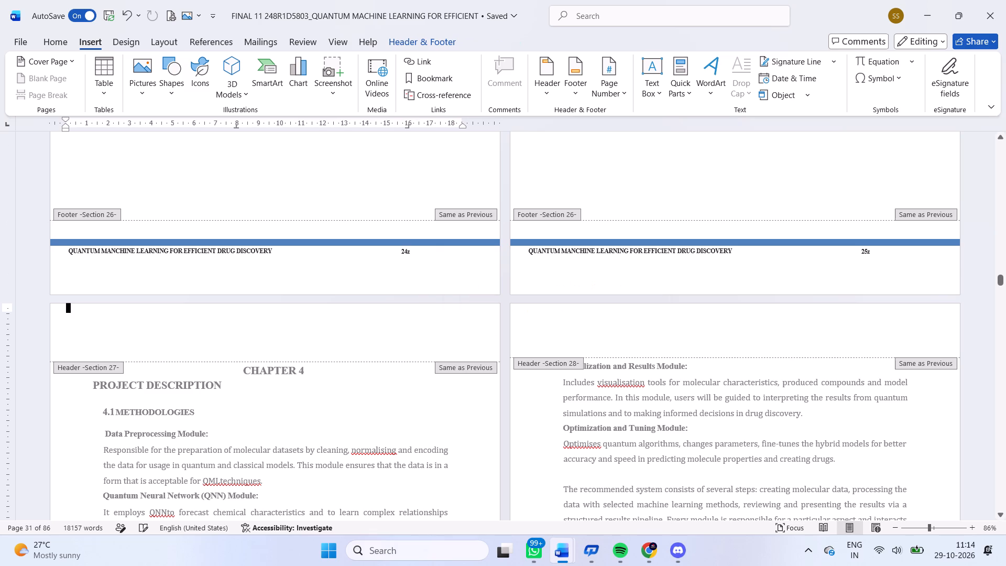
click(407, 248)
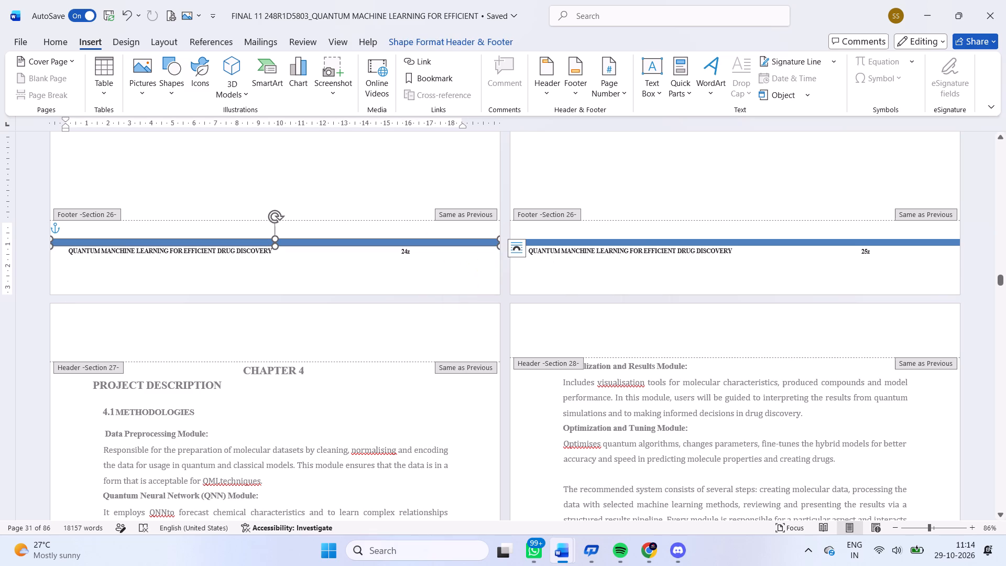
click(413, 249)
click(409, 249)
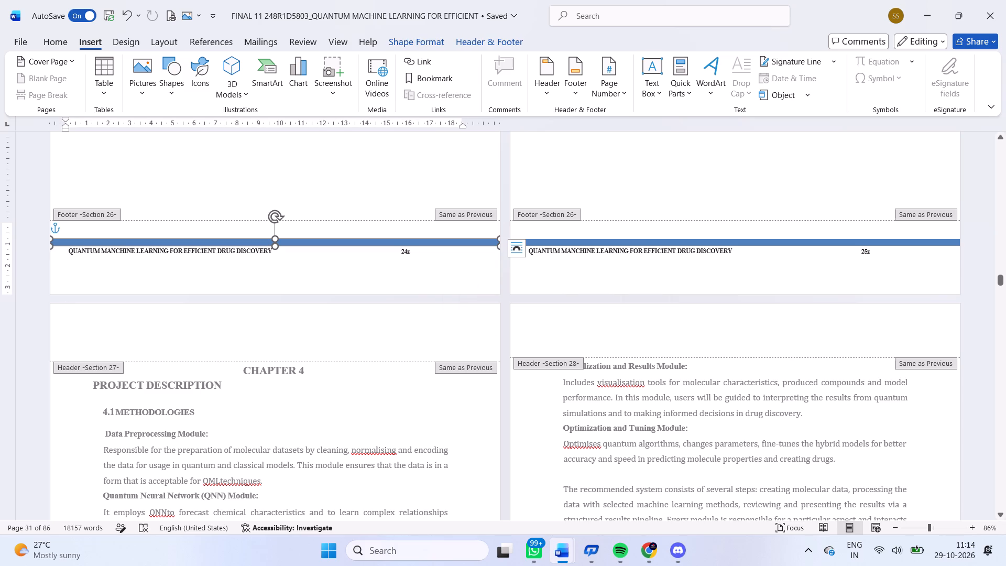
double_click(409, 249)
triple_click(409, 249)
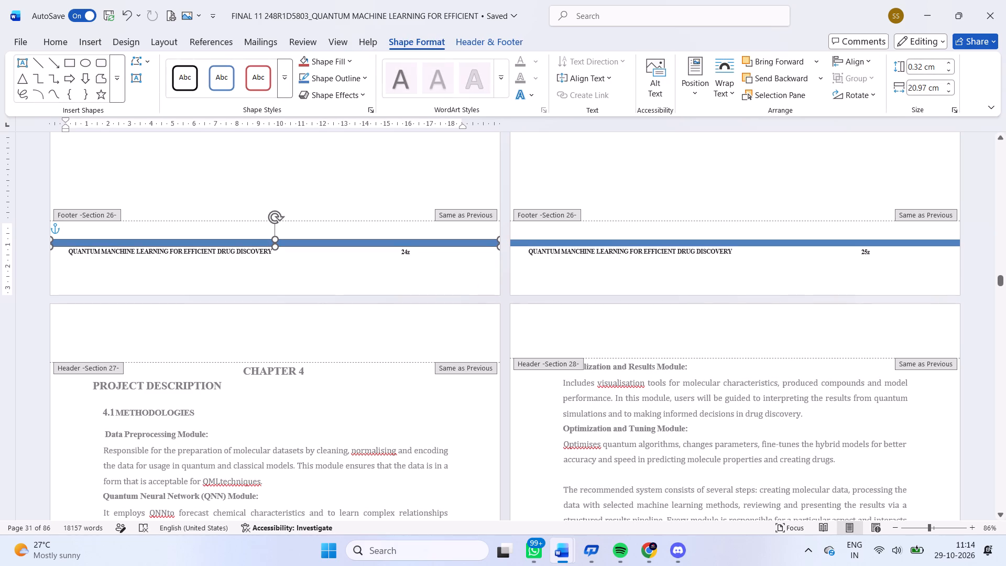
click(409, 249)
triple_click(406, 251)
click(406, 251)
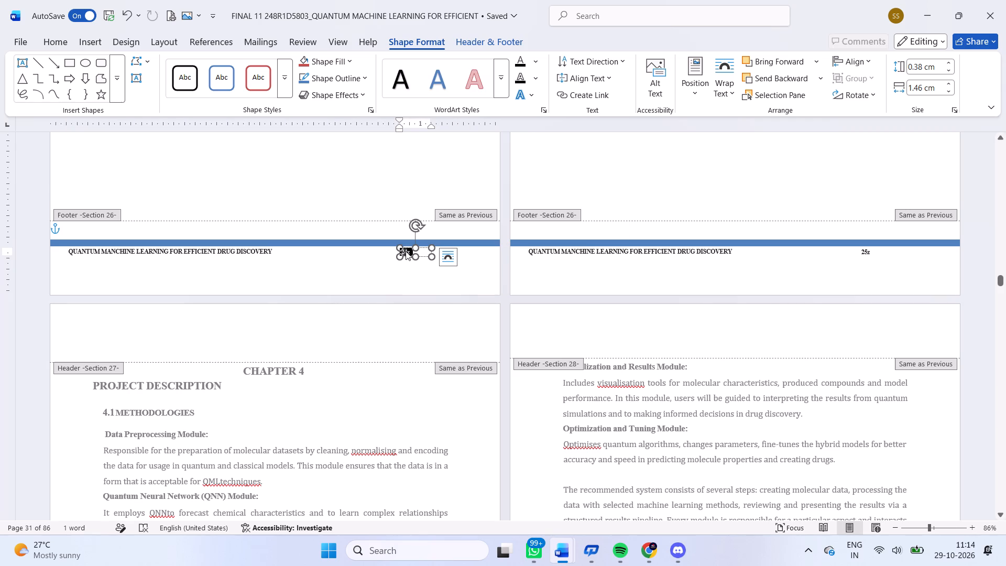
key(Right)
key(Right)
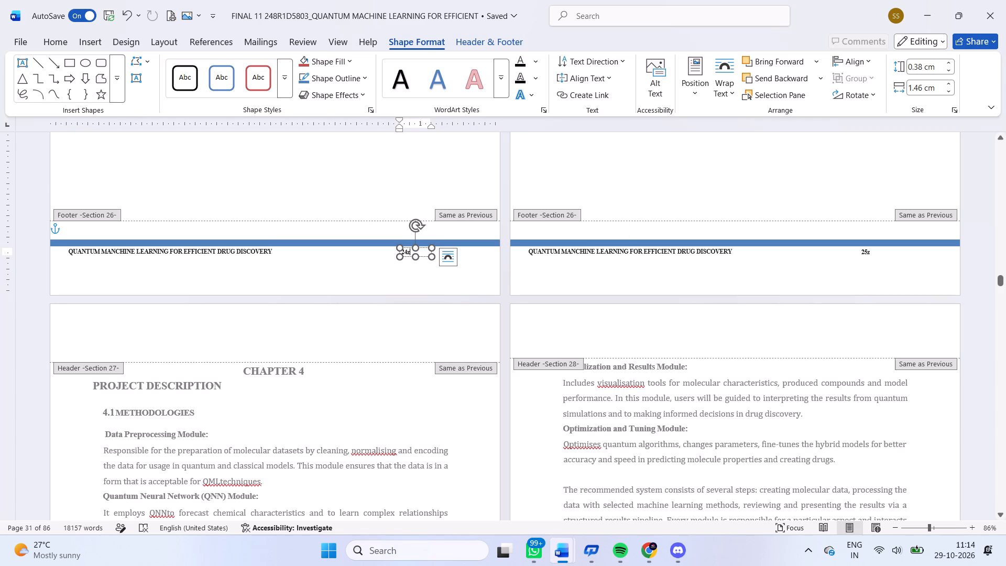
key(BackSpace)
double_click(406, 251)
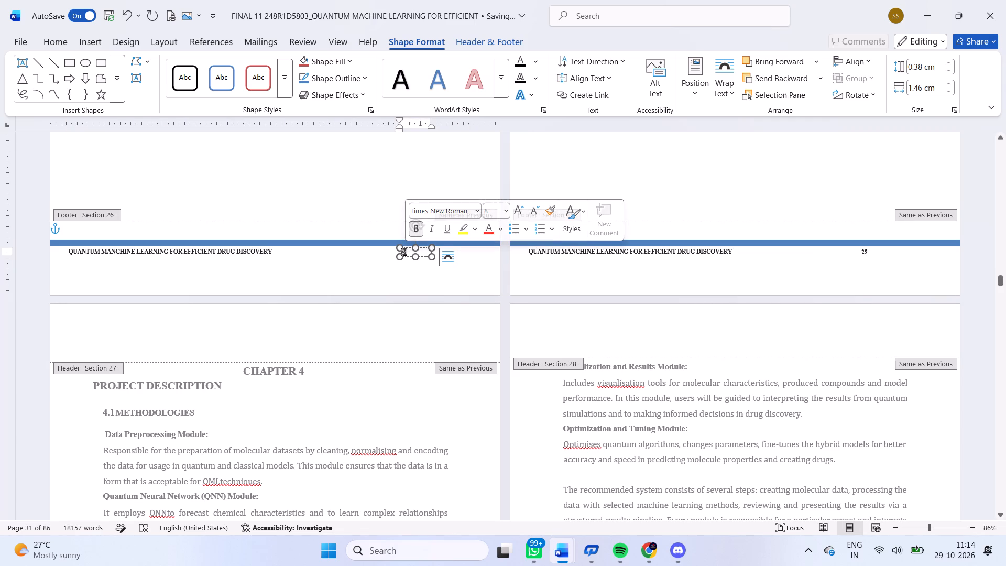
double_click(404, 261)
click(412, 270)
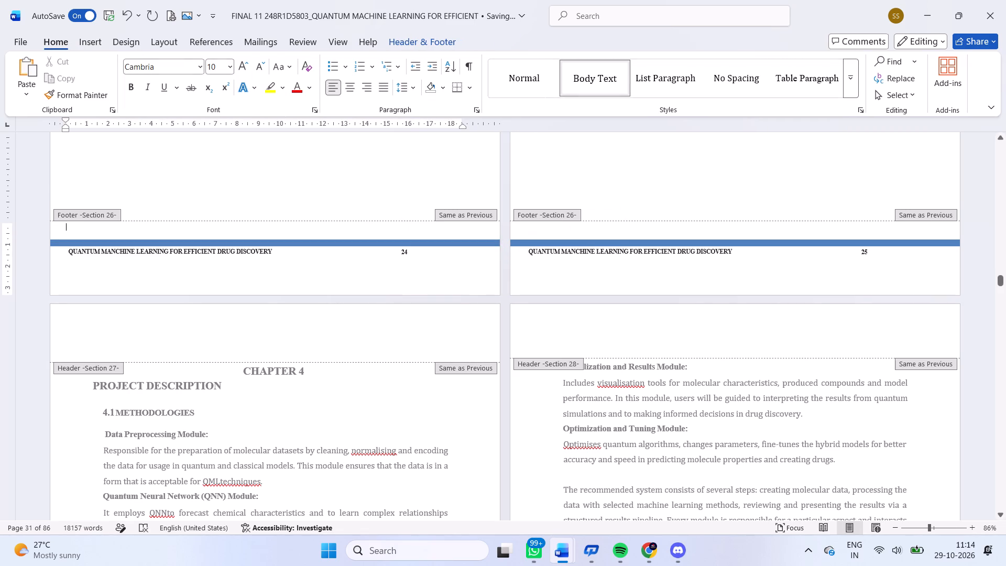
scroll(412, 270, up, 1)
triple_click(412, 270)
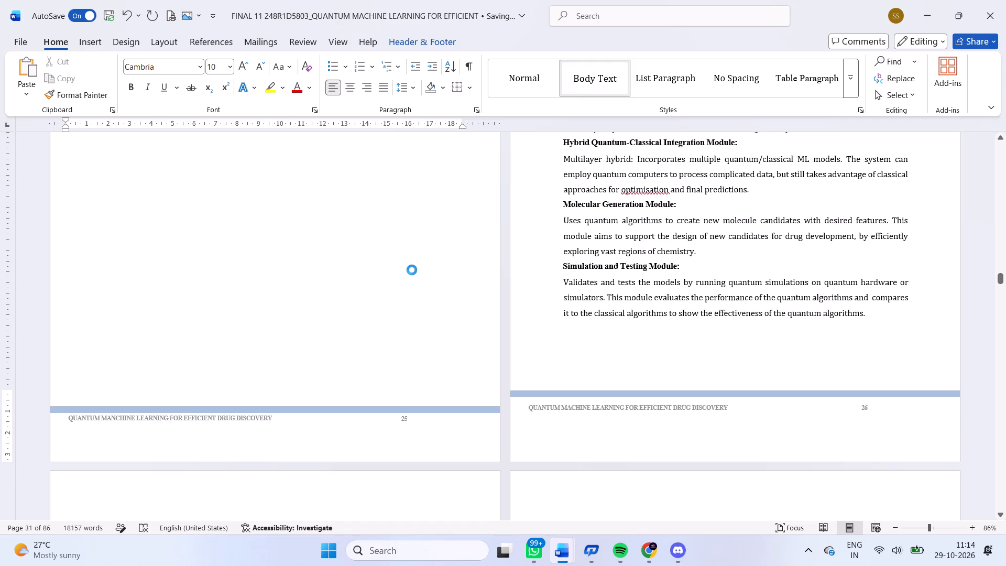
Examine the Chapter 4 title page and the pages around it, comparing the blue bar and text positions in the footers of pages 25 and 26.
scroll(447, 303, up, 1)
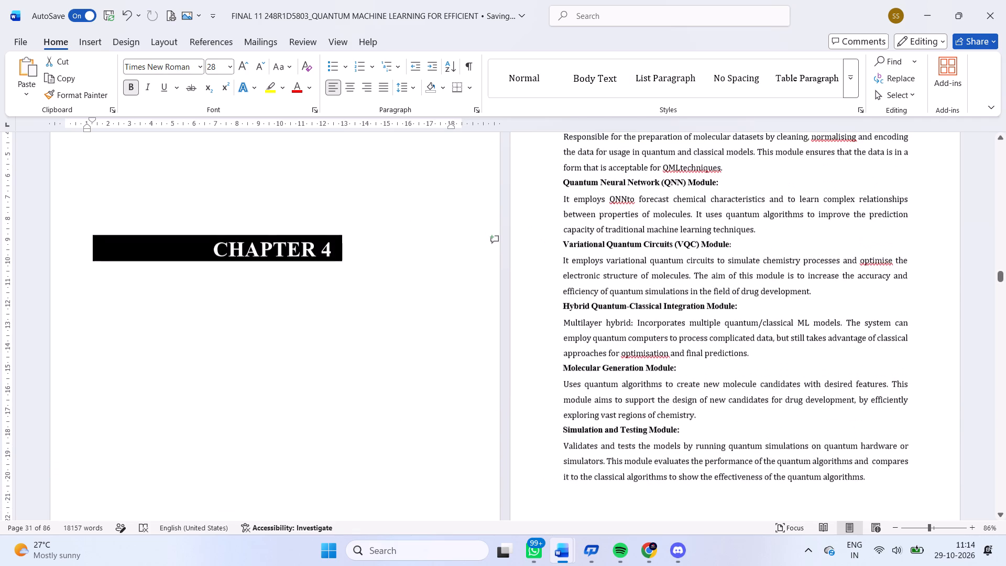
scroll(447, 303, down, 3)
ctrl+scroll(447, 303, down, 3)
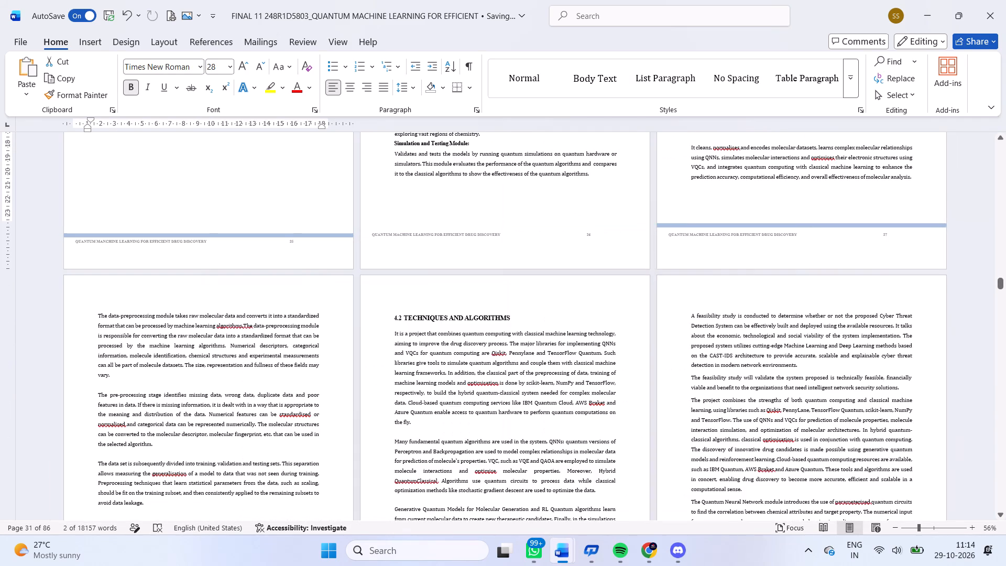
ctrl+scroll(447, 303, down, 3)
scroll(447, 303, up, 1)
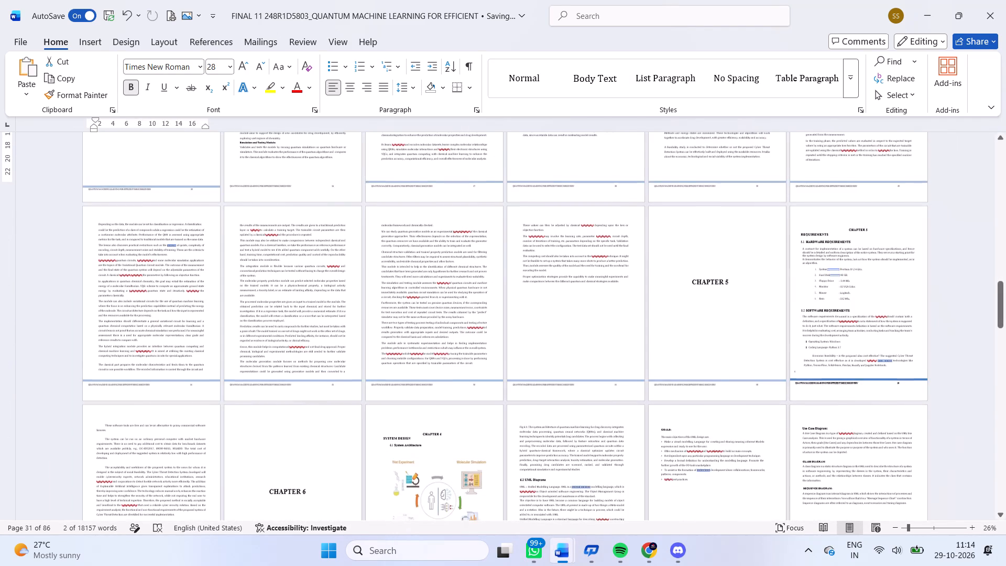
scroll(447, 303, up, 4)
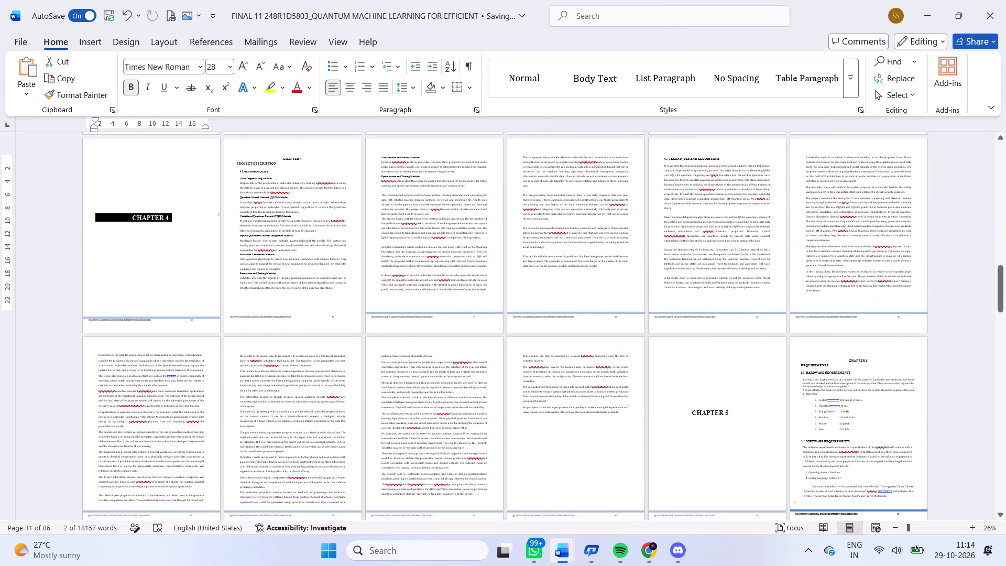
scroll(447, 303, up, 3)
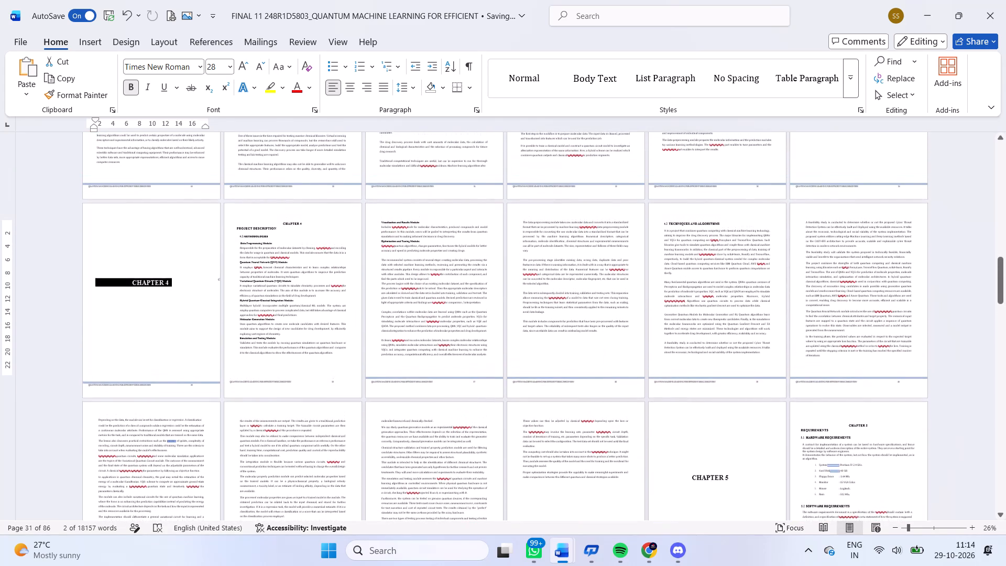
scroll(447, 303, up, 1)
click(312, 268)
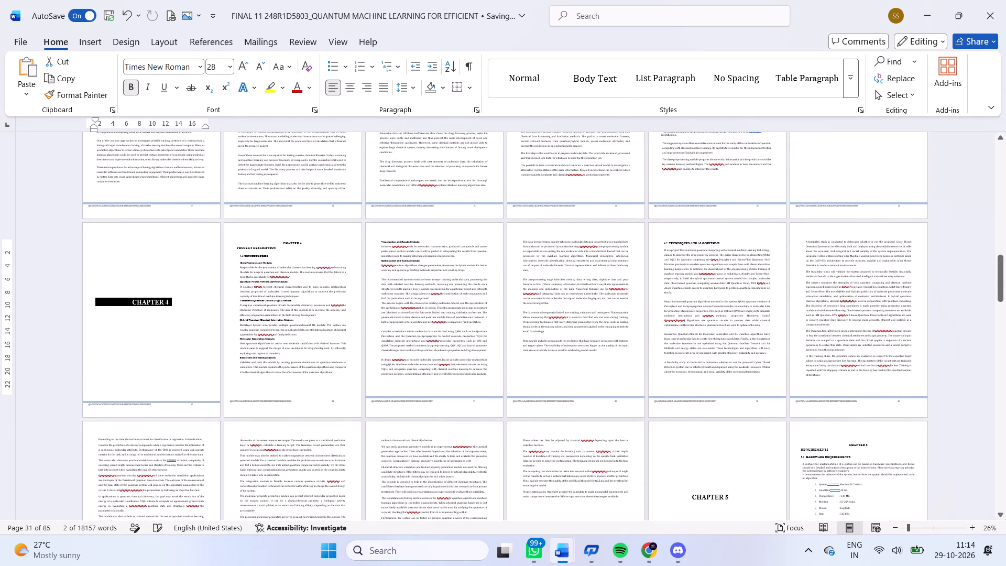
ctrl+scroll(312, 268, up, 5)
scroll(312, 268, down, 2)
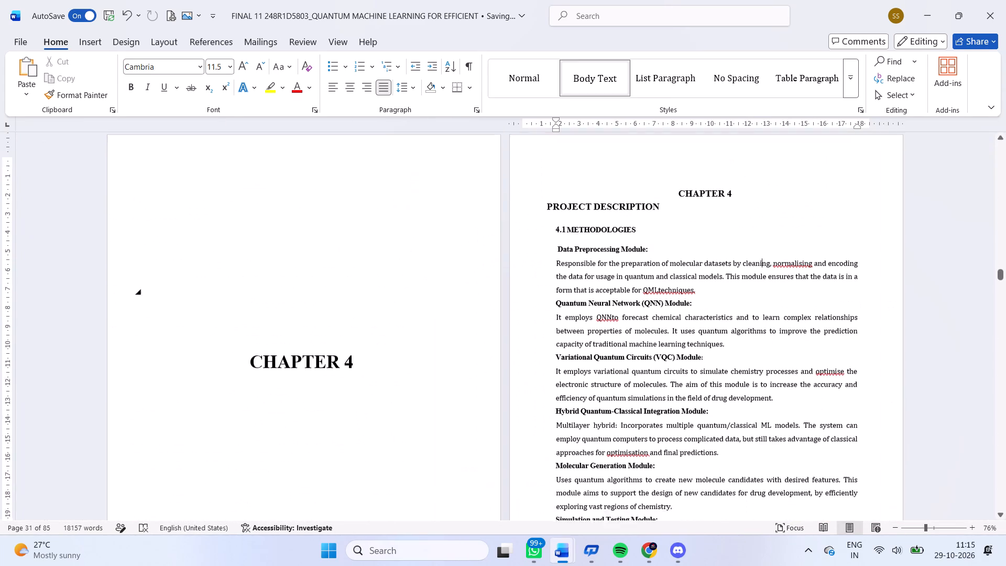
scroll(312, 268, down, 3)
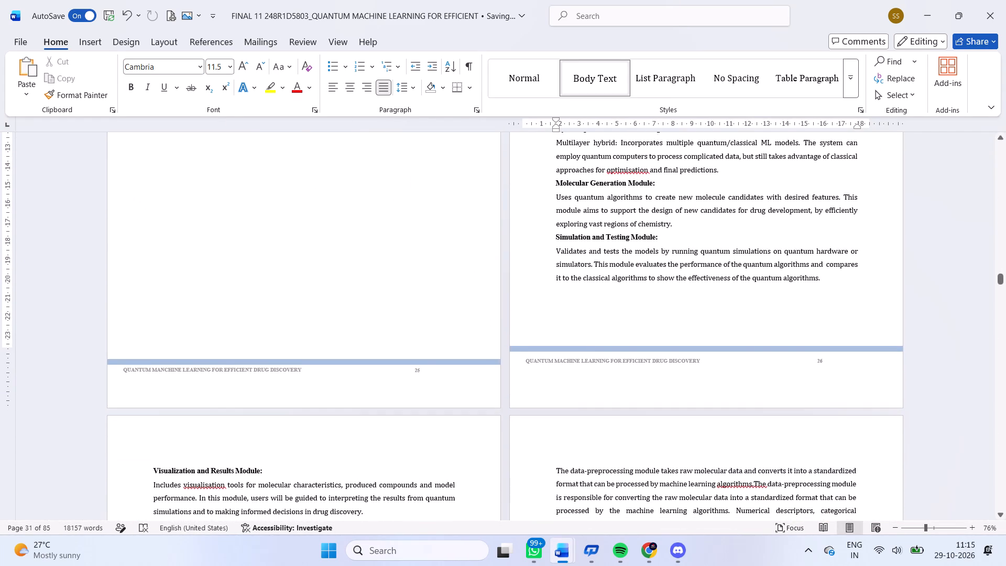
ctrl+scroll(539, 342, up, 3)
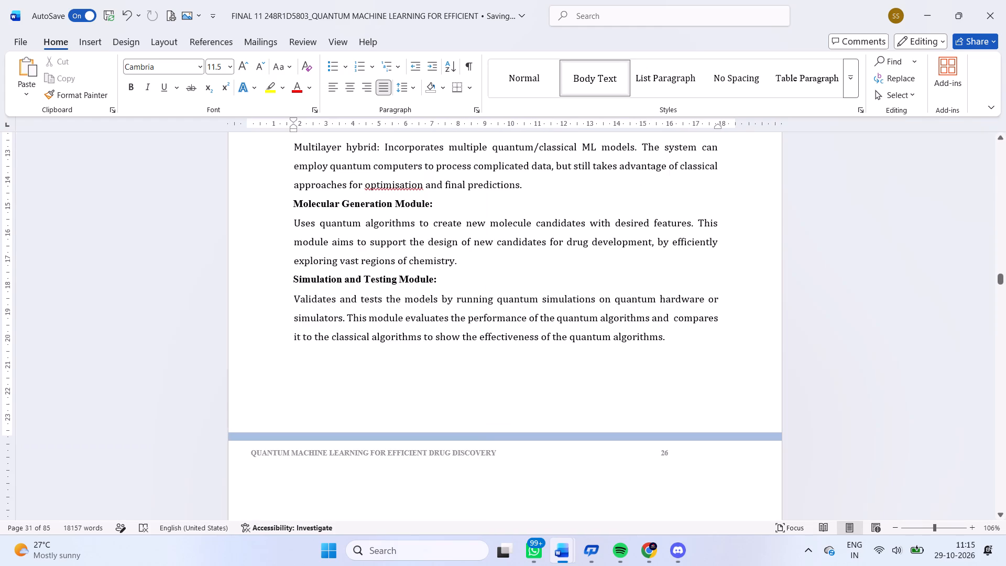
ctrl+scroll(539, 342, down, 4)
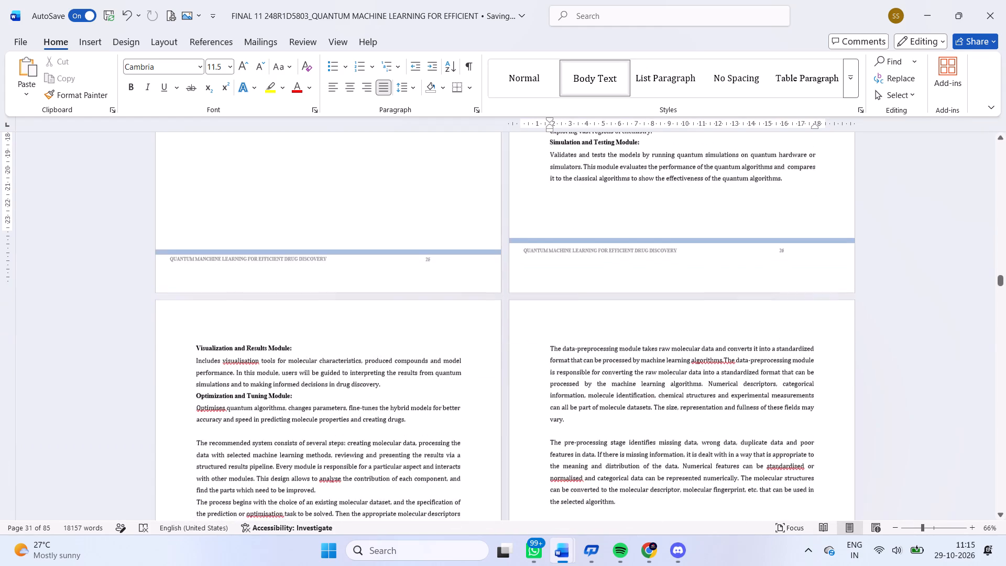
scroll(539, 342, up, 2)
scroll(539, 342, down, 2)
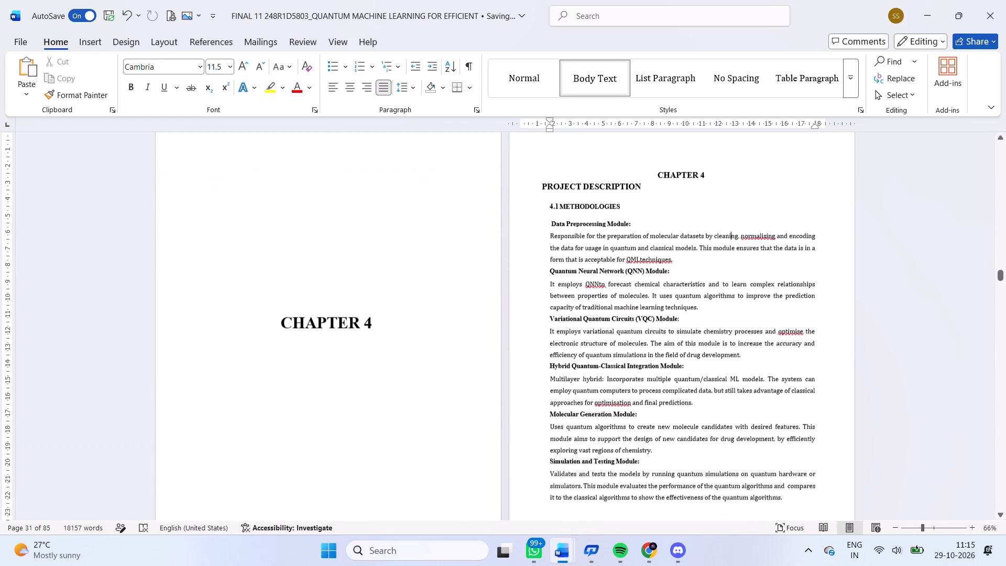
scroll(539, 342, down, 1)
scroll(535, 293, up, 2)
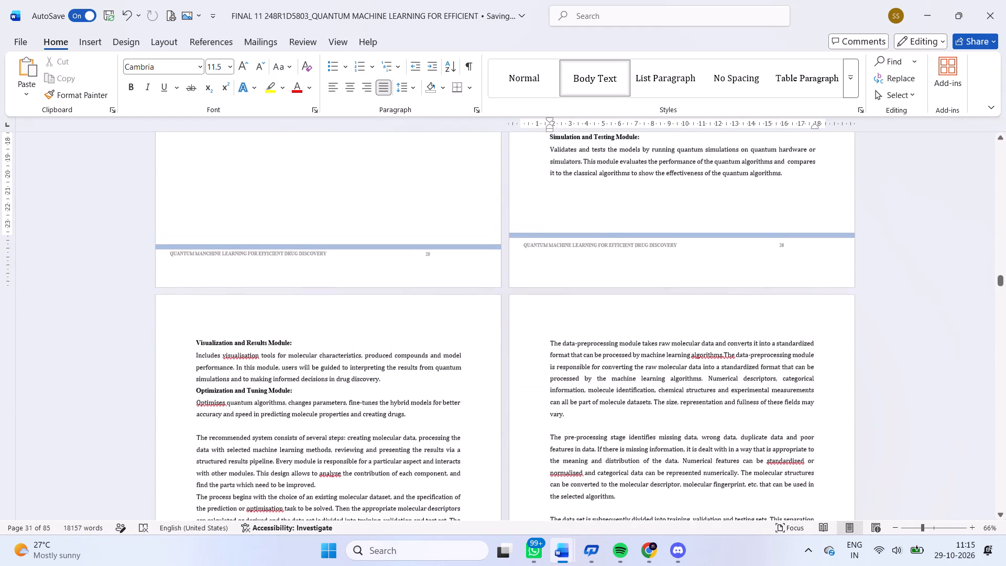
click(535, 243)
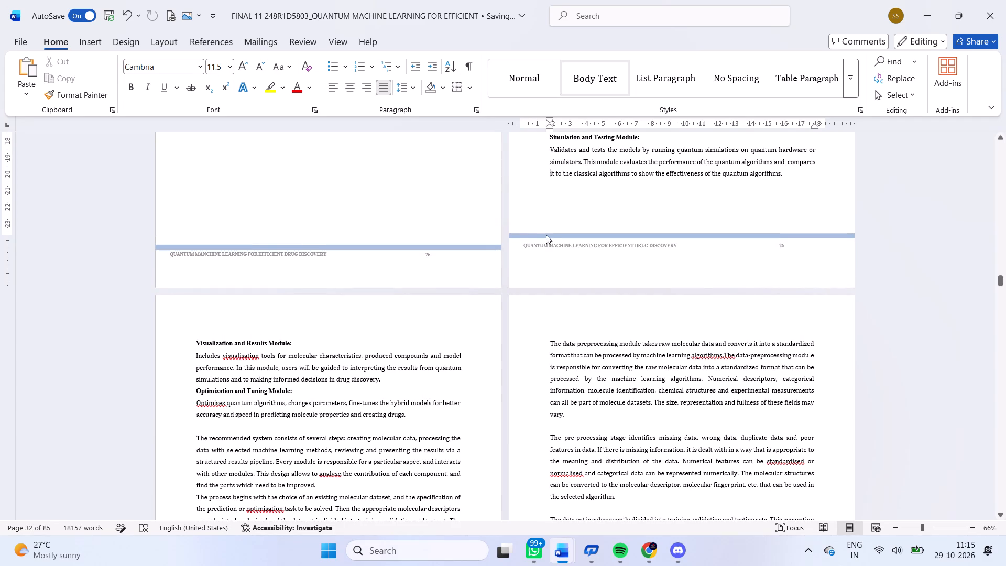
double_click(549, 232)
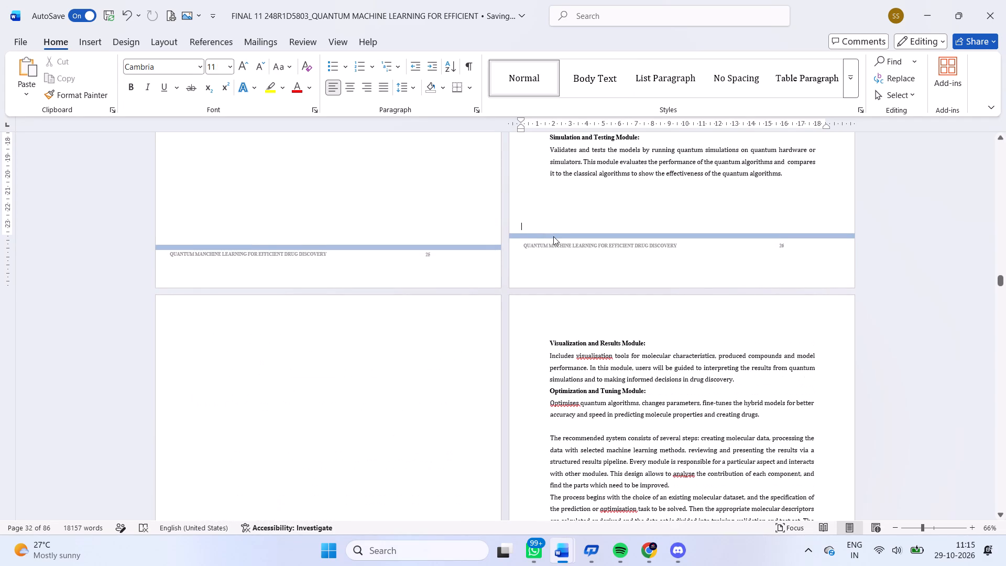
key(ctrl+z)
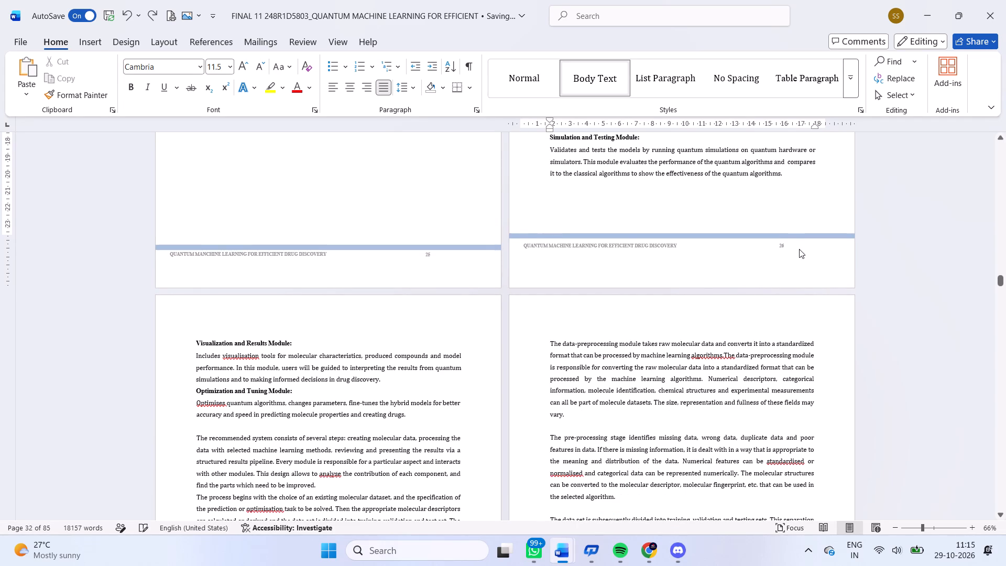
Open the Section 26 footer, reposition its blue bar just above the title and page number, and save the document.
triple_click(799, 249)
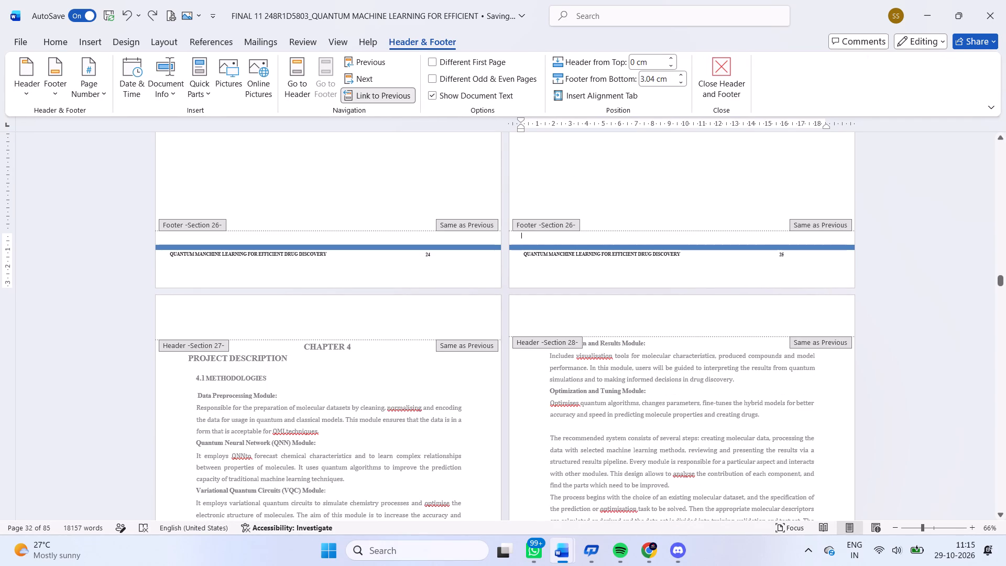
drag(687, 246, 688, 254)
click(659, 253)
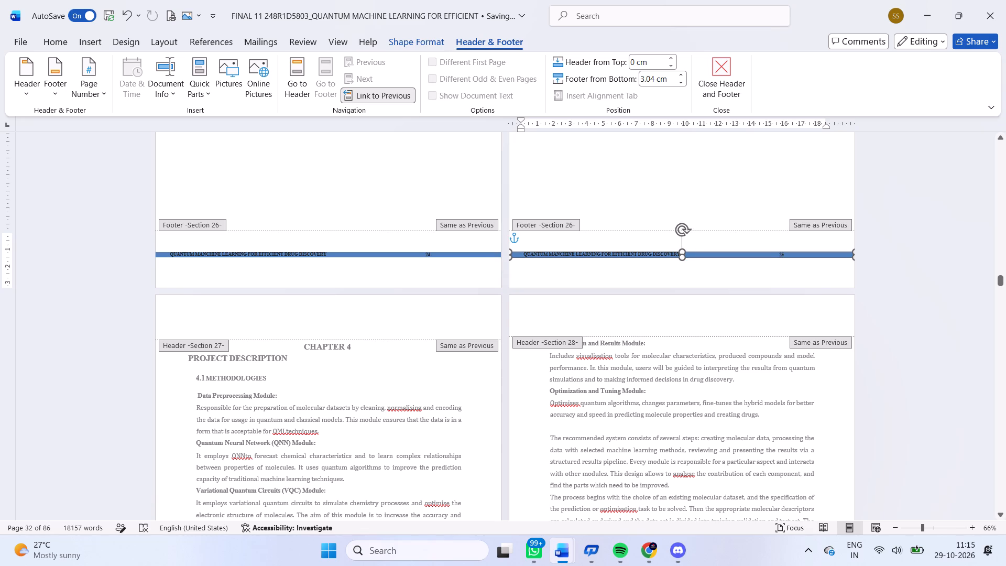
drag(659, 253, 659, 247)
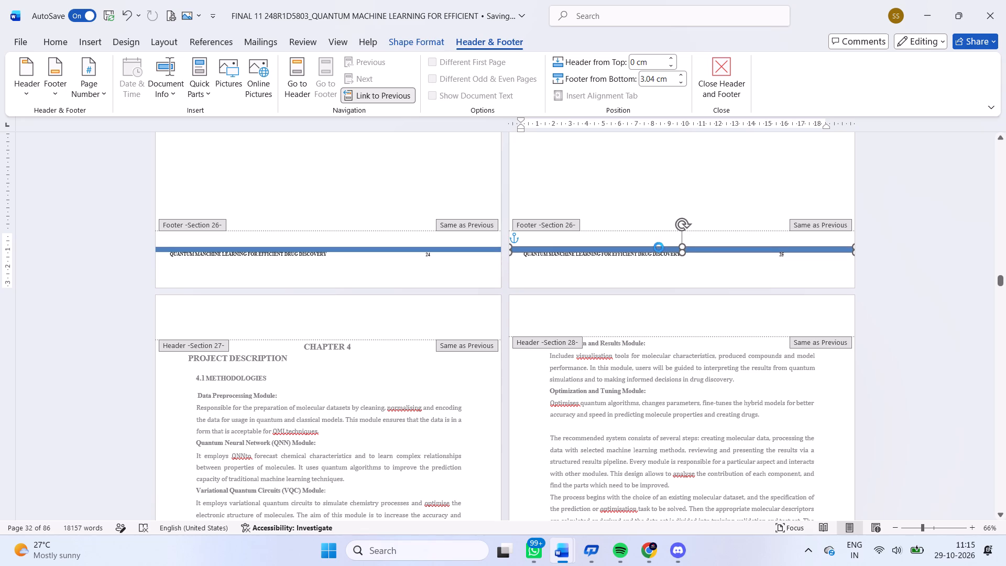
drag(659, 247, 658, 245)
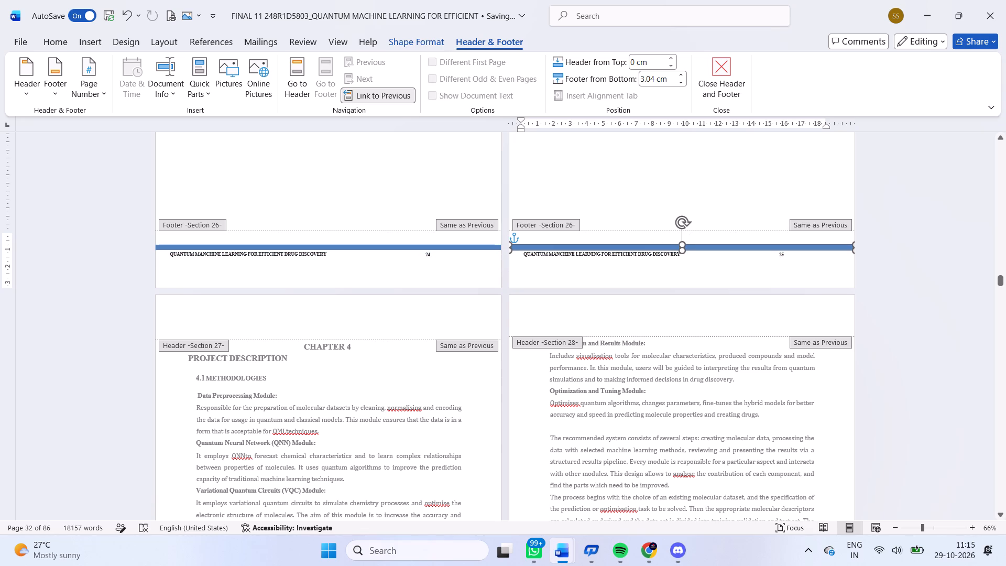
click(892, 263)
ctrl+click(892, 263)
key(ctrl+s)
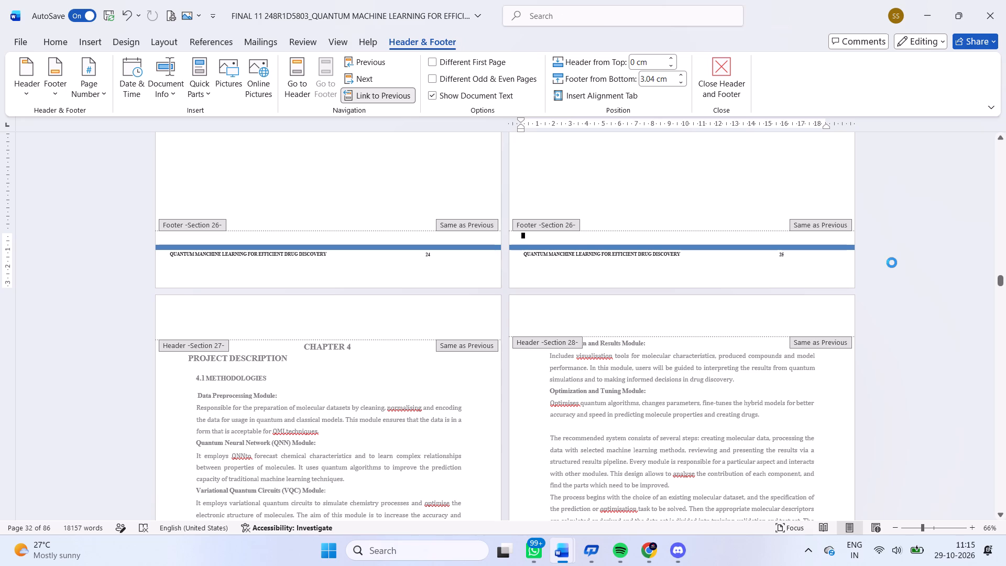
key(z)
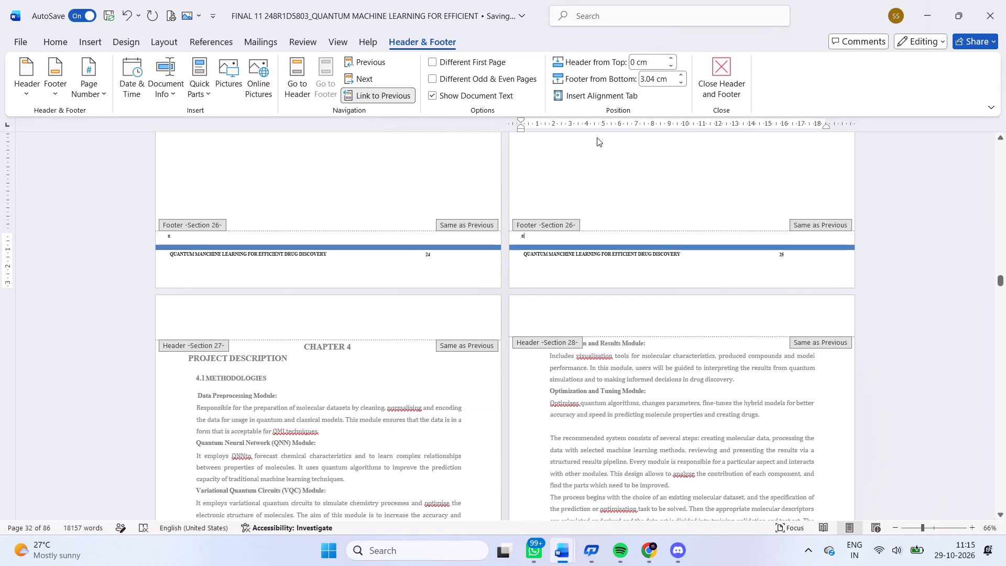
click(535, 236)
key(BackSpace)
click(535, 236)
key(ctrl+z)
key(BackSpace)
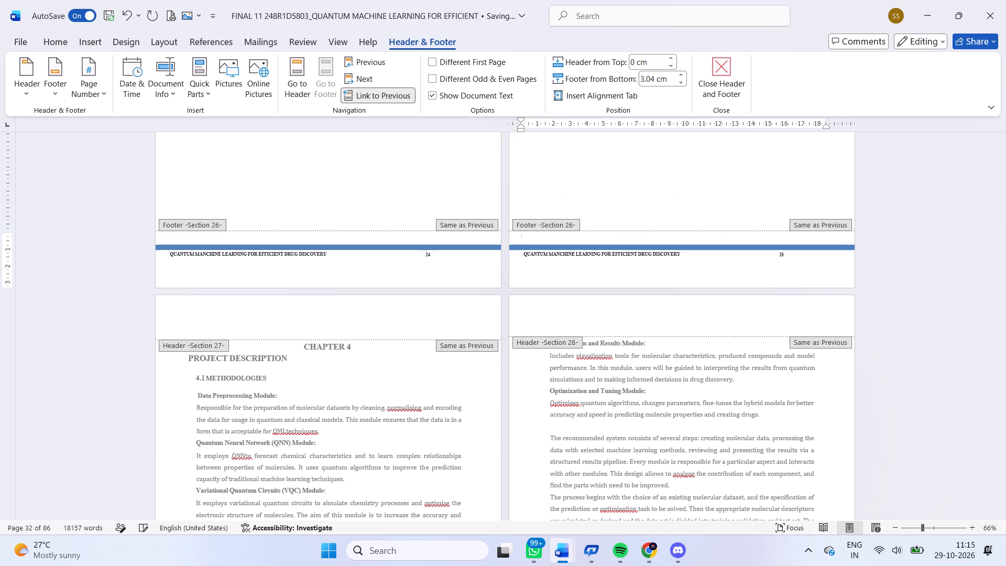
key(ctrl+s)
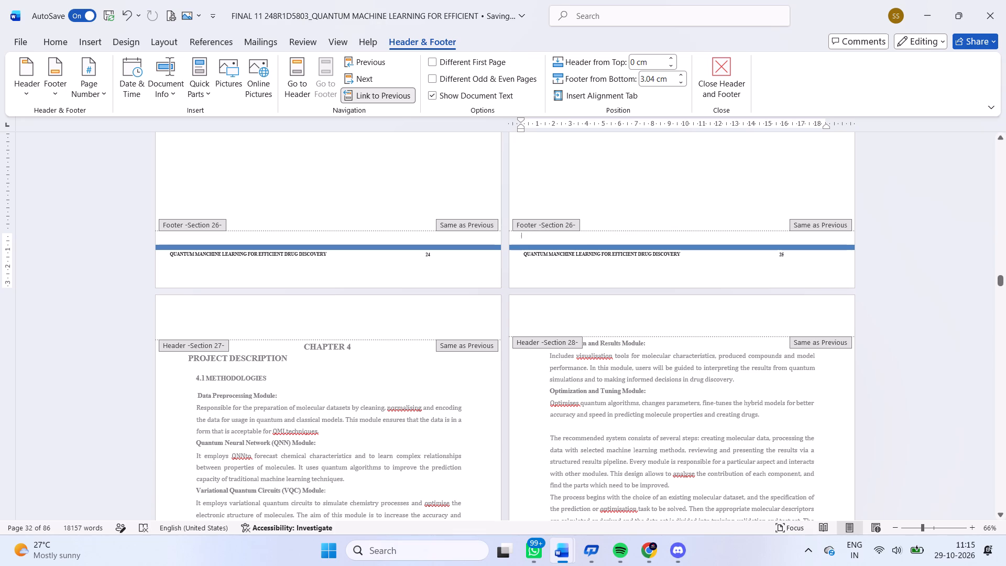
Open the page setup margin settings and bring up the choices for which part of the document they apply to.
click(582, 295)
double_click(878, 252)
click(485, 405)
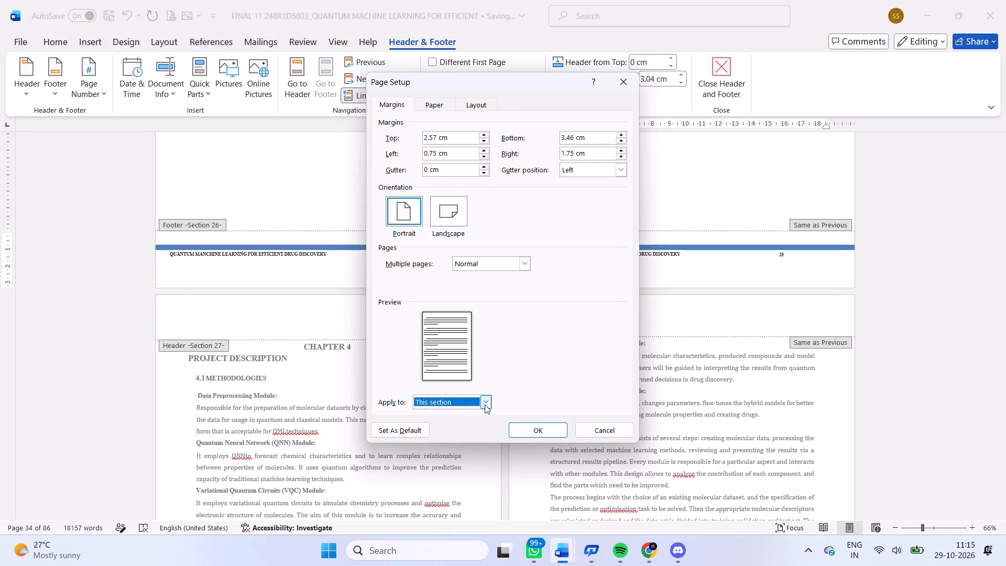
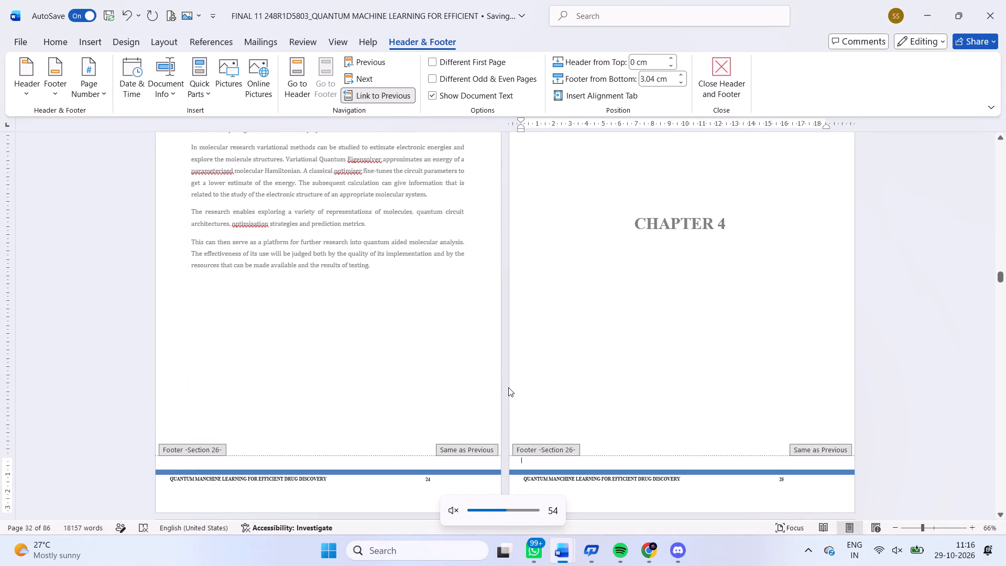
Examine the footers from Chapter 4 to the Chapter 6 title page, and return to the body text there.
scroll(508, 387, down, 5)
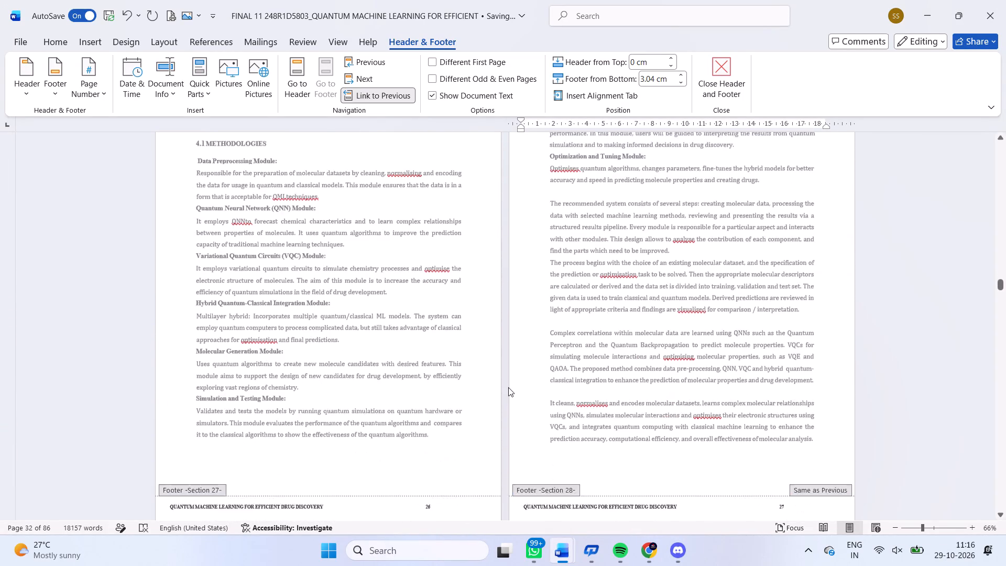
scroll(508, 387, down, 5)
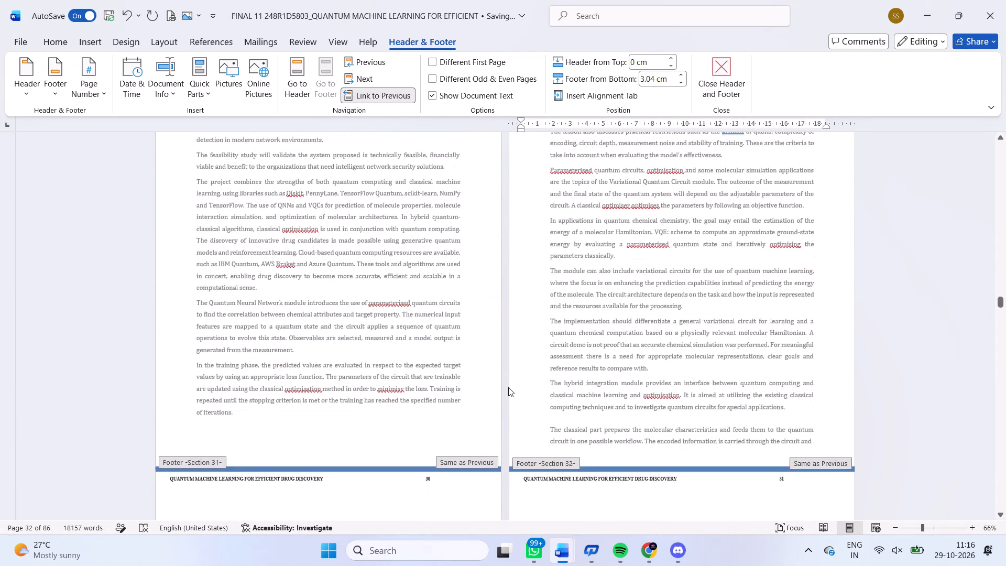
scroll(508, 387, down, 4)
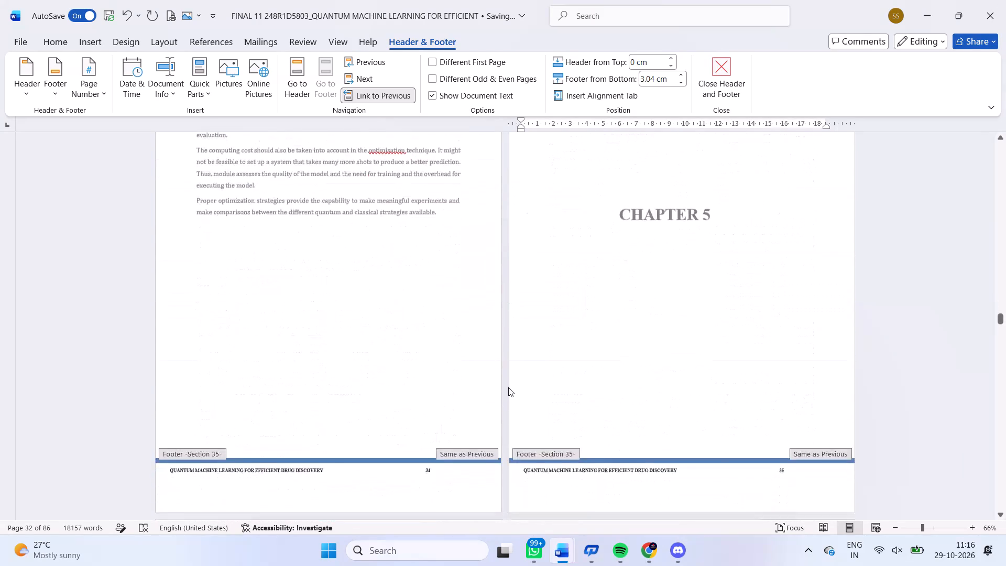
scroll(508, 387, down, 4)
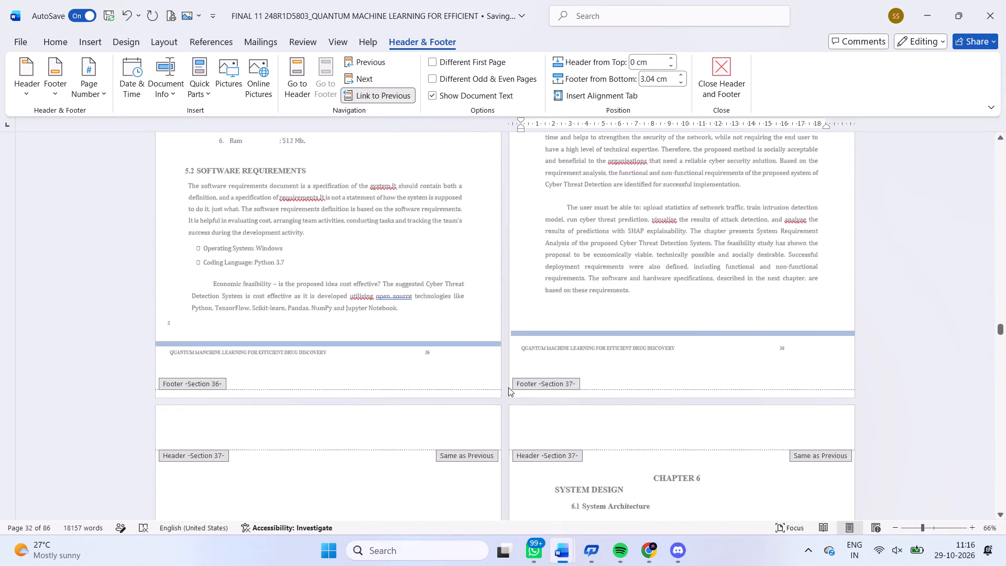
scroll(508, 387, down, 3)
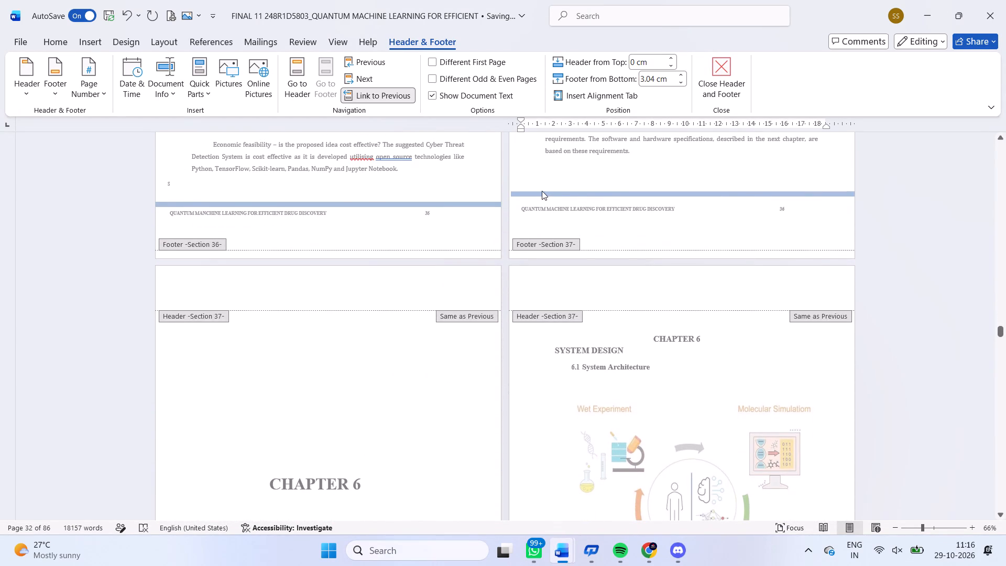
click(542, 189)
triple_click(542, 189)
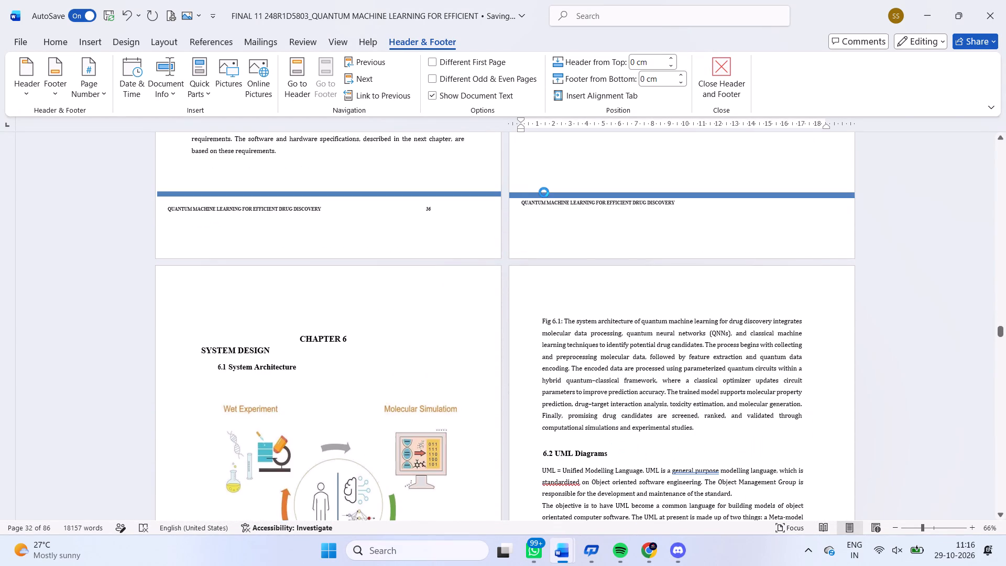
click(543, 209)
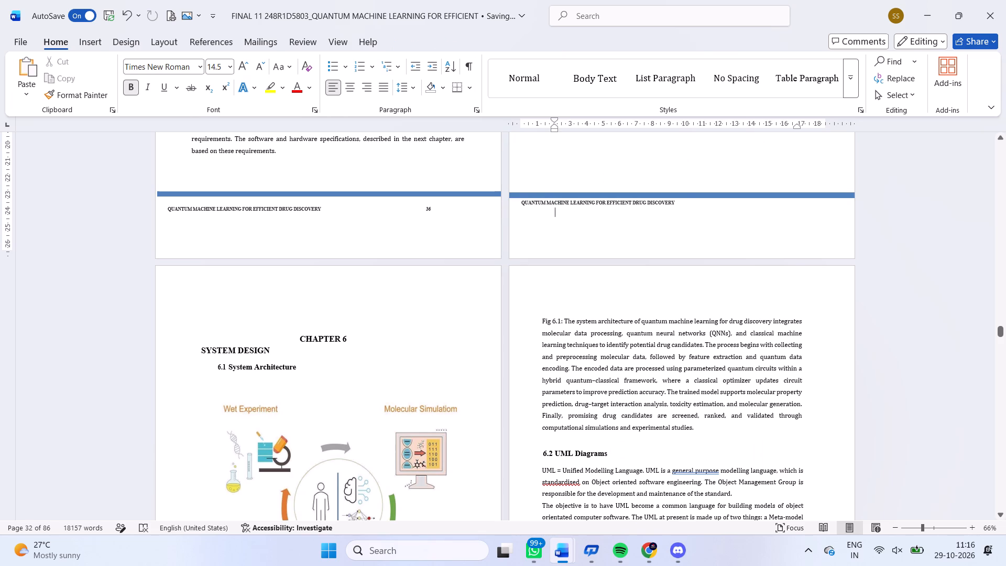
Compare the blue bars, title text and page numbers at the bottom of the pages from Chapter 5 through Chapter 7.
scroll(541, 221, up, 2)
scroll(541, 221, down, 2)
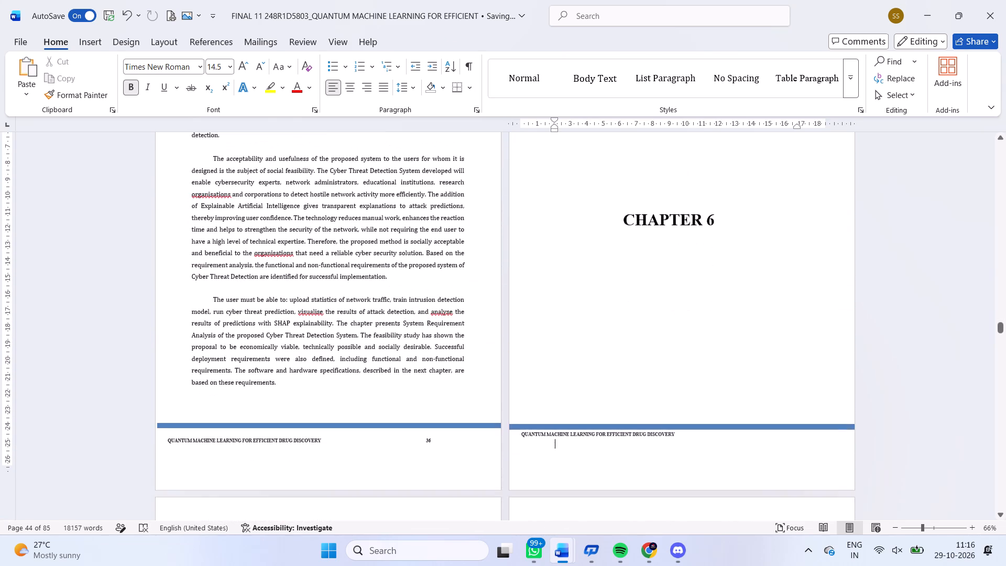
scroll(541, 221, down, 1)
scroll(634, 284, down, 1)
scroll(634, 284, up, 2)
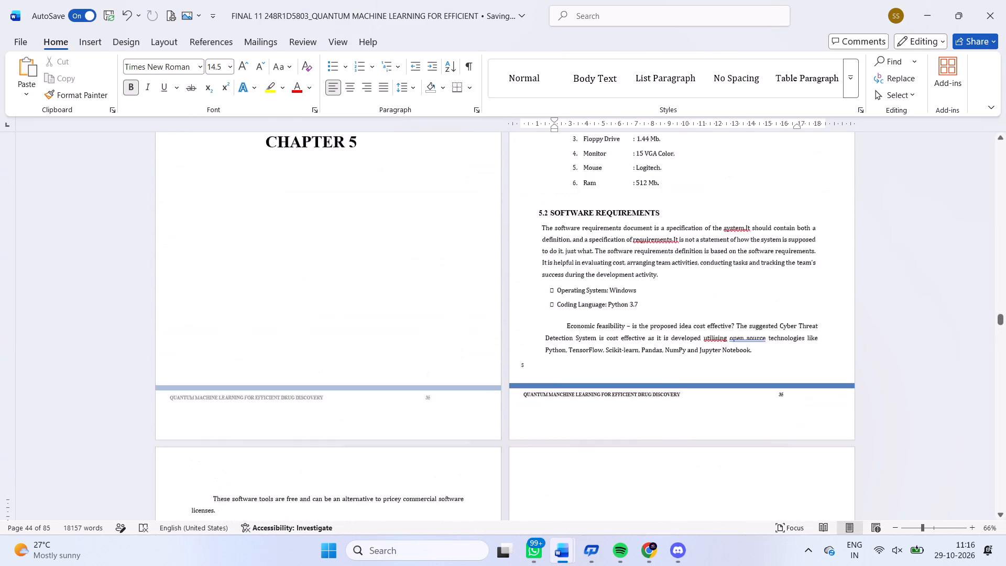
scroll(634, 284, down, 5)
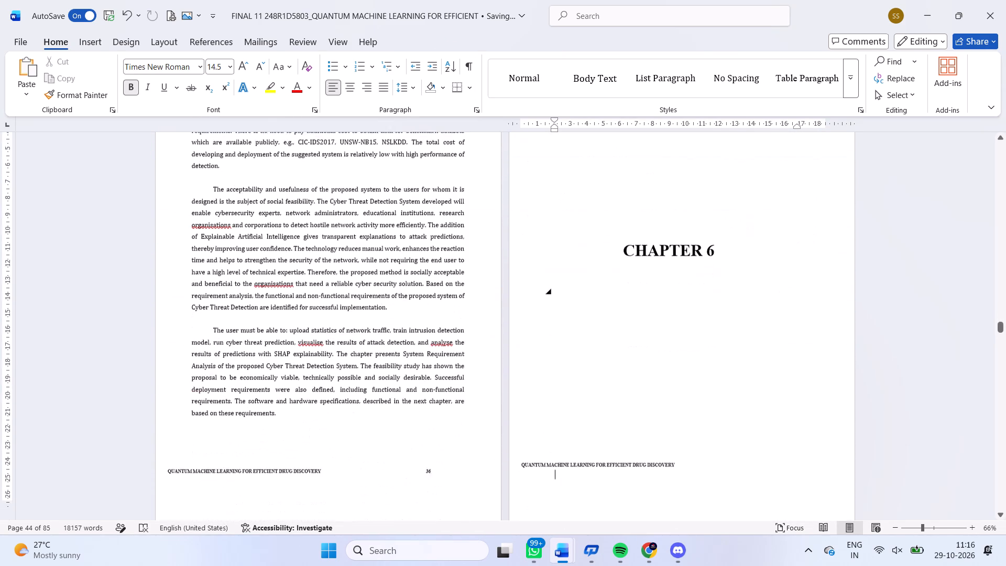
scroll(634, 284, down, 1)
scroll(634, 284, up, 3)
scroll(634, 284, down, 2)
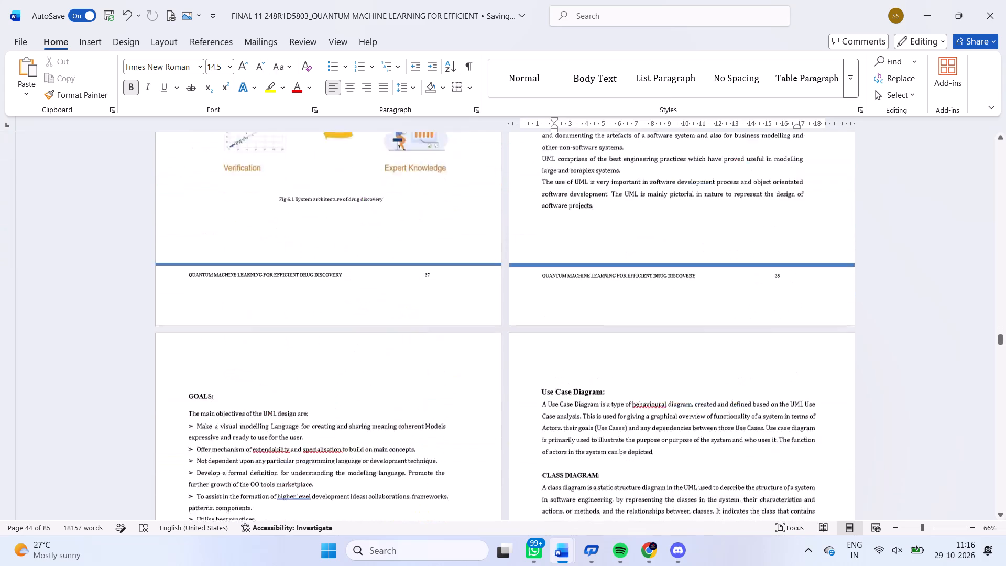
scroll(634, 284, down, 7)
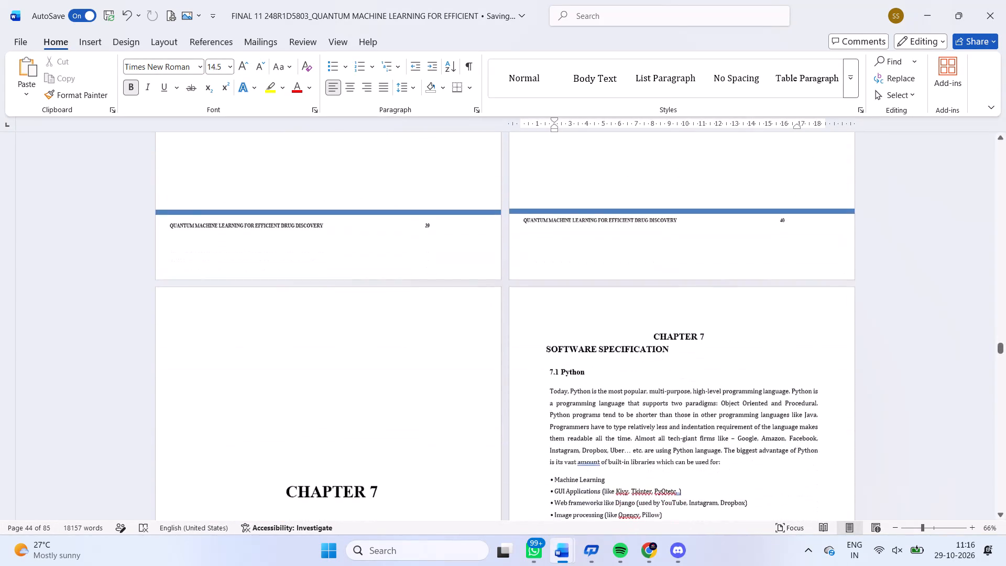
scroll(634, 284, down, 3)
scroll(634, 284, up, 2)
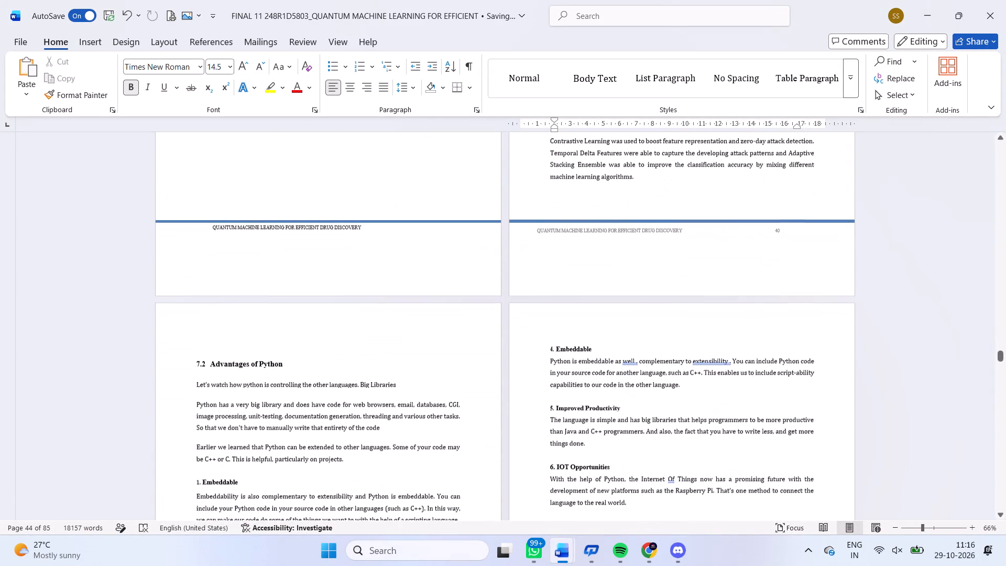
scroll(634, 284, up, 1)
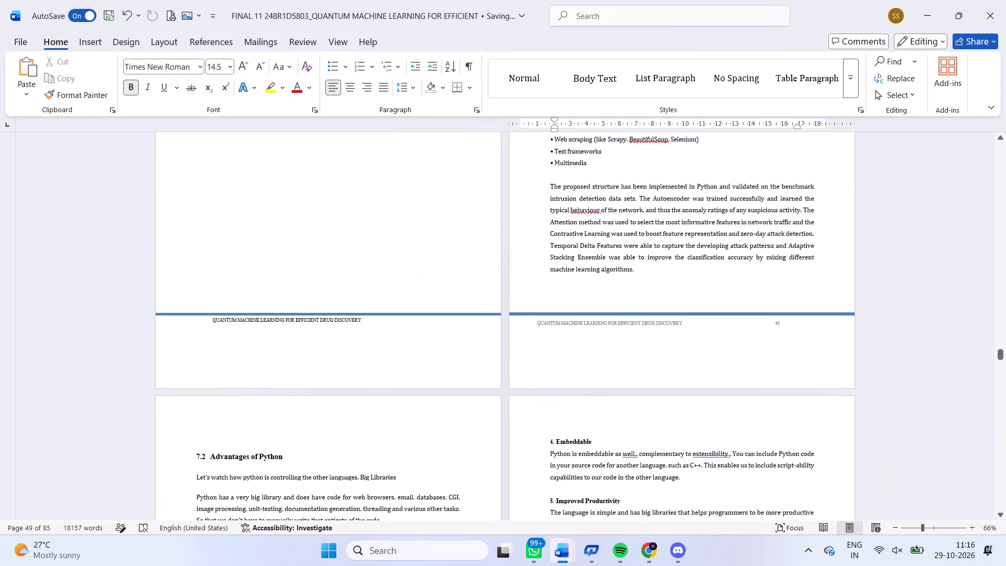
scroll(477, 330, down, 3)
scroll(477, 330, up, 1)
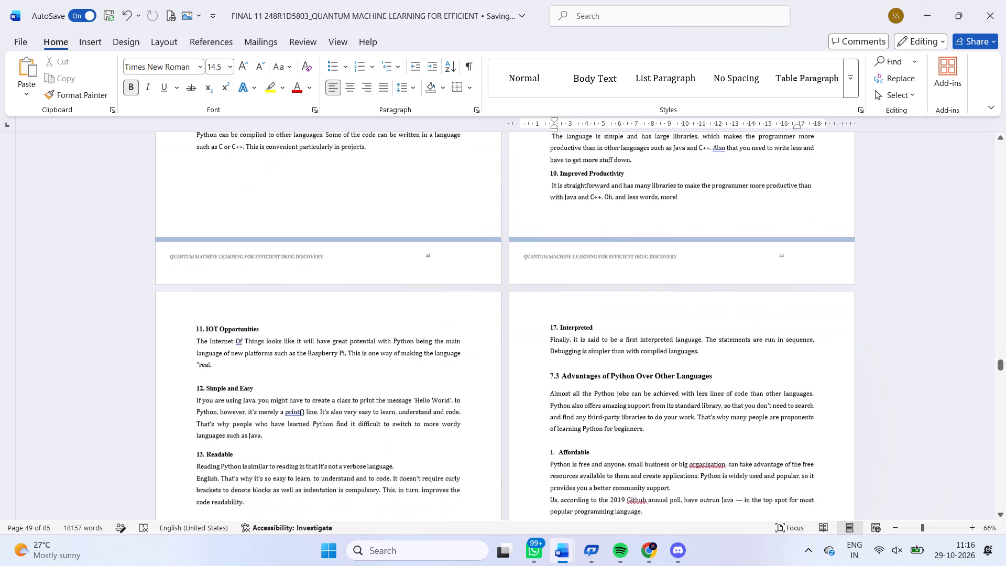
Remove the blue bar and the QUANTUM MACHINE LEARNING FOR EFFICIENT DRUG DISCOVERY line from the bottom of the Chapter 7 title page.
scroll(477, 330, up, 1)
scroll(477, 330, down, 2)
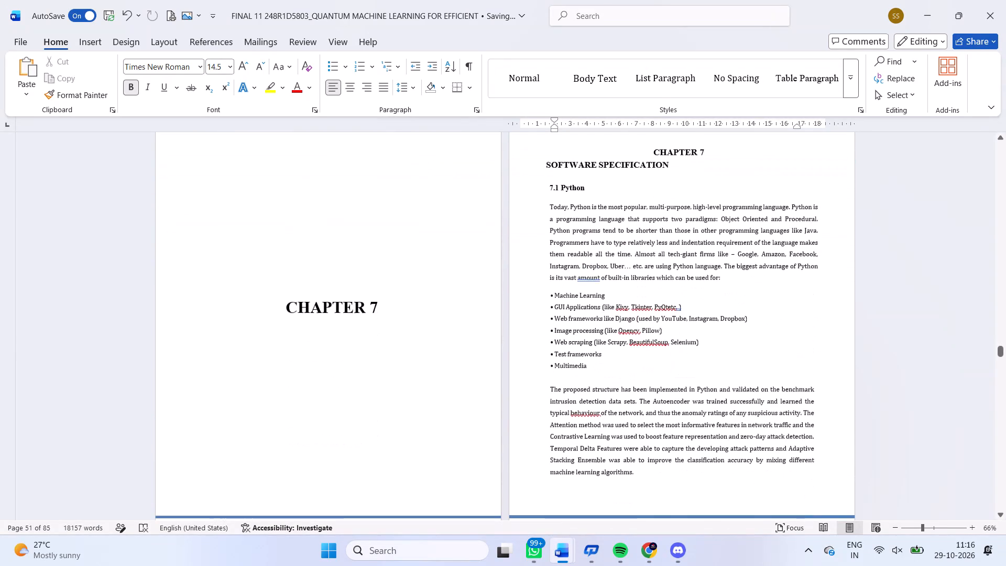
scroll(473, 321, down, 1)
click(400, 438)
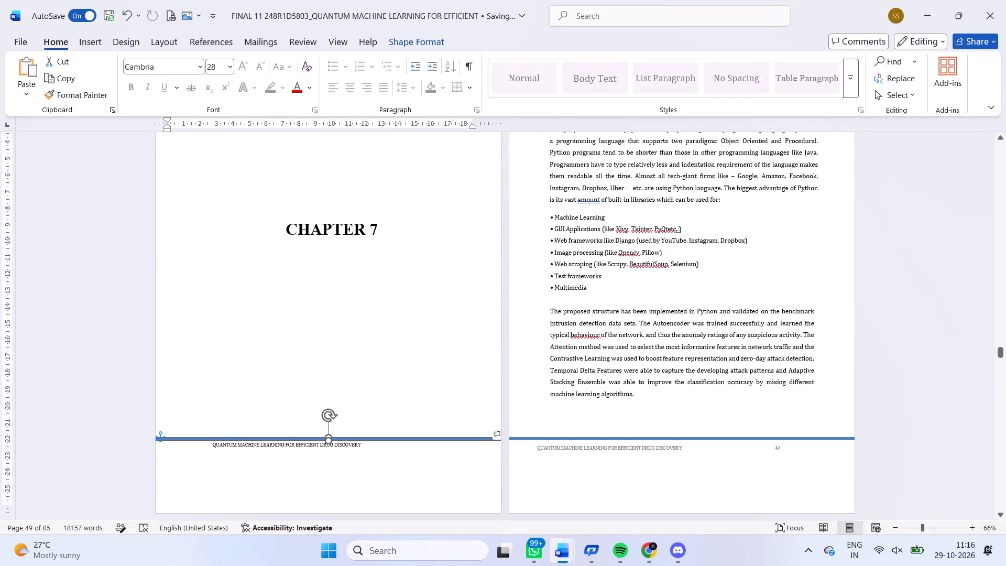
right_click(400, 438)
click(429, 116)
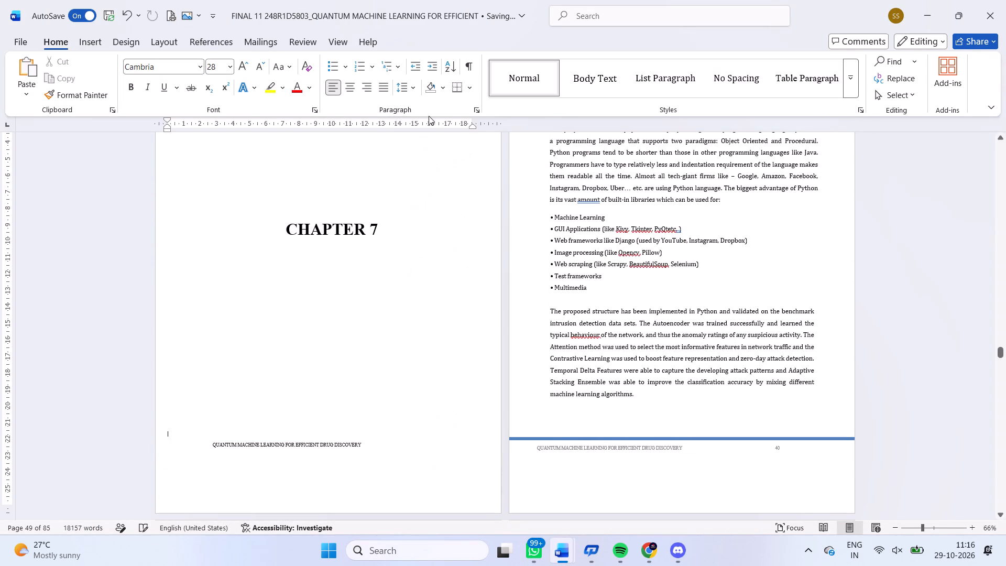
click(348, 450)
triple_click(348, 445)
key(BackSpace)
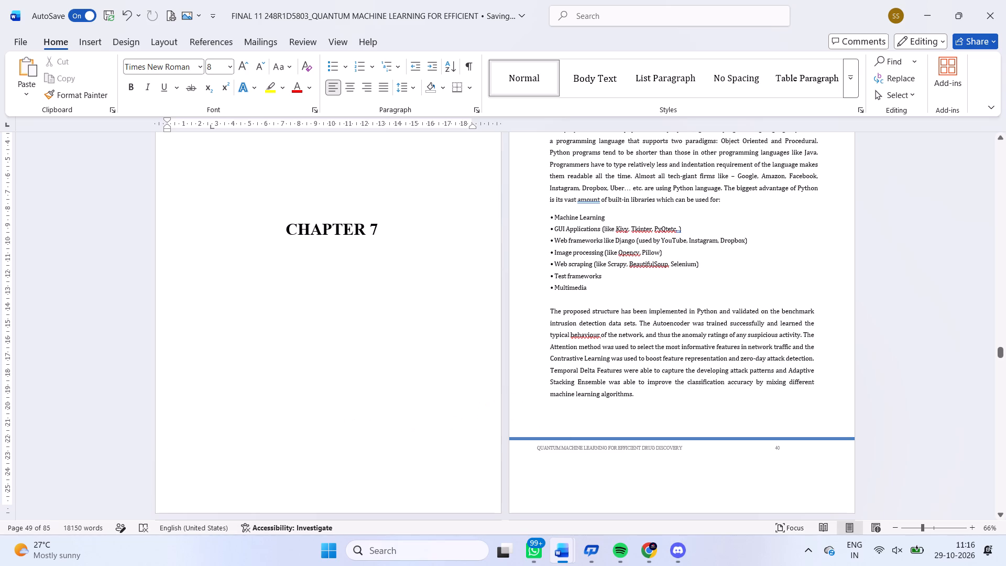
Examine the page layout and footers from Section 7.2 through Chapters 8 and 9 to the Chapter 10 title page.
scroll(309, 494, down, 3)
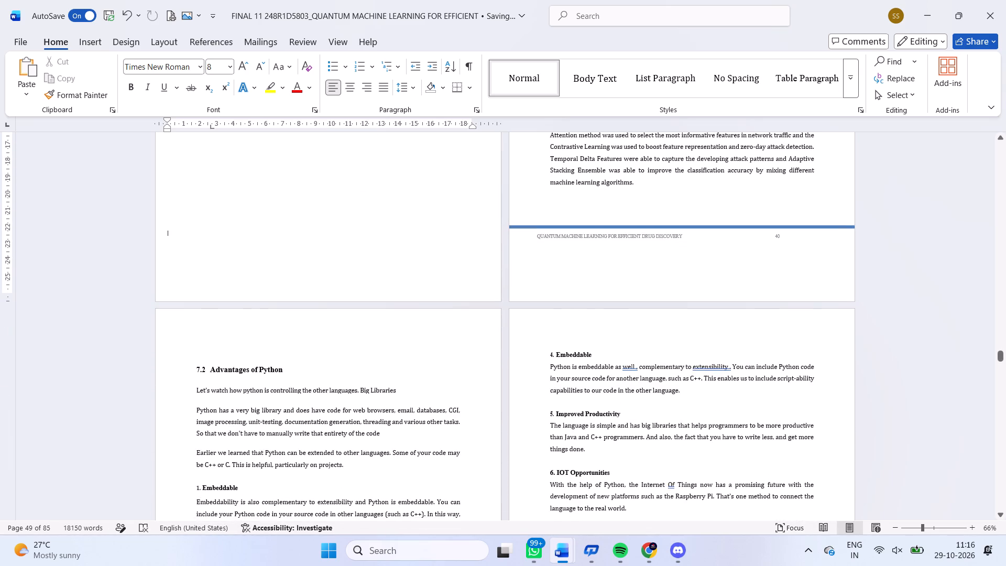
scroll(412, 432, down, 6)
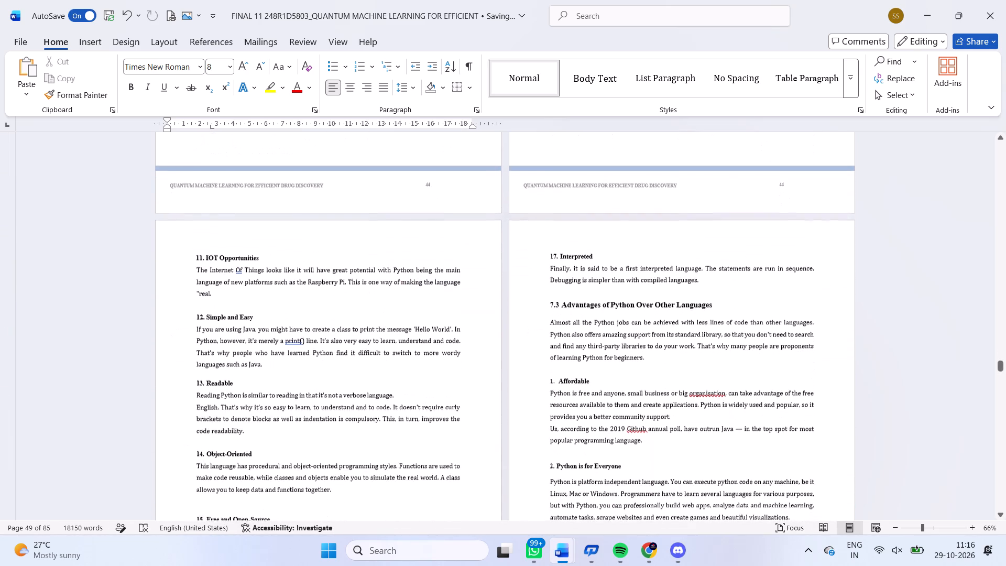
scroll(412, 432, down, 5)
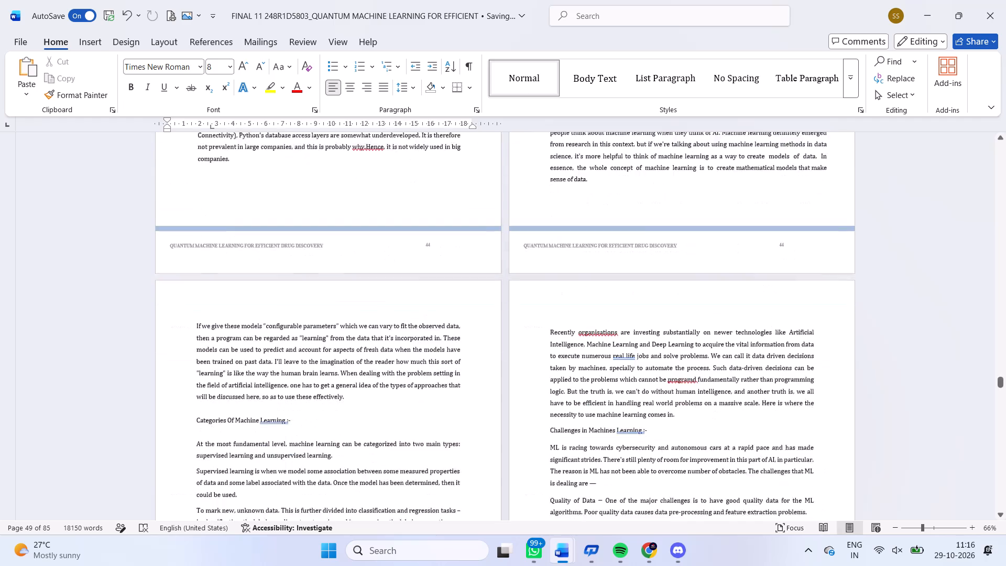
scroll(412, 432, down, 3)
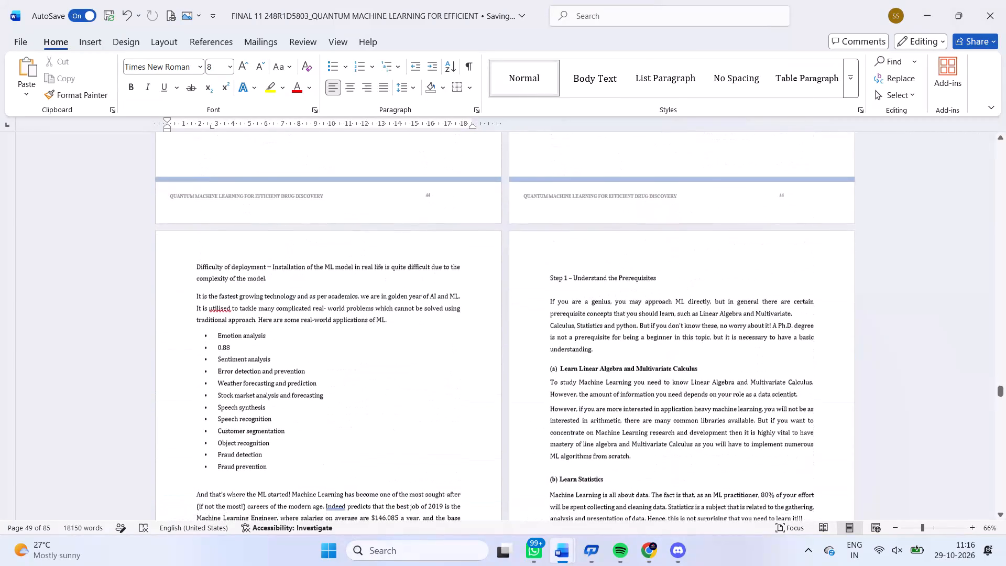
scroll(412, 432, down, 8)
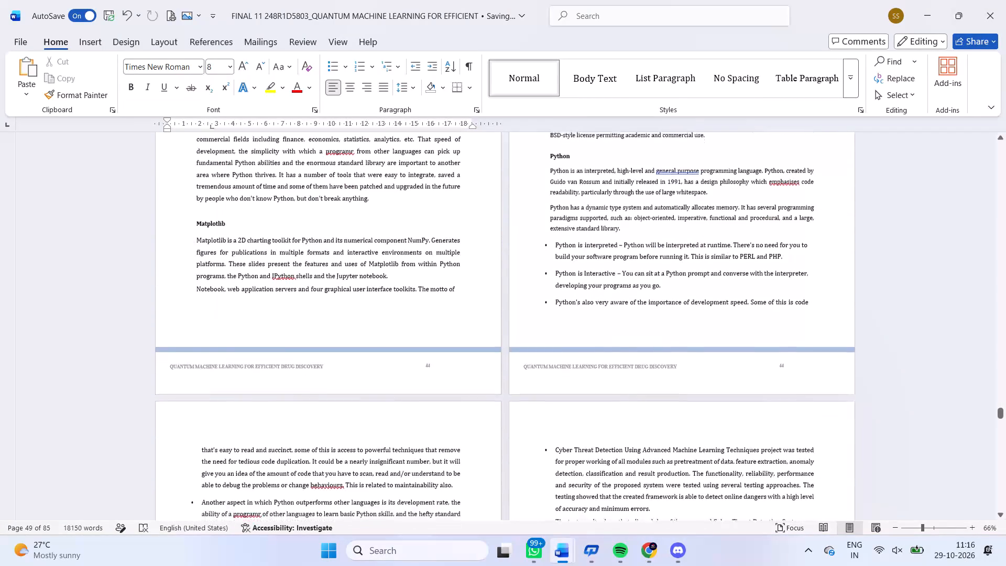
scroll(412, 432, down, 2)
scroll(412, 432, up, 1)
scroll(412, 432, down, 1)
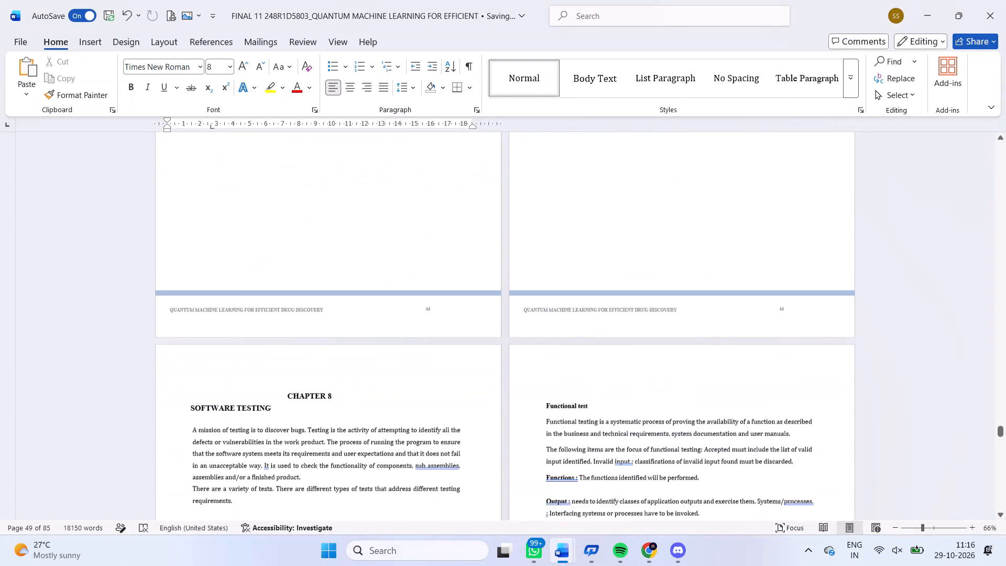
scroll(412, 432, down, 3)
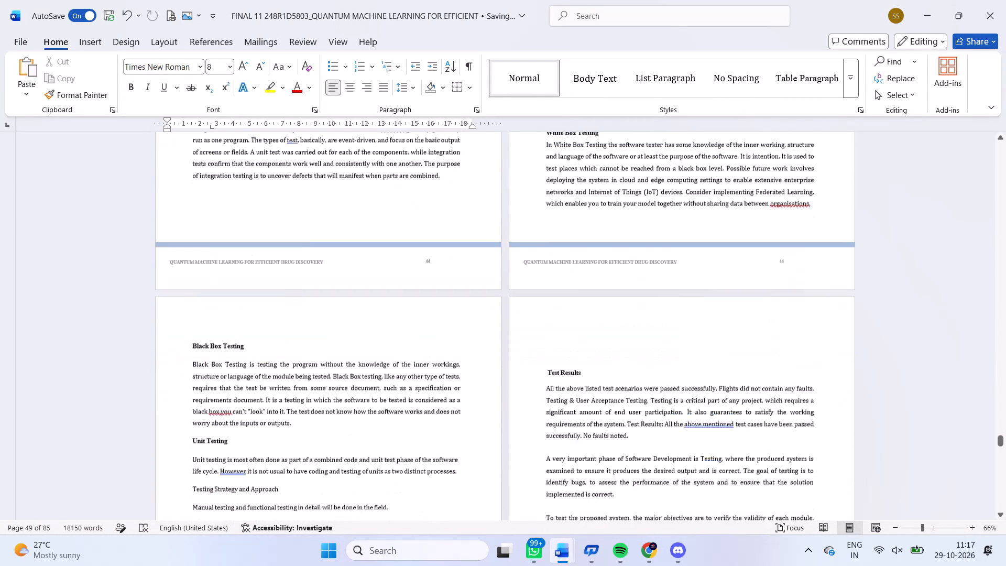
scroll(412, 432, down, 4)
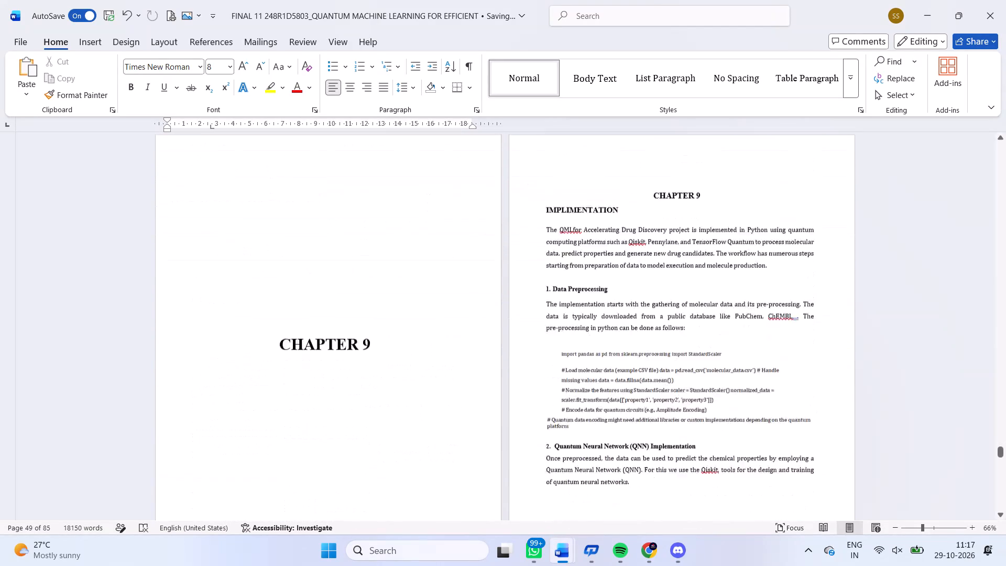
scroll(412, 432, down, 4)
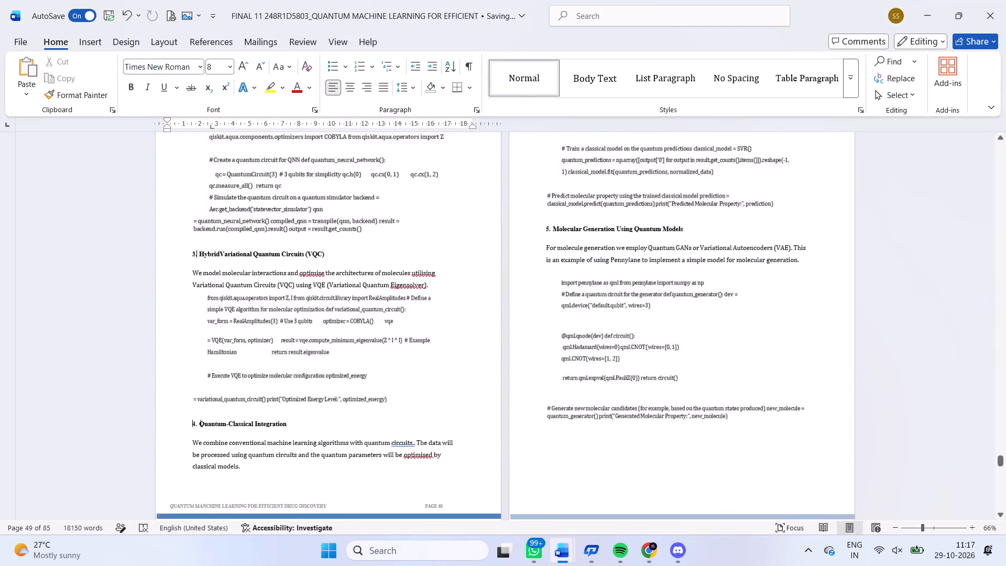
scroll(412, 432, down, 3)
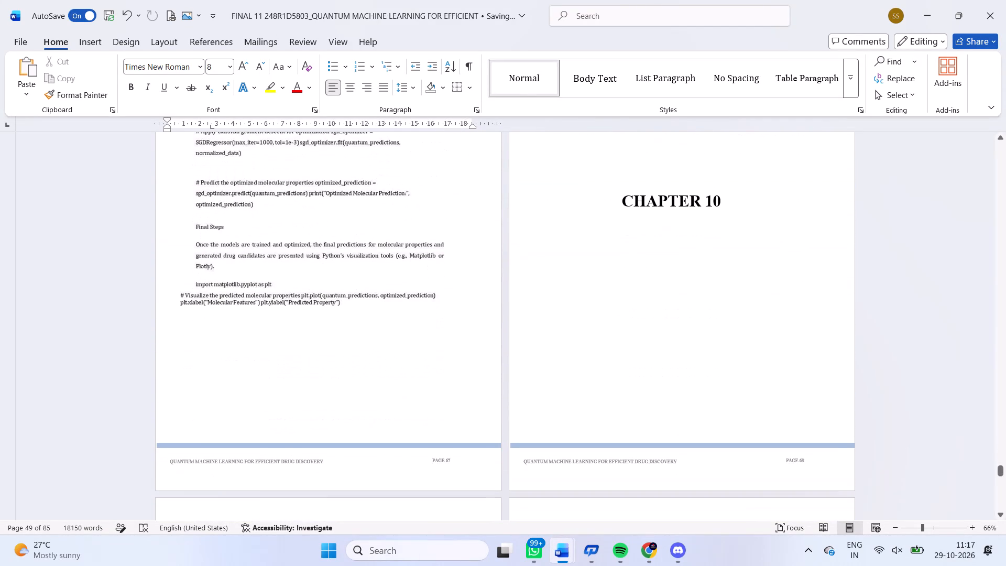
Save the document.
key(ctrl+s)
Examine the page layout and footers from Chapter 10 through the conclusion and programme outcomes to the end of the reference list.
scroll(392, 457, down, 3)
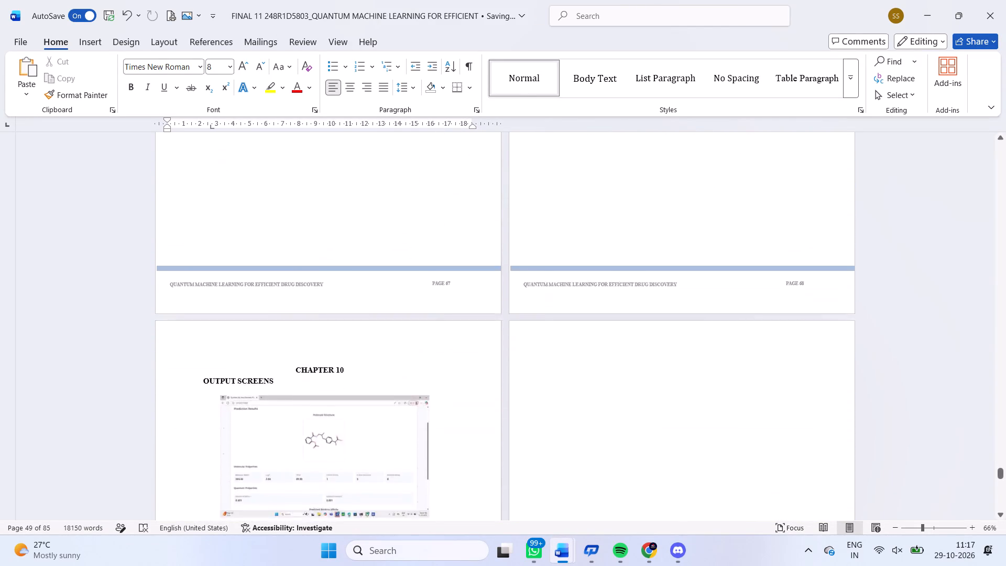
scroll(392, 457, down, 2)
scroll(392, 457, up, 1)
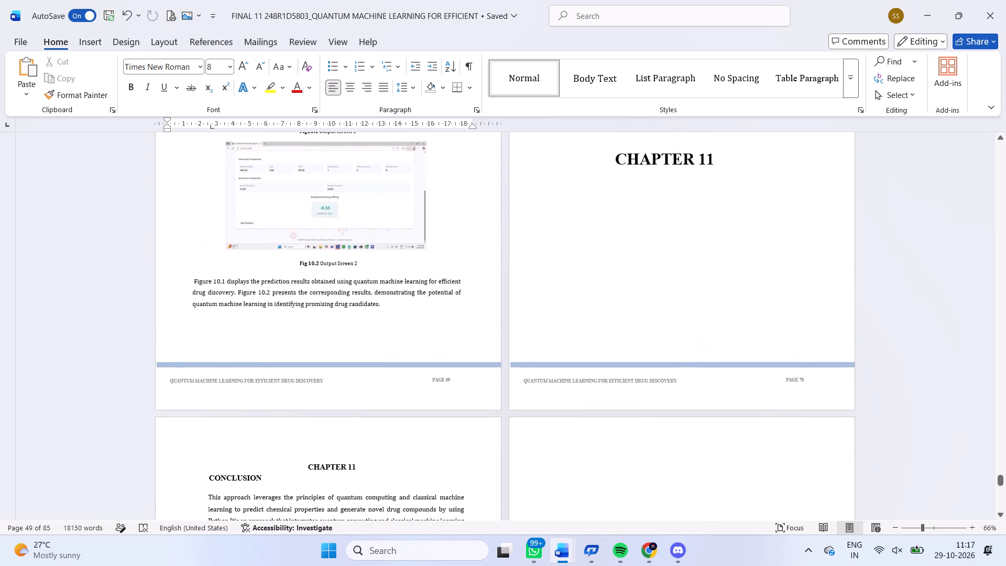
scroll(392, 457, up, 1)
scroll(392, 457, down, 2)
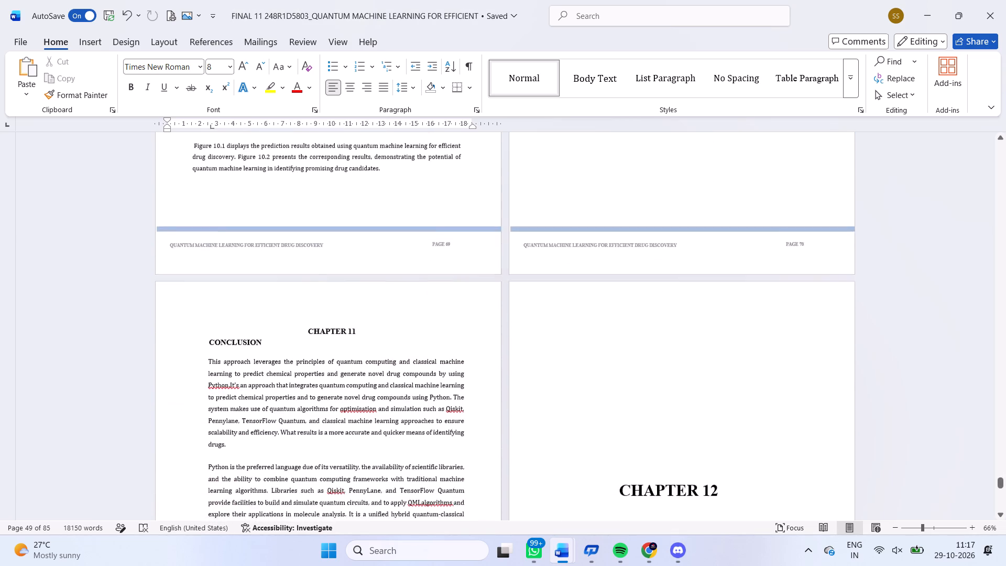
scroll(392, 457, down, 6)
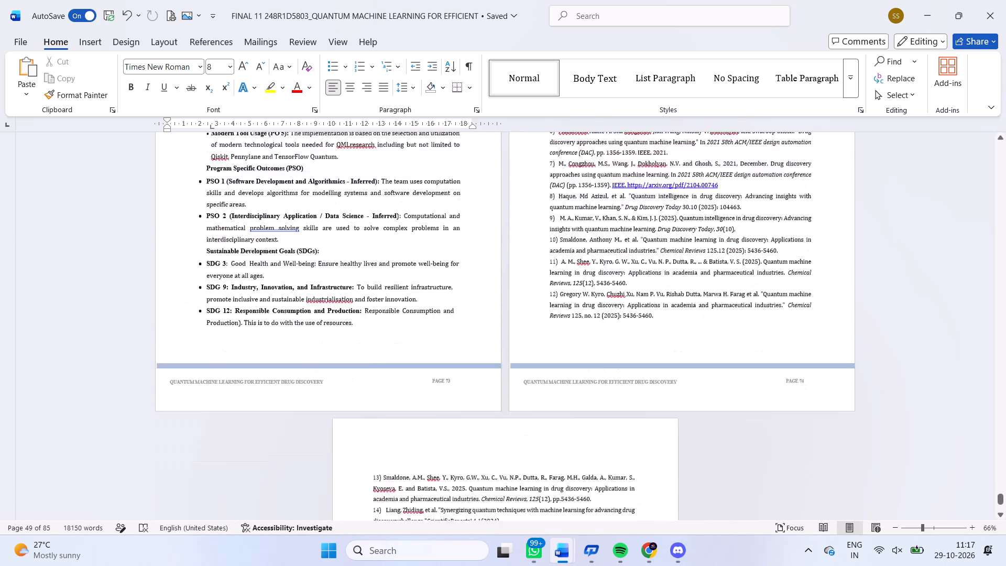
scroll(392, 457, down, 3)
scroll(392, 457, up, 3)
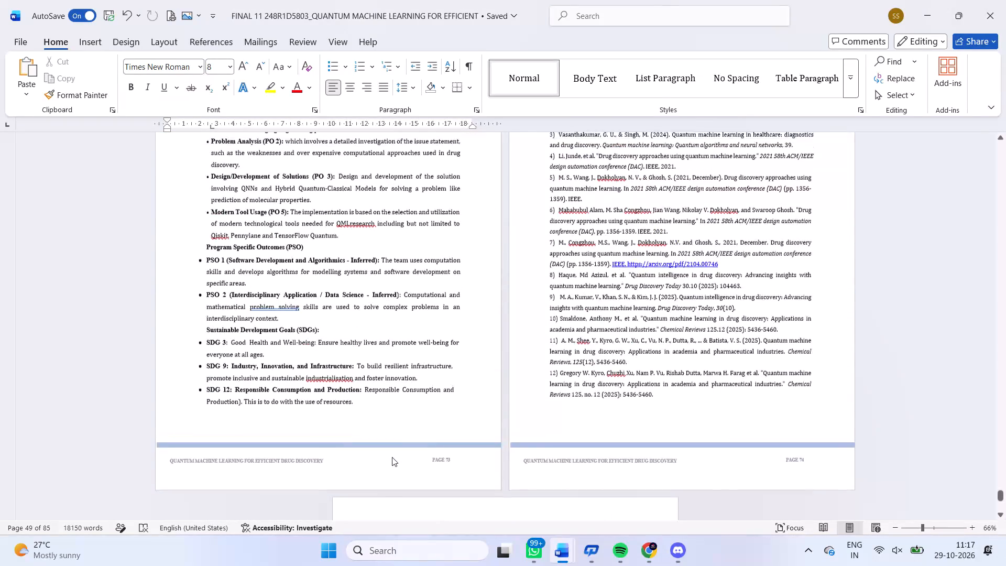
Look back through the page layout and footers from the reference list through Chapters 9 and 8 to Section 7.2, Advantages of Python.
scroll(392, 457, up, 4)
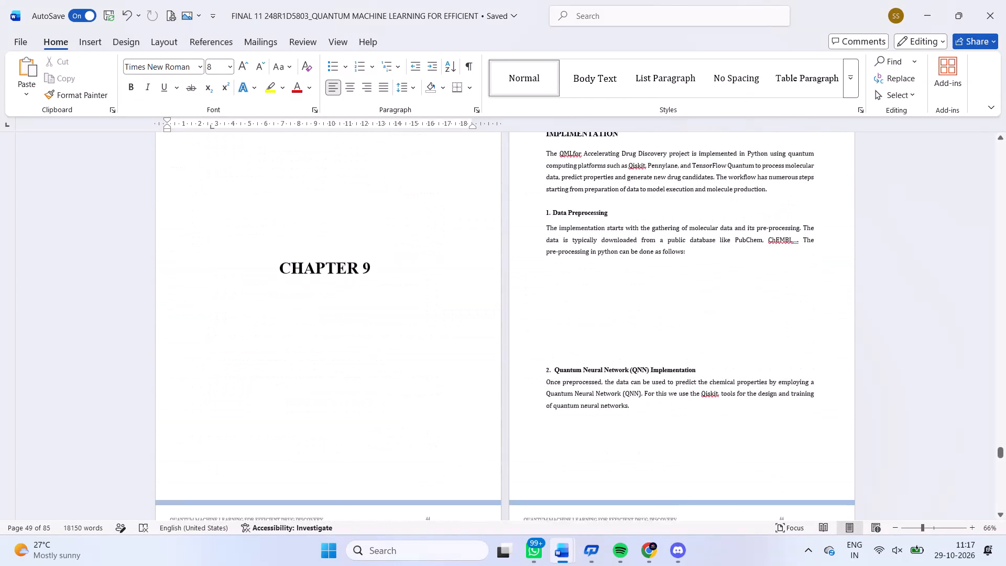
scroll(392, 457, up, 6)
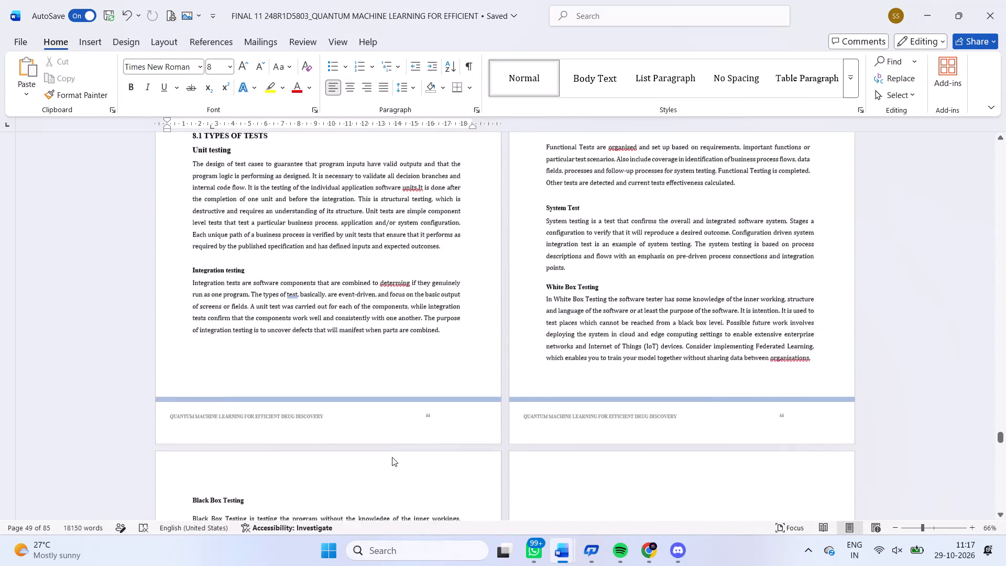
scroll(392, 457, up, 5)
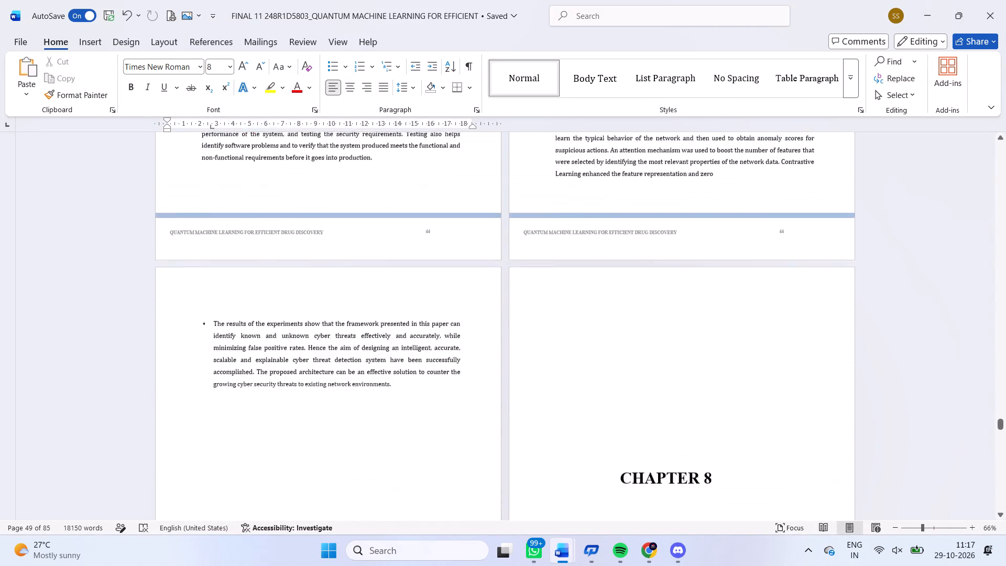
scroll(392, 457, up, 5)
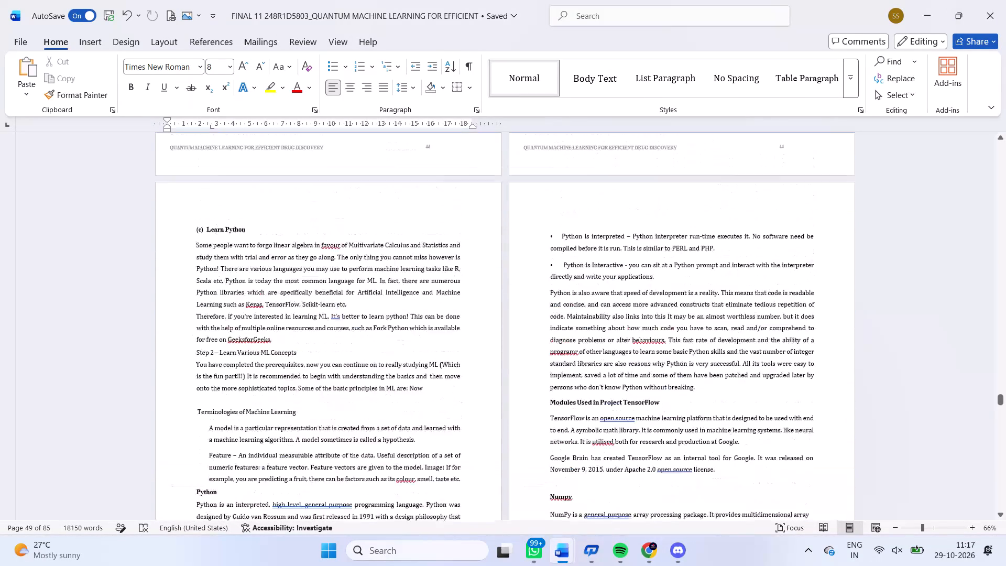
scroll(392, 457, up, 2)
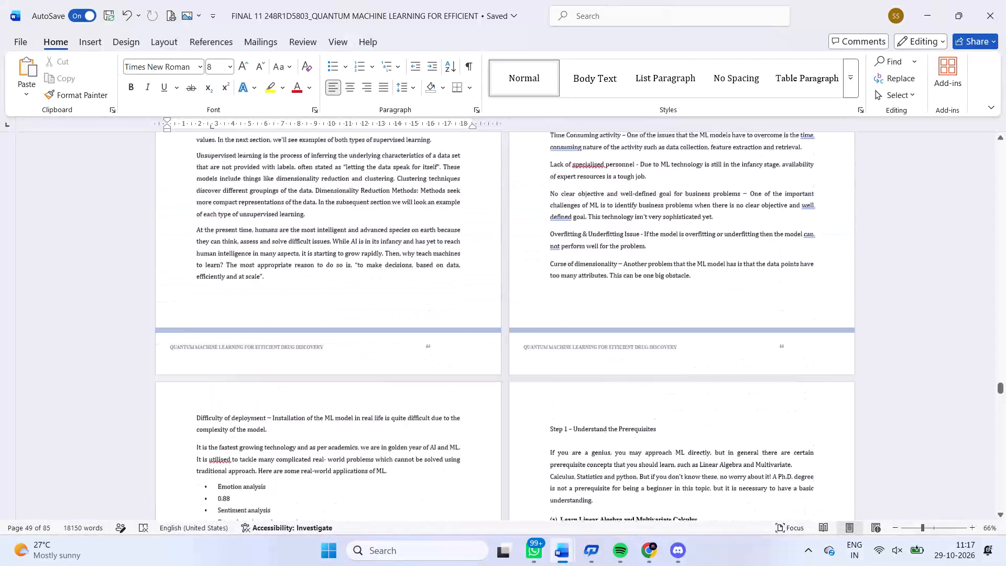
scroll(392, 457, up, 5)
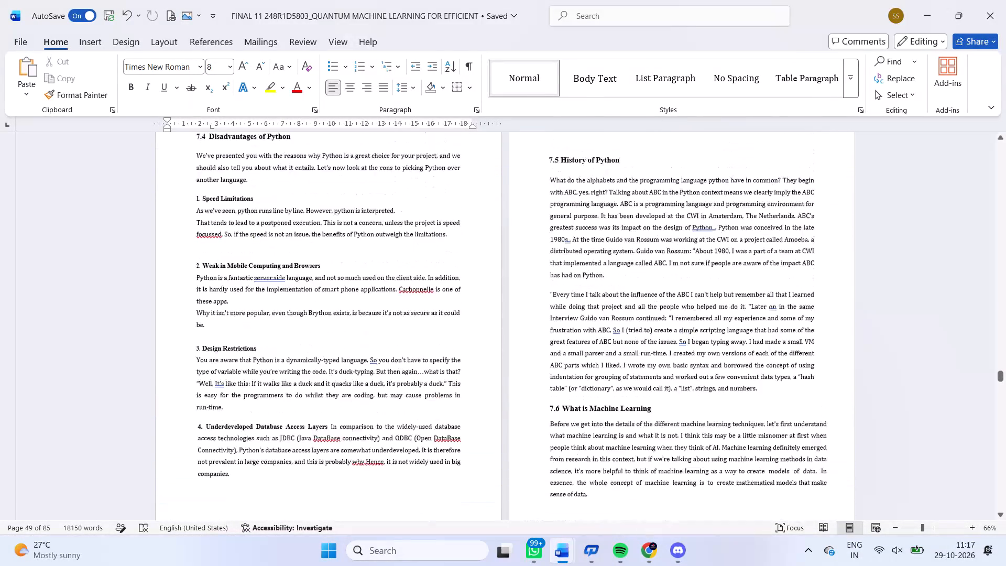
scroll(392, 457, up, 5)
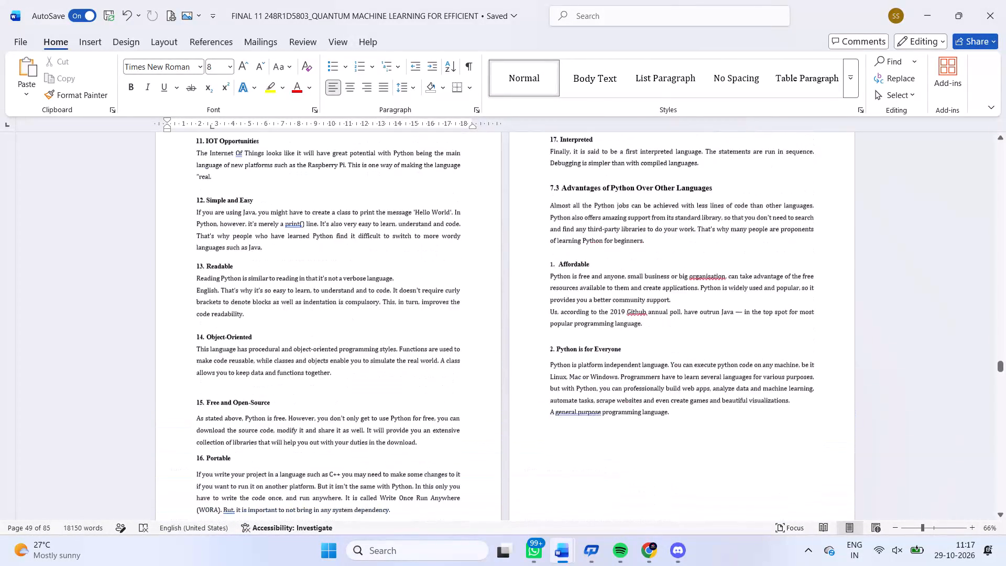
scroll(392, 457, up, 2)
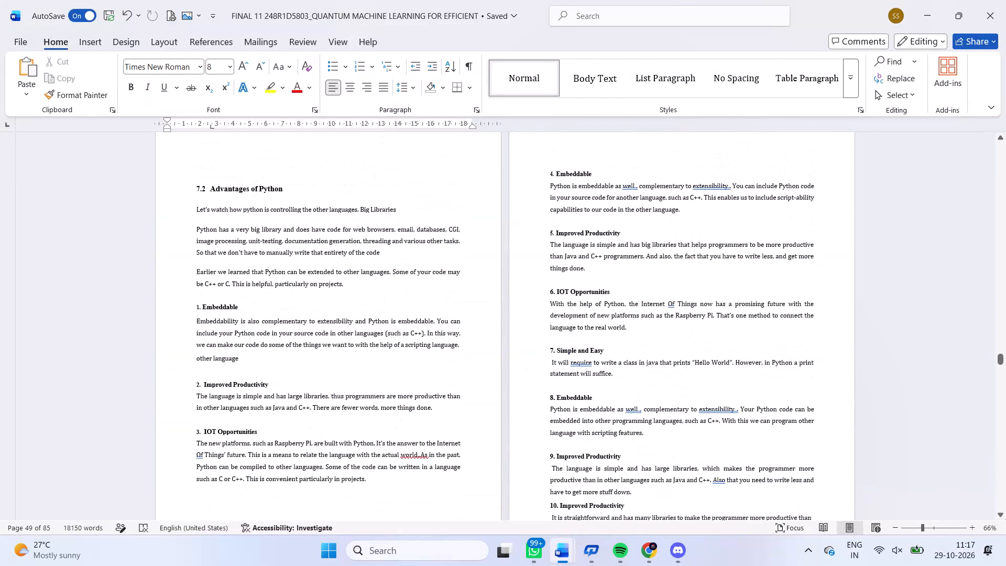
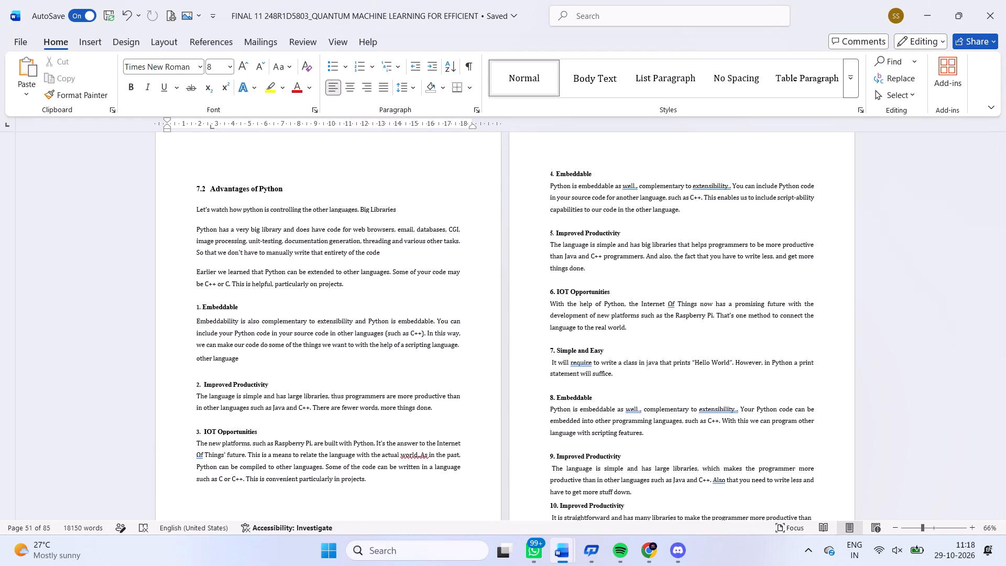
Look back through the page layout and footers from Section 7.2 to Chapter 5, returning to the Chapter 7 title page.
scroll(392, 457, down, 1)
scroll(392, 457, up, 2)
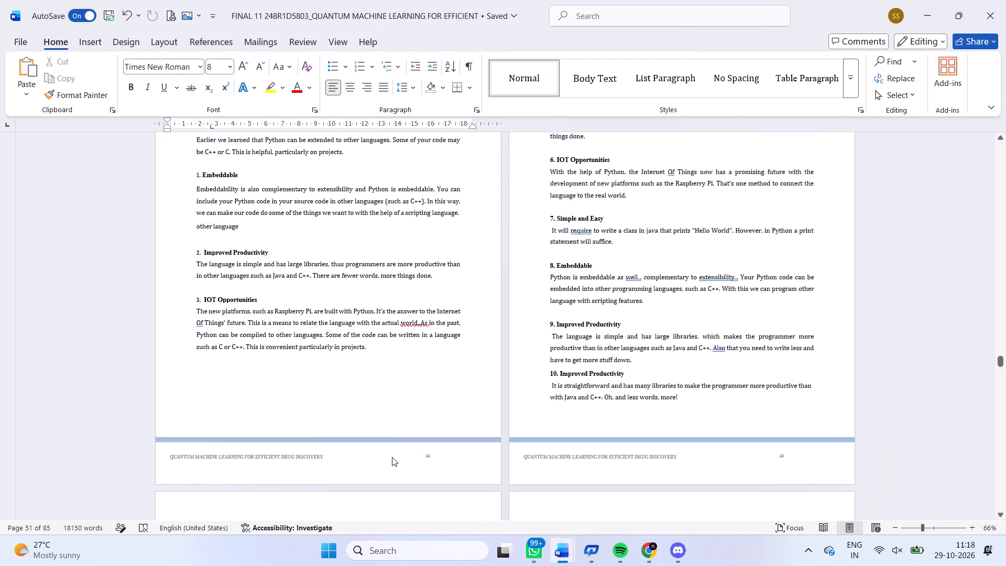
scroll(392, 457, up, 5)
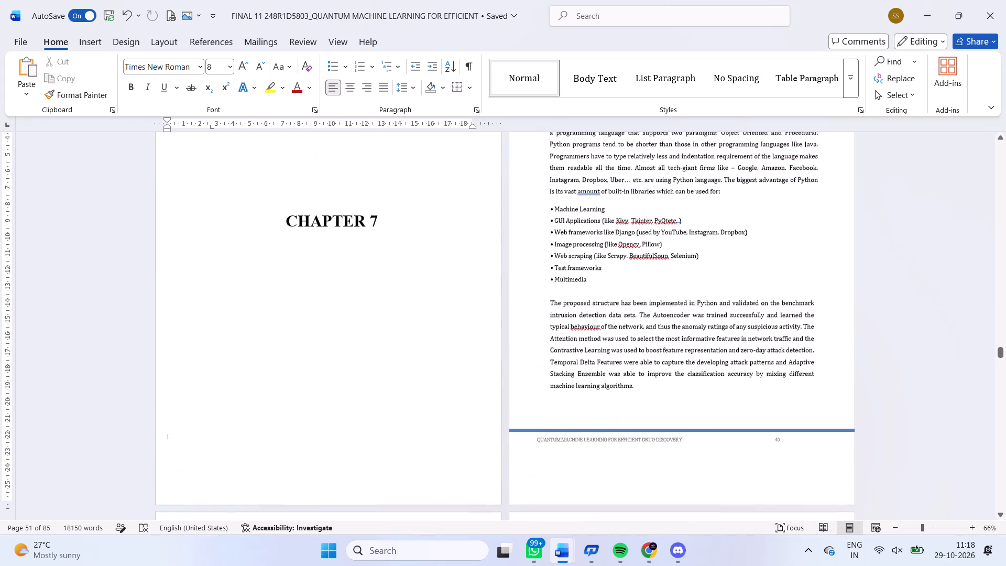
scroll(392, 457, up, 3)
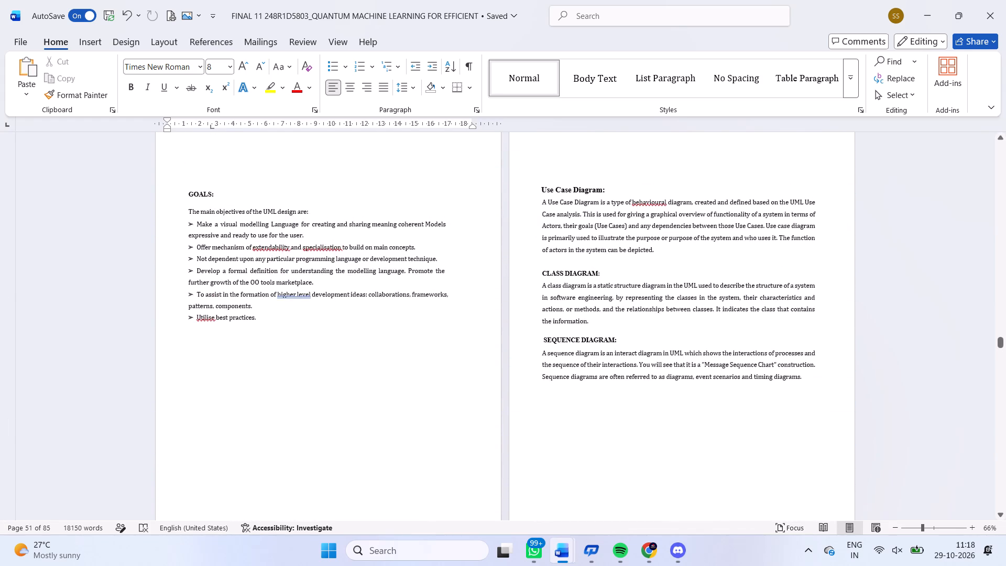
scroll(392, 457, down, 1)
scroll(392, 457, up, 2)
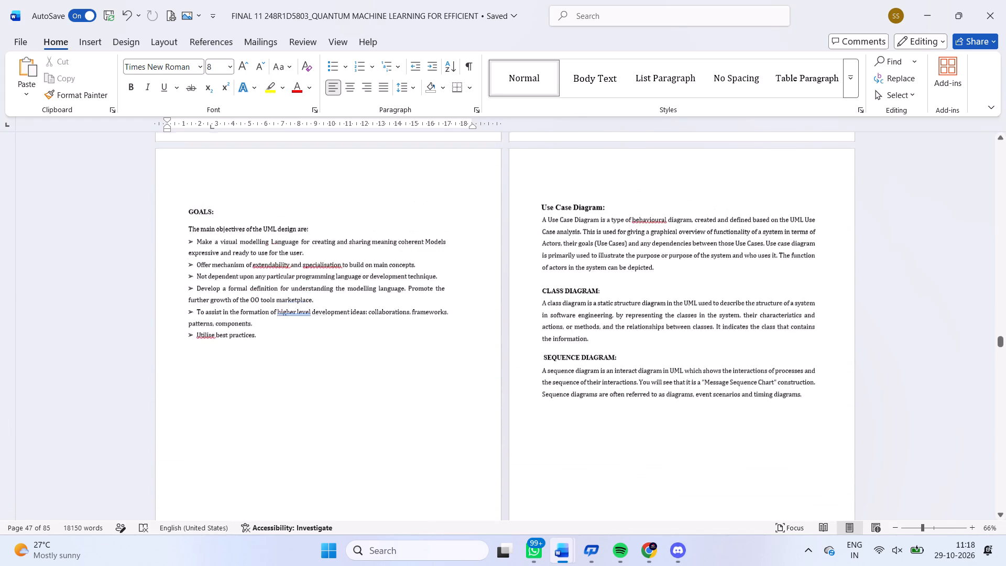
scroll(392, 457, up, 4)
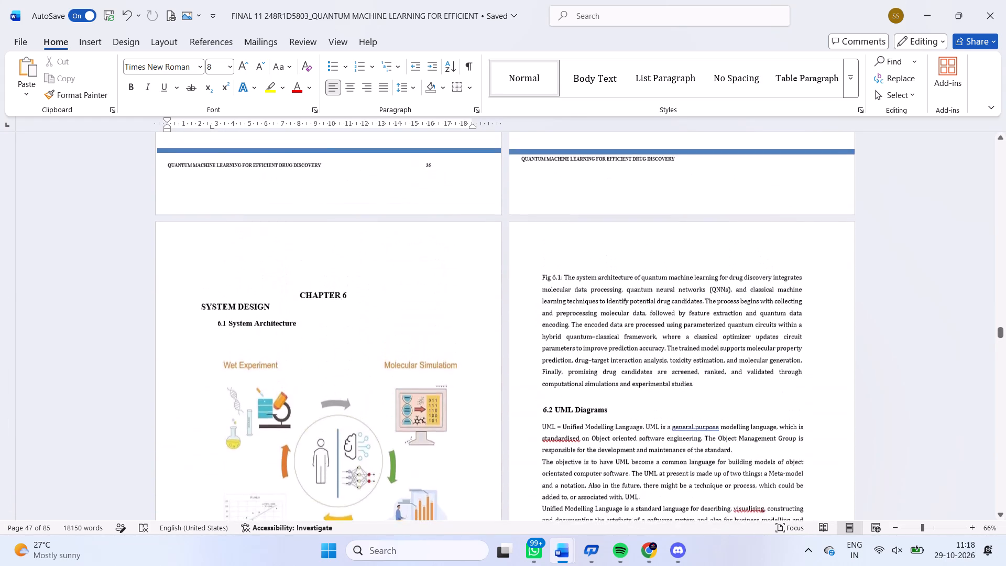
scroll(392, 457, up, 3)
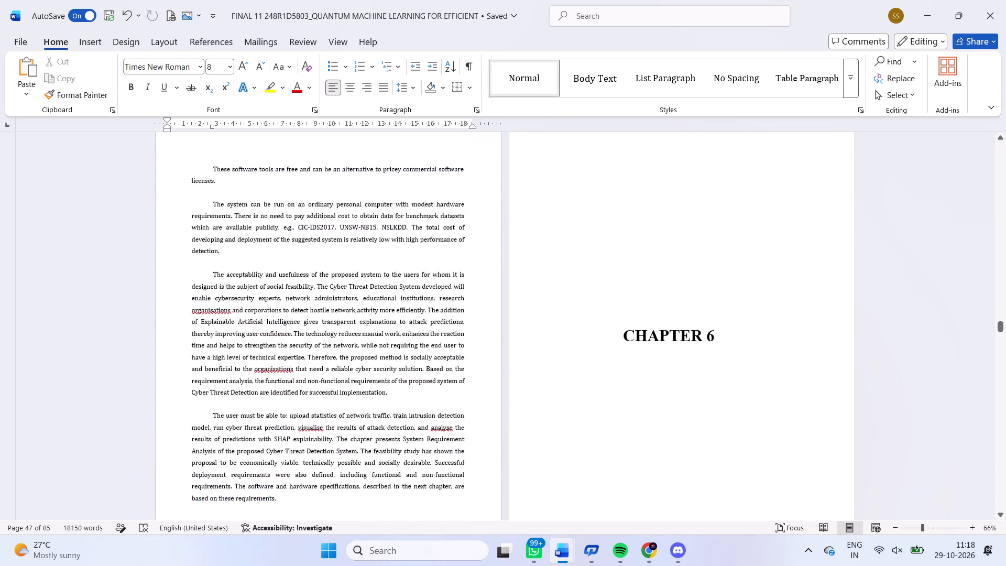
scroll(392, 457, up, 3)
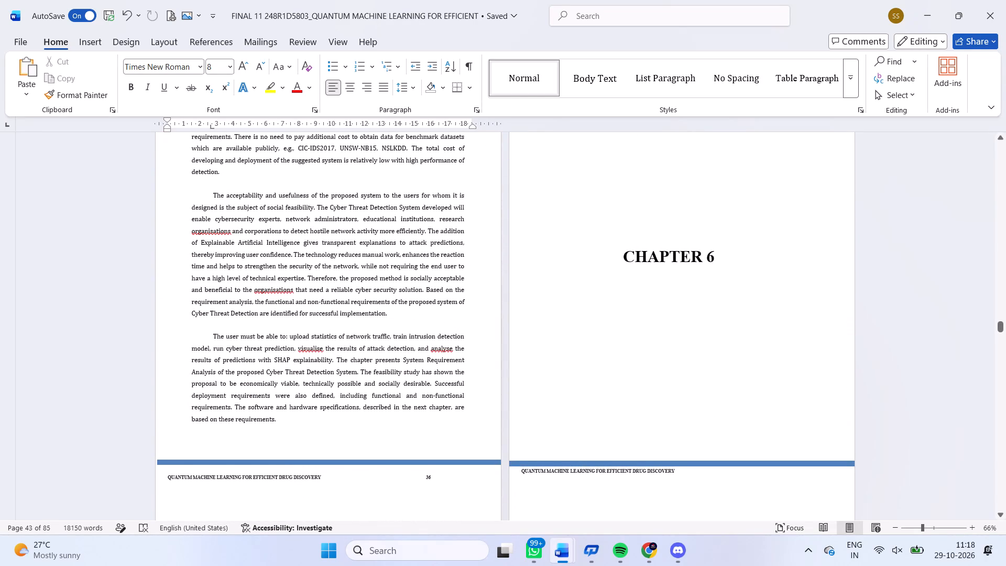
scroll(392, 457, up, 3)
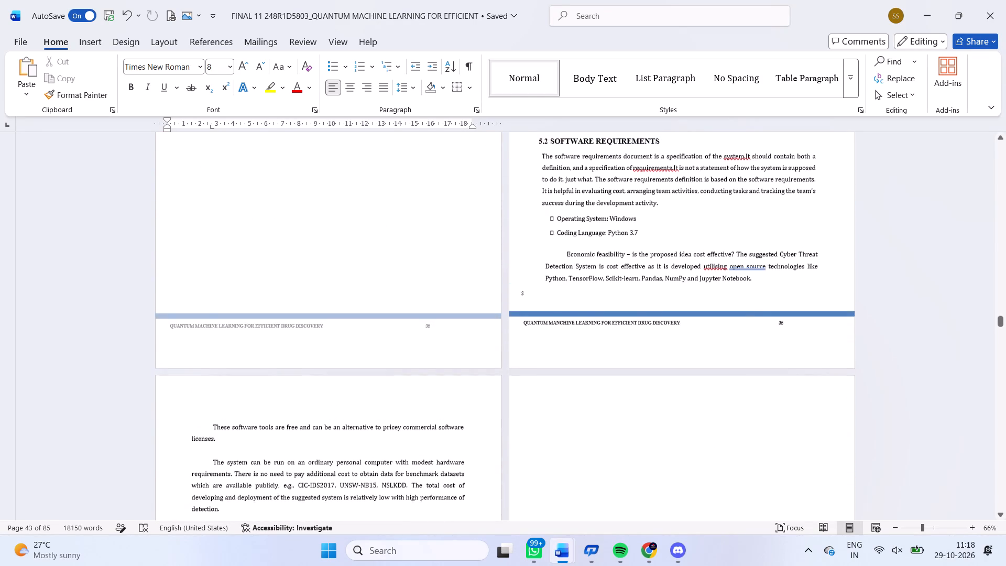
scroll(392, 457, up, 1)
scroll(392, 457, down, 2)
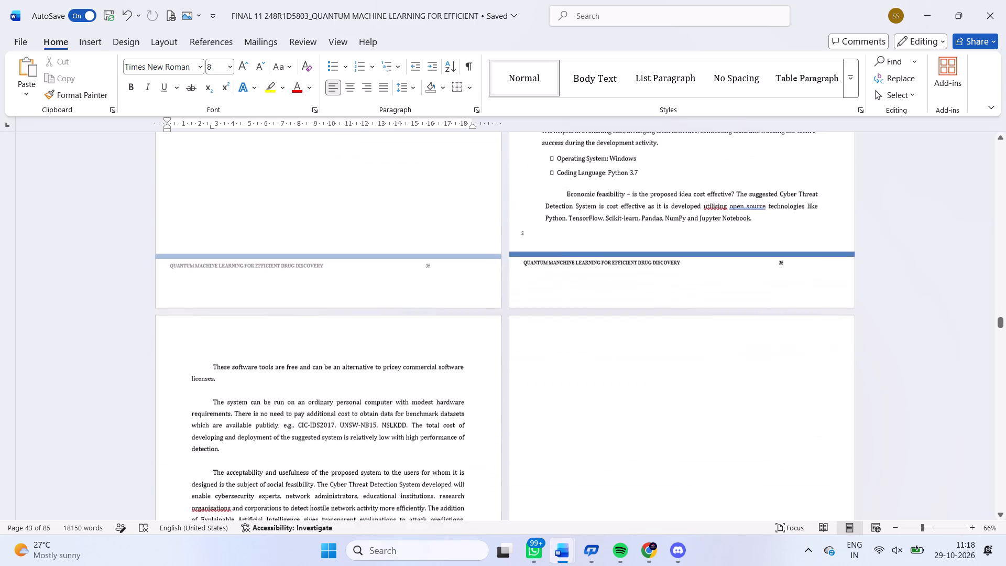
scroll(392, 457, down, 3)
scroll(392, 457, up, 1)
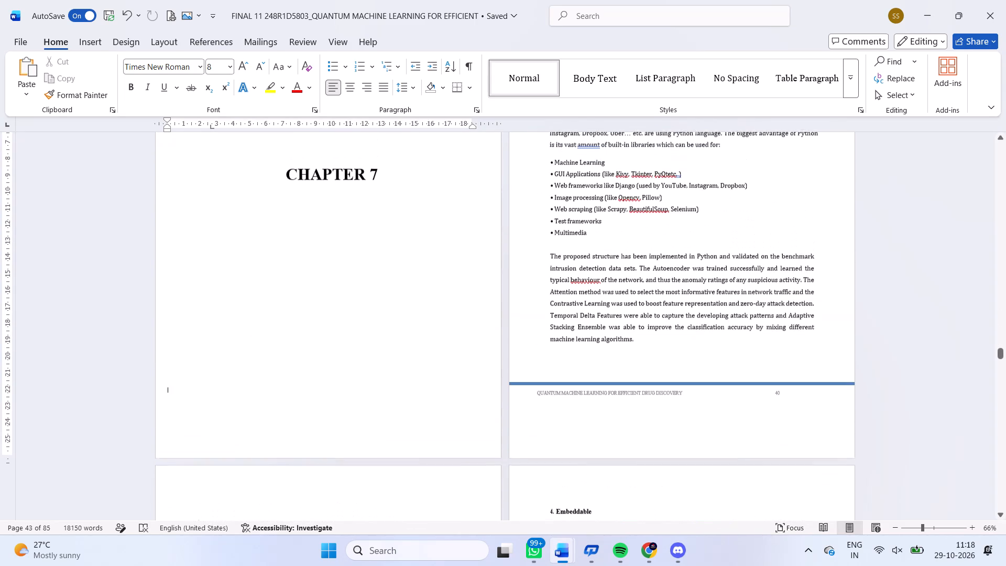
scroll(392, 457, up, 1)
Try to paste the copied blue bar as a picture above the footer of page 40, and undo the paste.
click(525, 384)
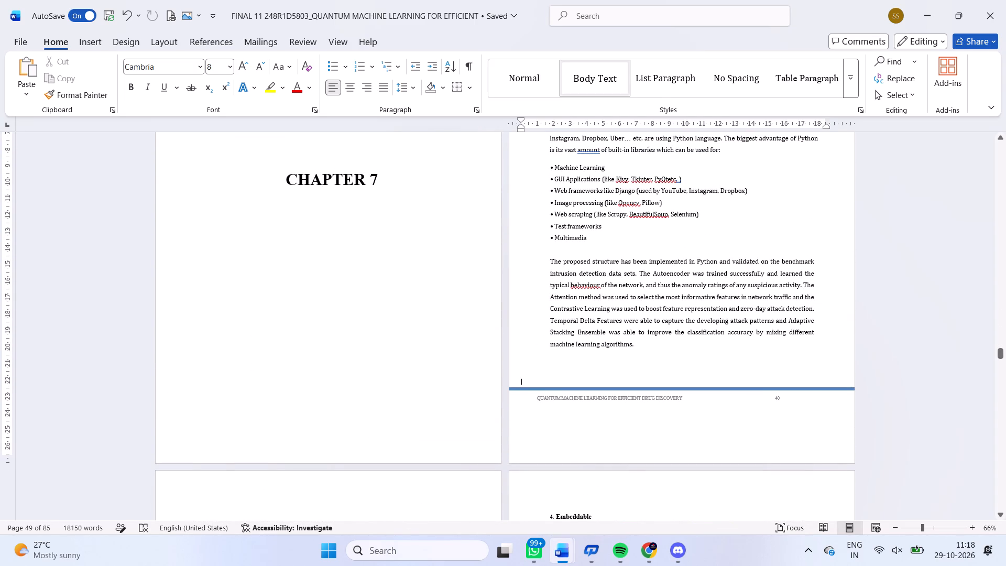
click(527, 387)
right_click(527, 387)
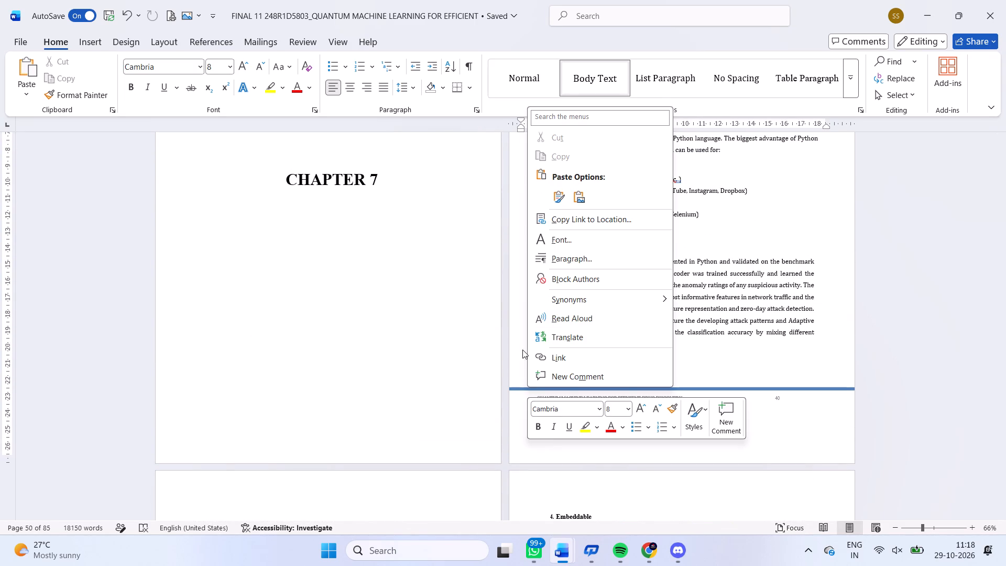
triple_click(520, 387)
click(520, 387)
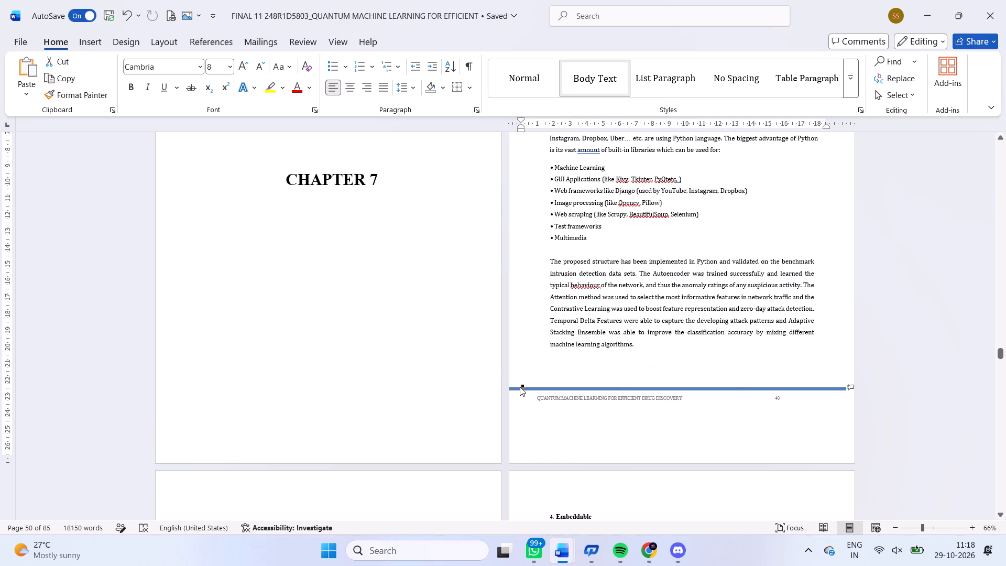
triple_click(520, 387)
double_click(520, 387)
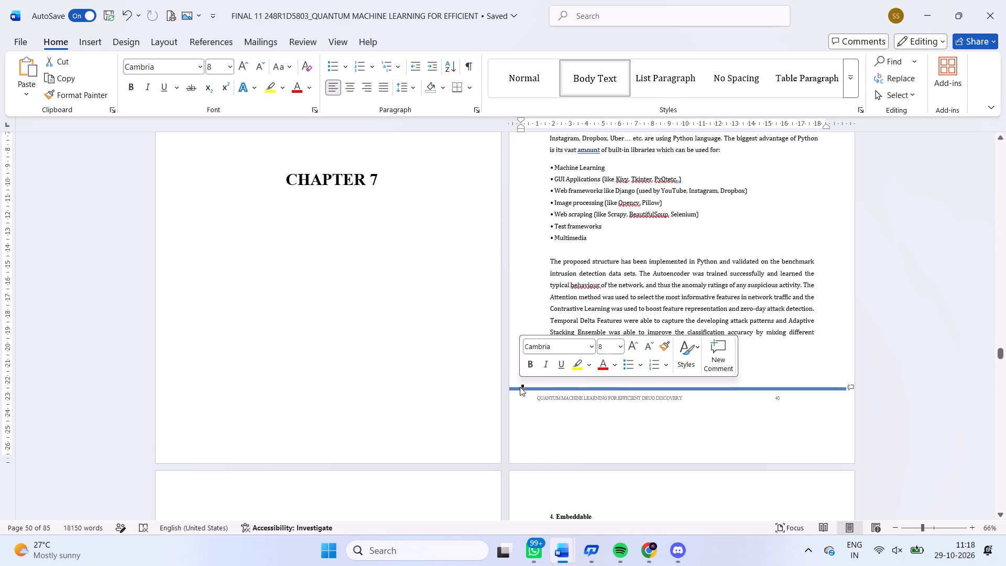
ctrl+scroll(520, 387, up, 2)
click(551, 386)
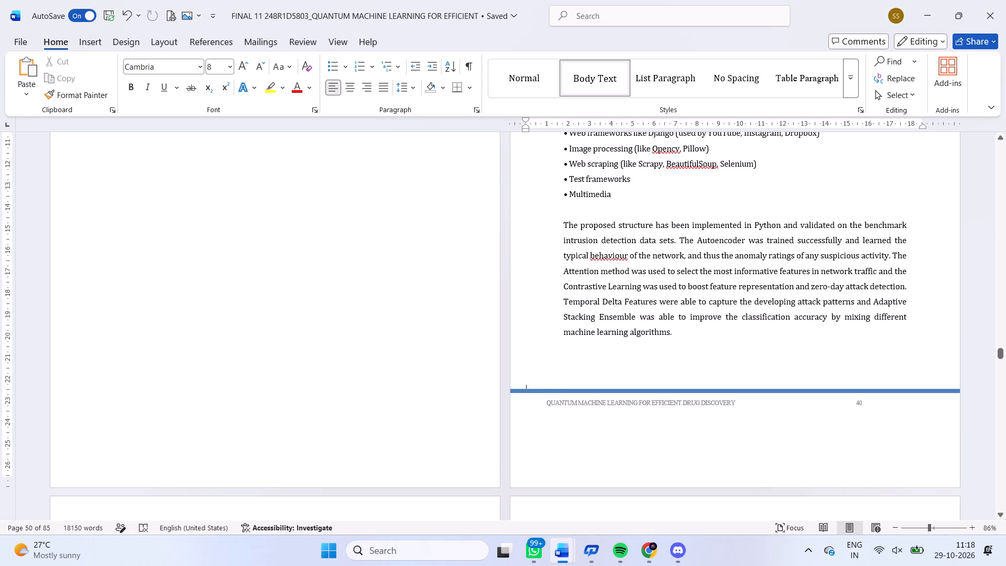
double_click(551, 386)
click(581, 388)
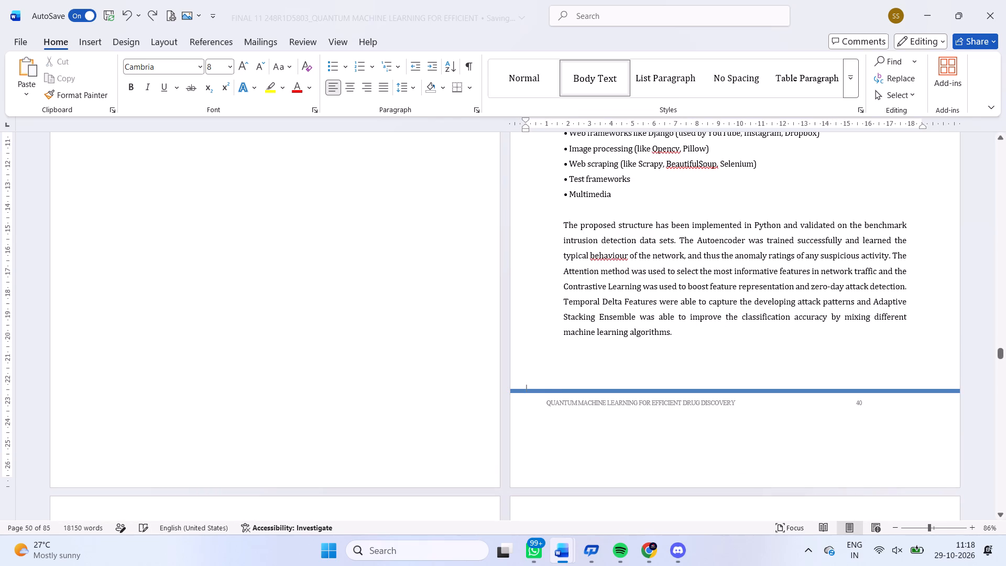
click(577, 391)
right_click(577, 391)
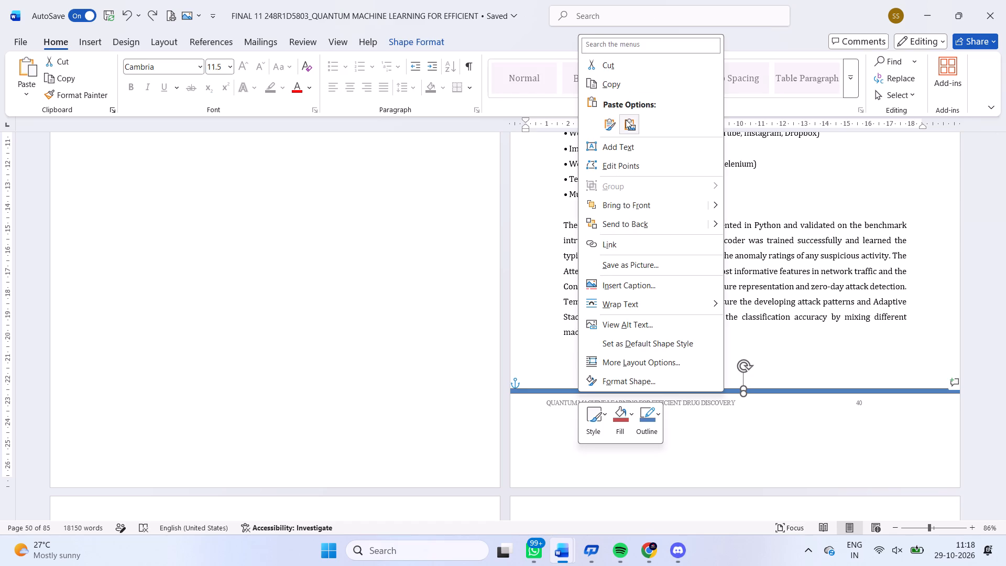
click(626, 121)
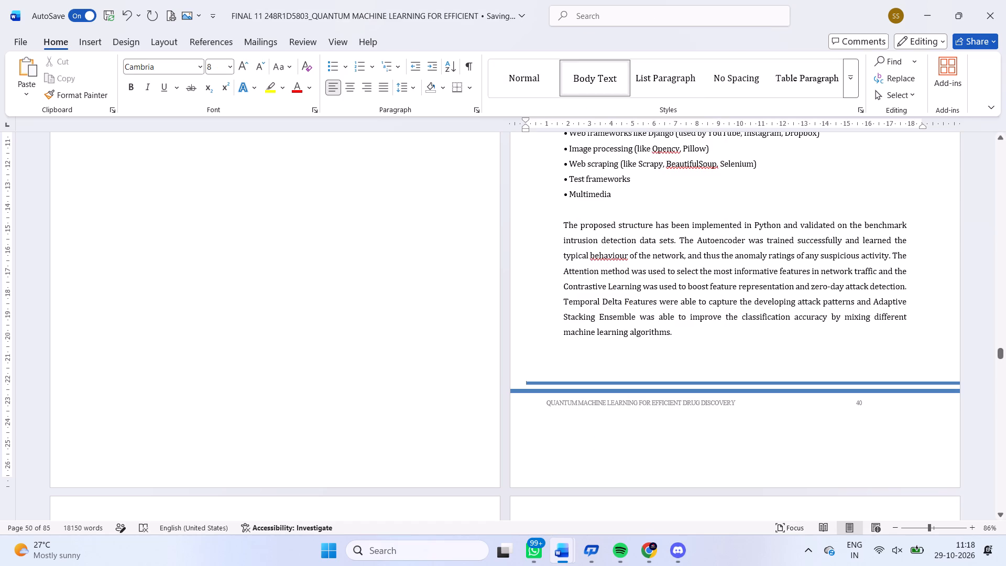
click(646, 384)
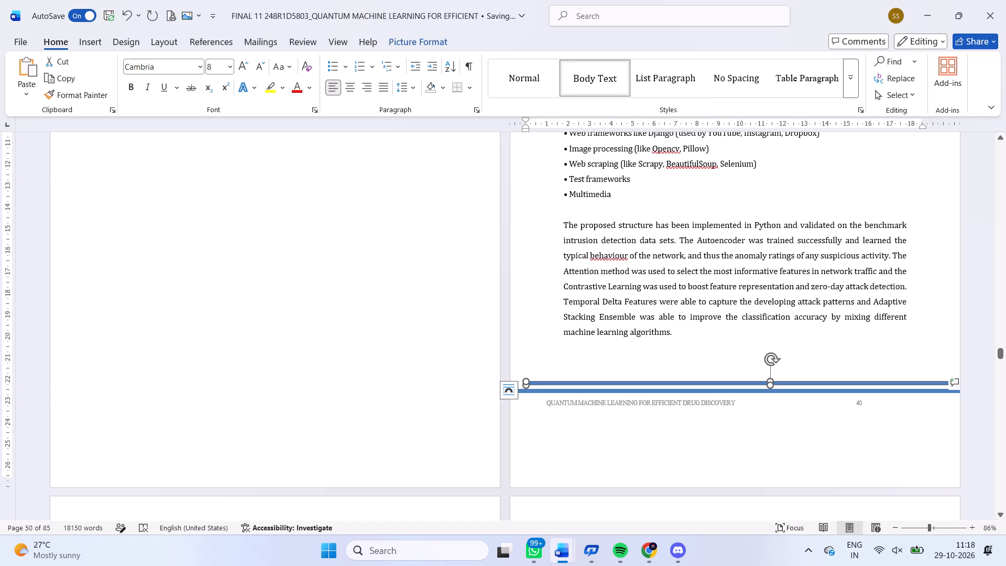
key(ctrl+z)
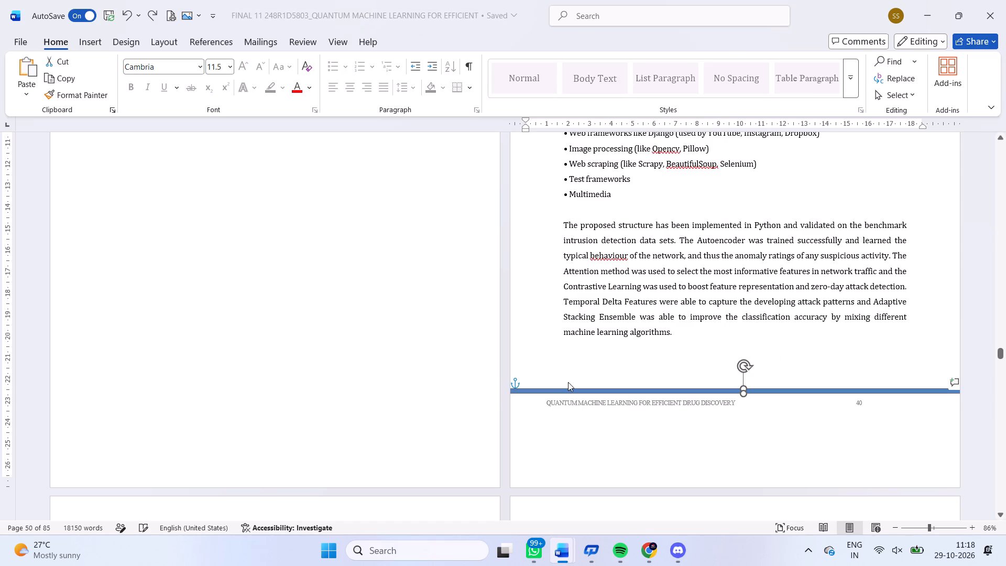
Copy the blue footer bar from page 40 and paste it as a picture near the bottom of the Chapter 7 title page.
click(574, 393)
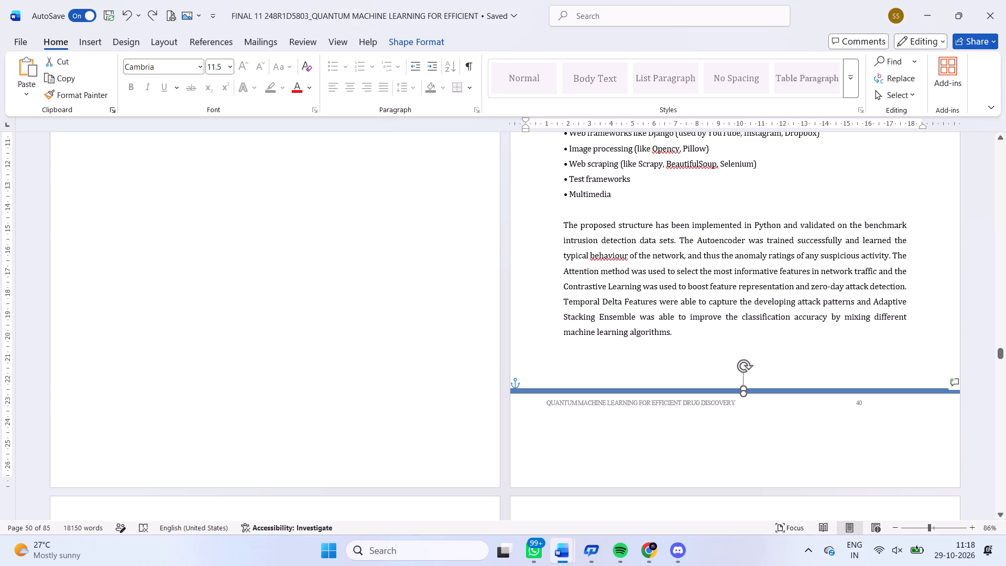
double_click(570, 390)
right_click(570, 390)
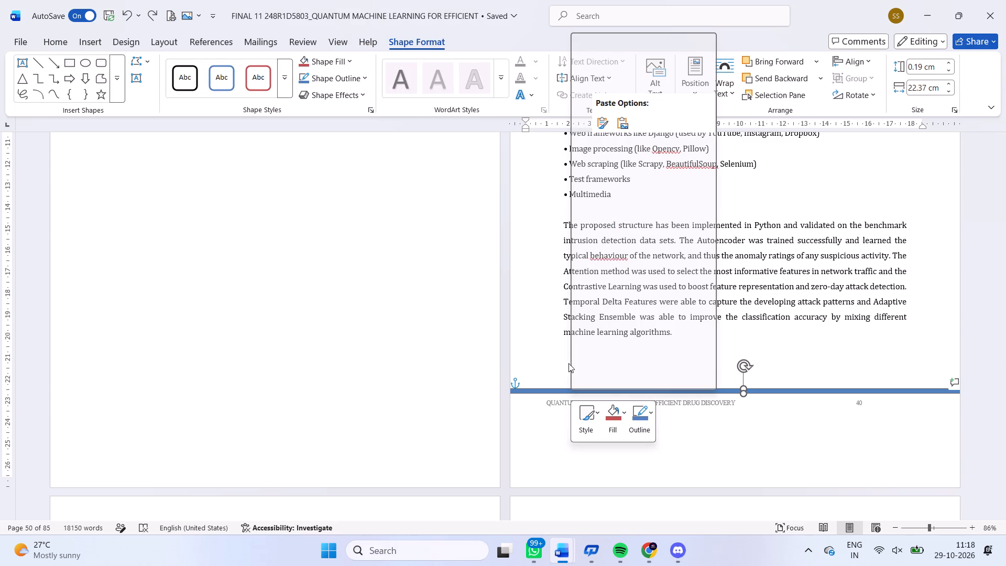
click(554, 401)
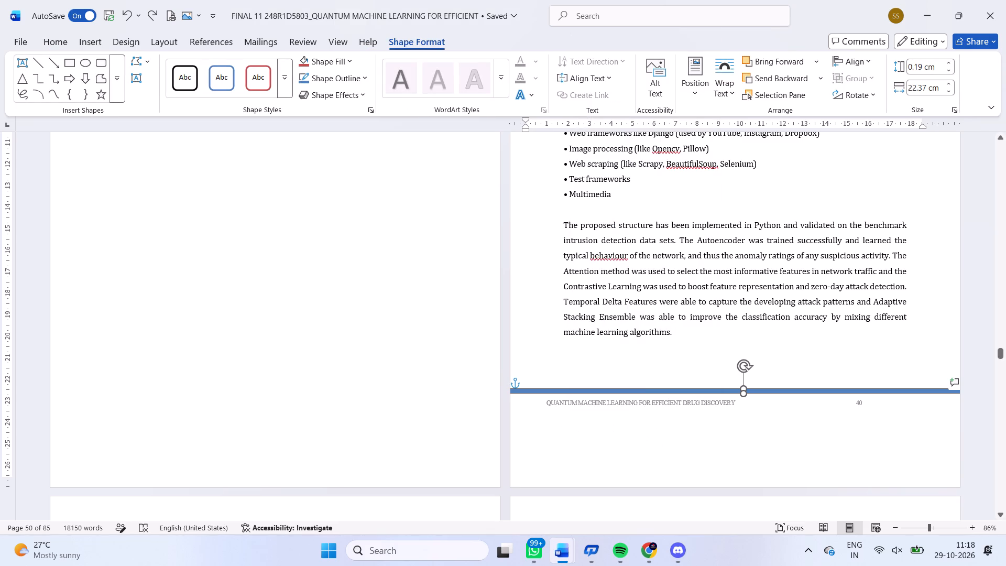
right_click(546, 390)
click(593, 81)
double_click(194, 362)
right_click(194, 362)
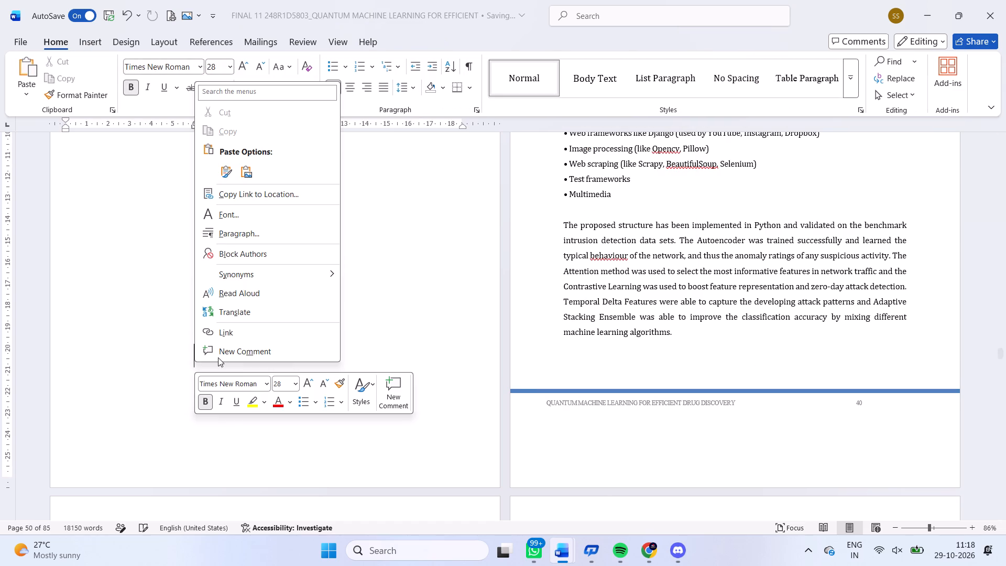
click(244, 172)
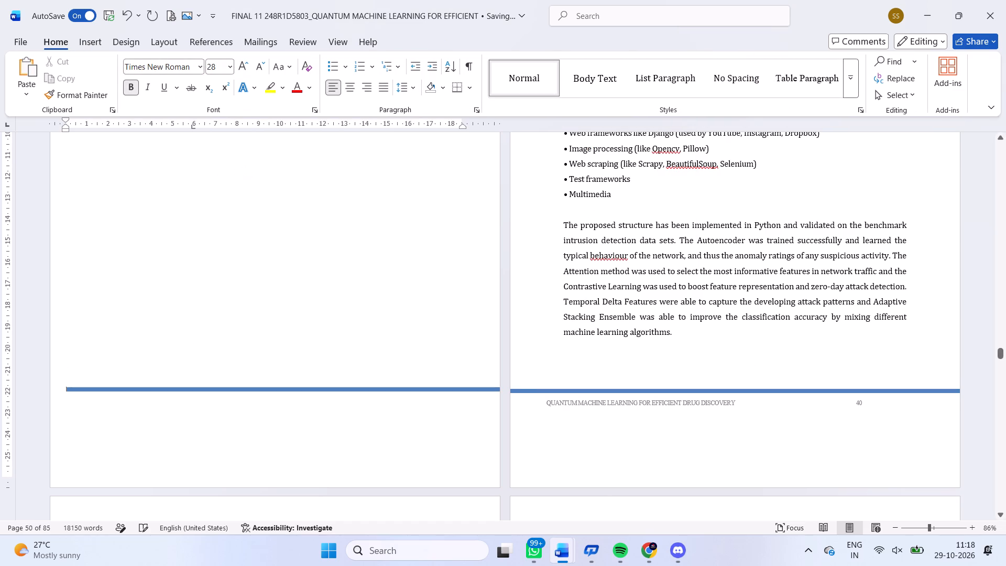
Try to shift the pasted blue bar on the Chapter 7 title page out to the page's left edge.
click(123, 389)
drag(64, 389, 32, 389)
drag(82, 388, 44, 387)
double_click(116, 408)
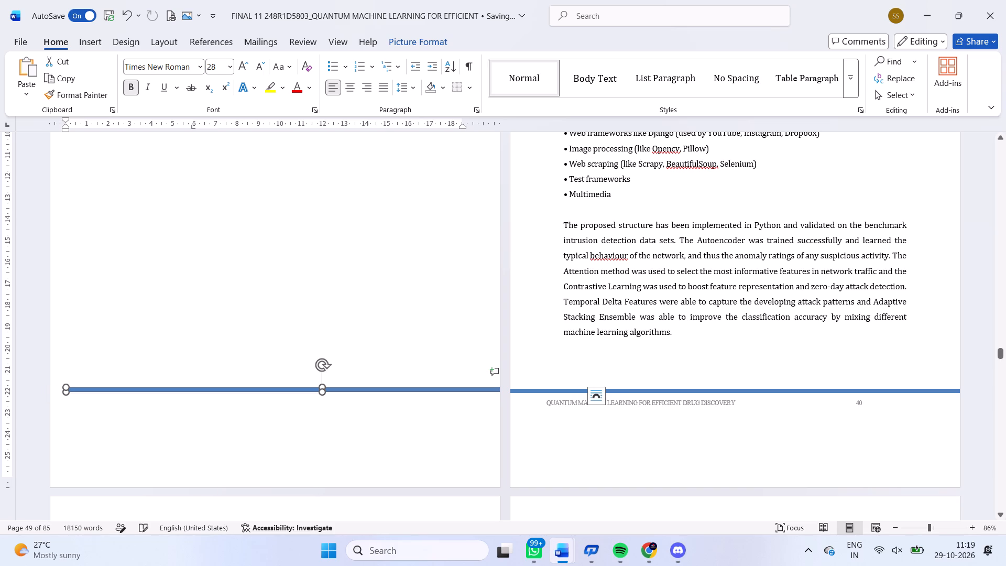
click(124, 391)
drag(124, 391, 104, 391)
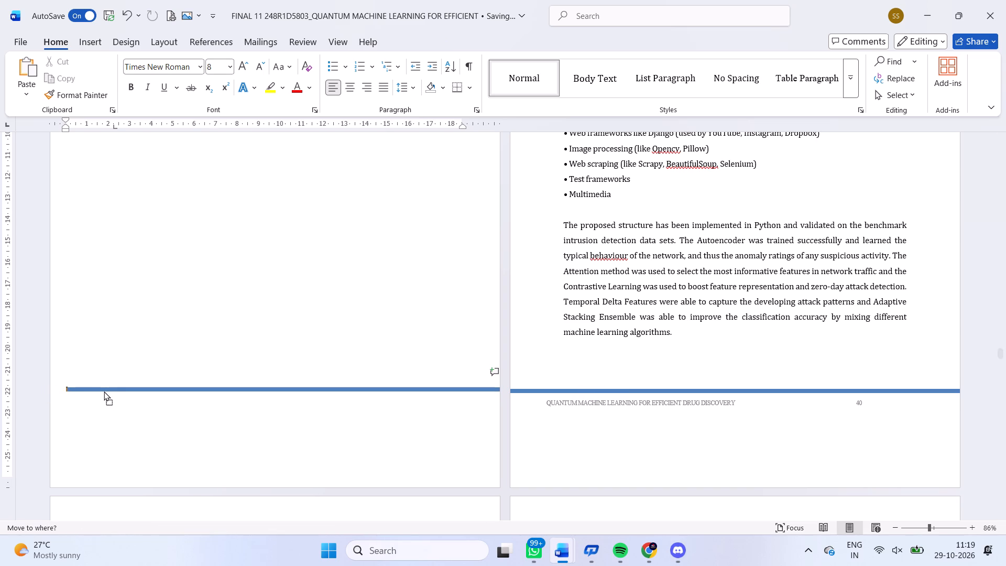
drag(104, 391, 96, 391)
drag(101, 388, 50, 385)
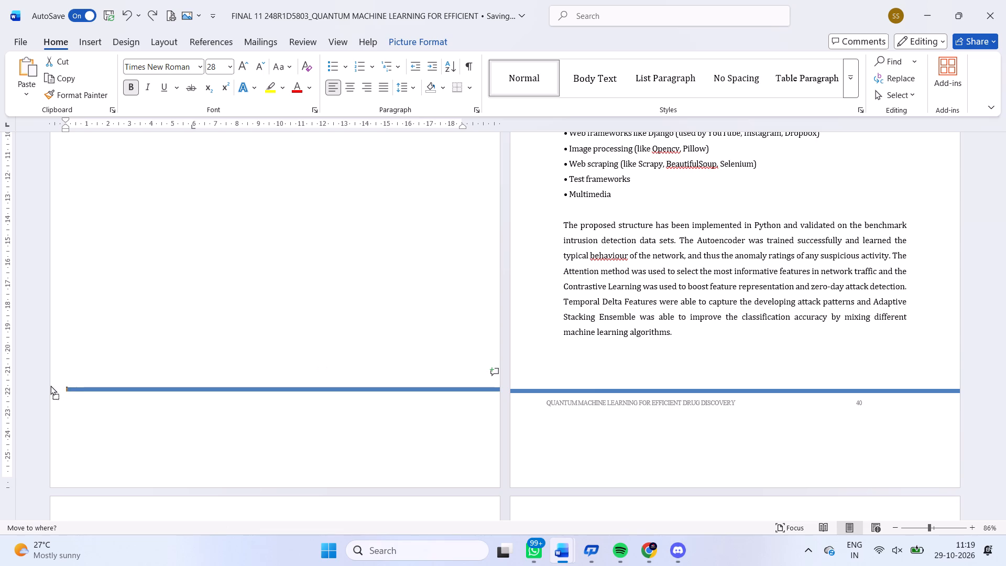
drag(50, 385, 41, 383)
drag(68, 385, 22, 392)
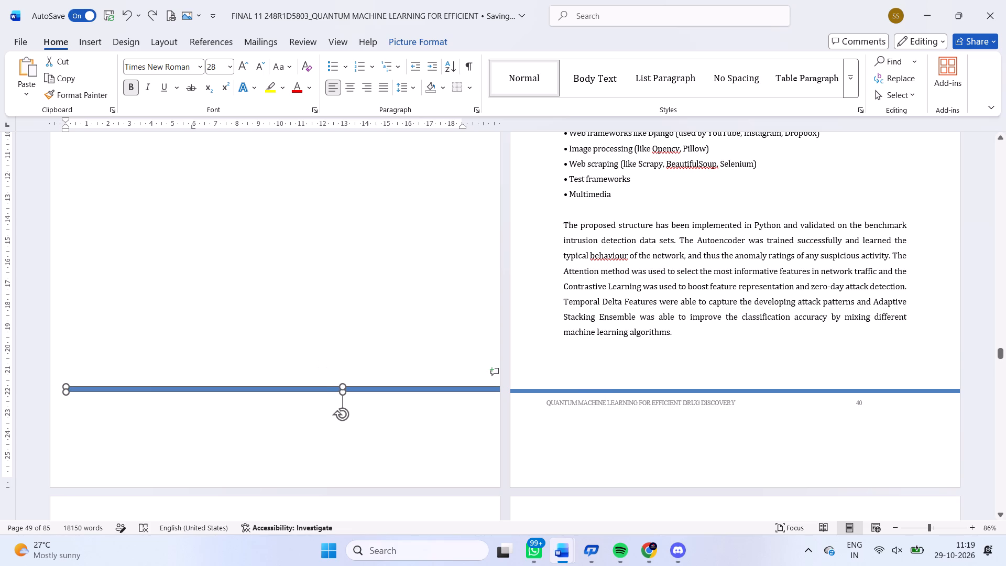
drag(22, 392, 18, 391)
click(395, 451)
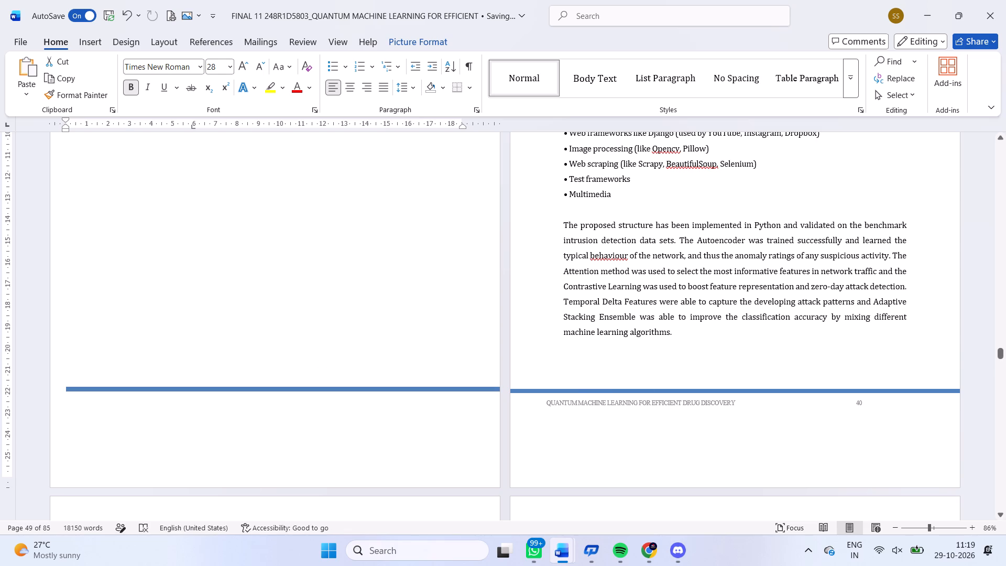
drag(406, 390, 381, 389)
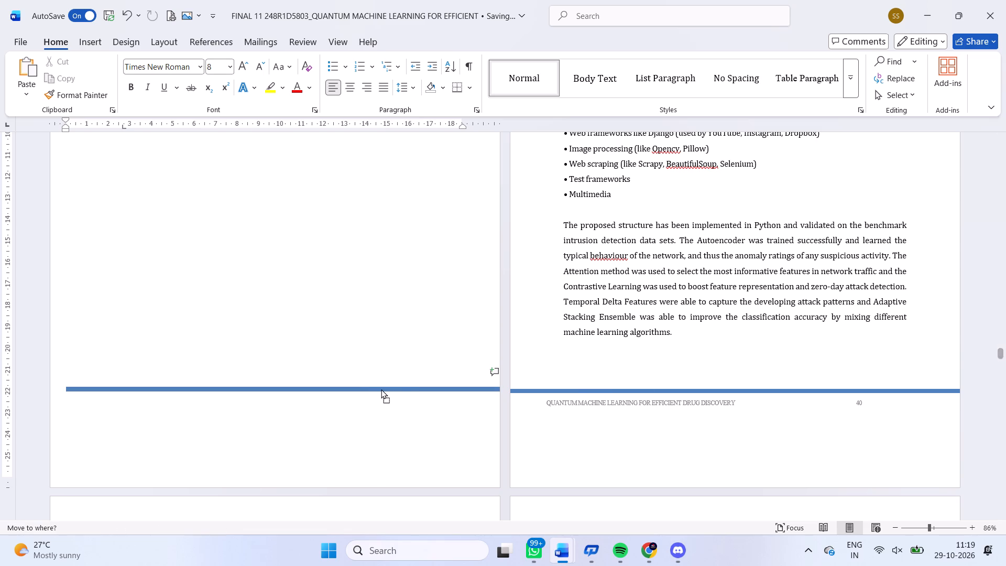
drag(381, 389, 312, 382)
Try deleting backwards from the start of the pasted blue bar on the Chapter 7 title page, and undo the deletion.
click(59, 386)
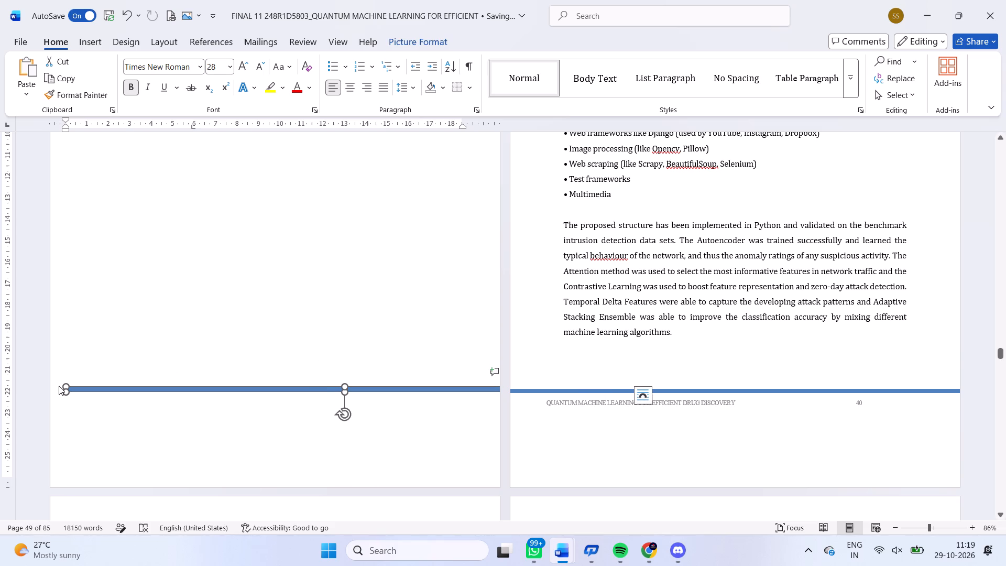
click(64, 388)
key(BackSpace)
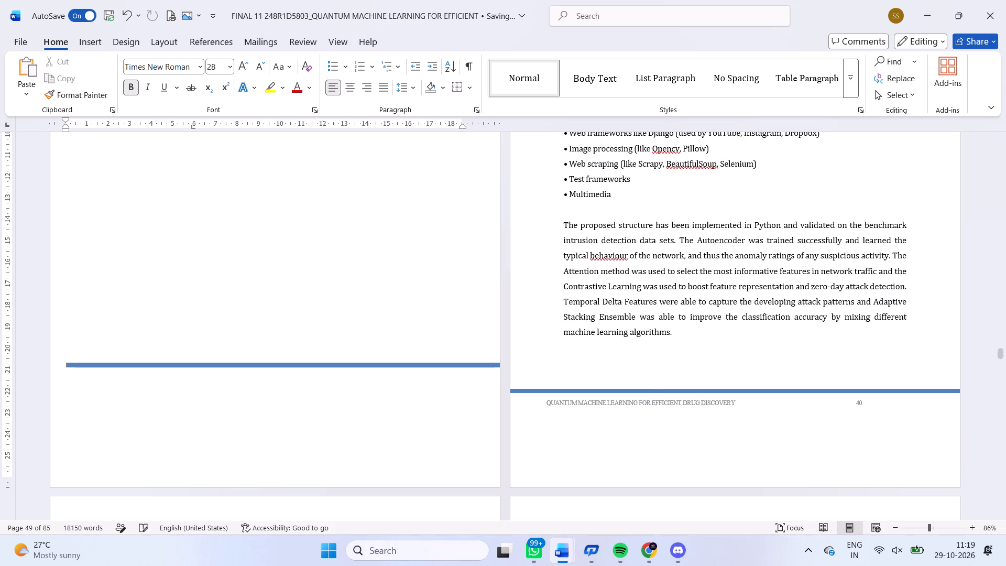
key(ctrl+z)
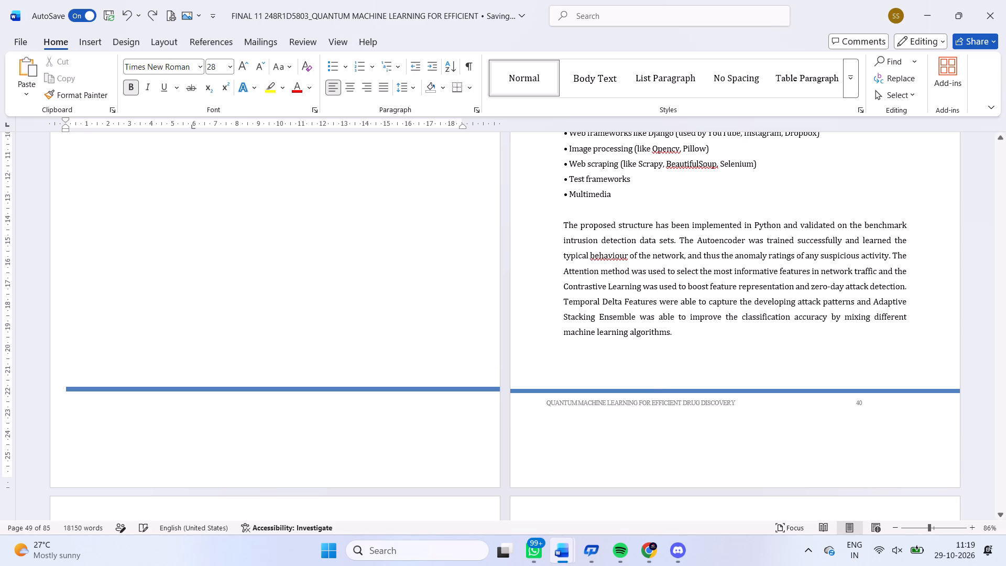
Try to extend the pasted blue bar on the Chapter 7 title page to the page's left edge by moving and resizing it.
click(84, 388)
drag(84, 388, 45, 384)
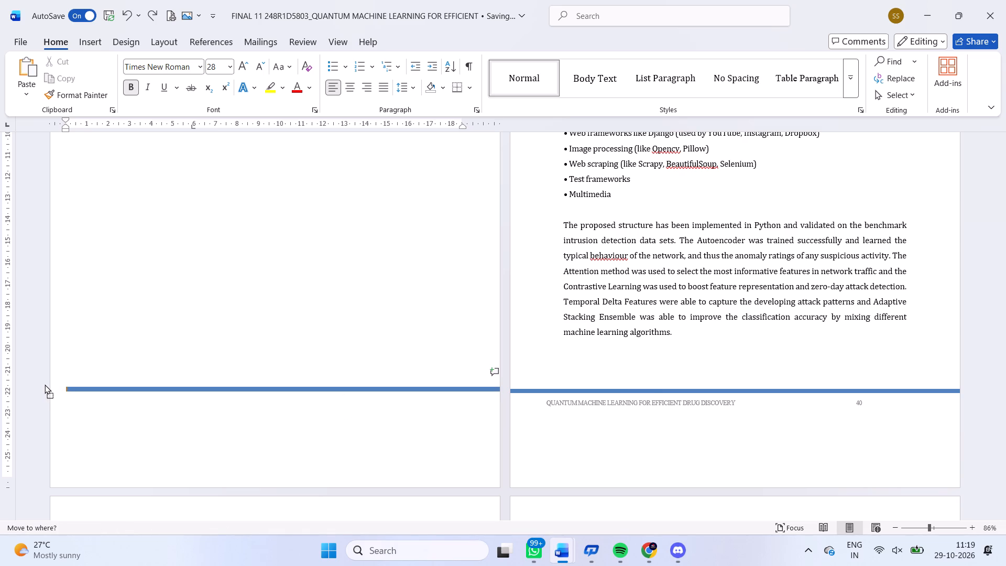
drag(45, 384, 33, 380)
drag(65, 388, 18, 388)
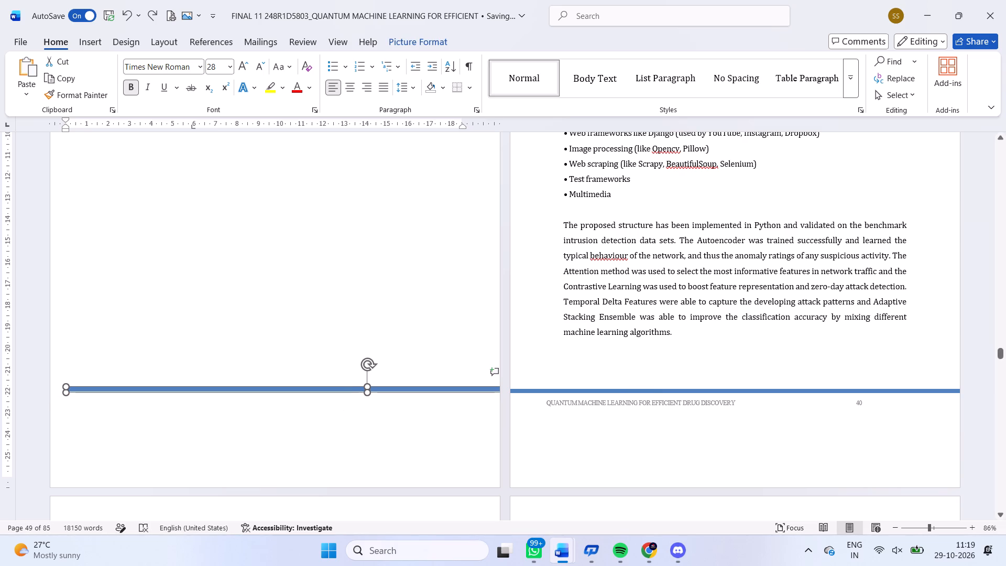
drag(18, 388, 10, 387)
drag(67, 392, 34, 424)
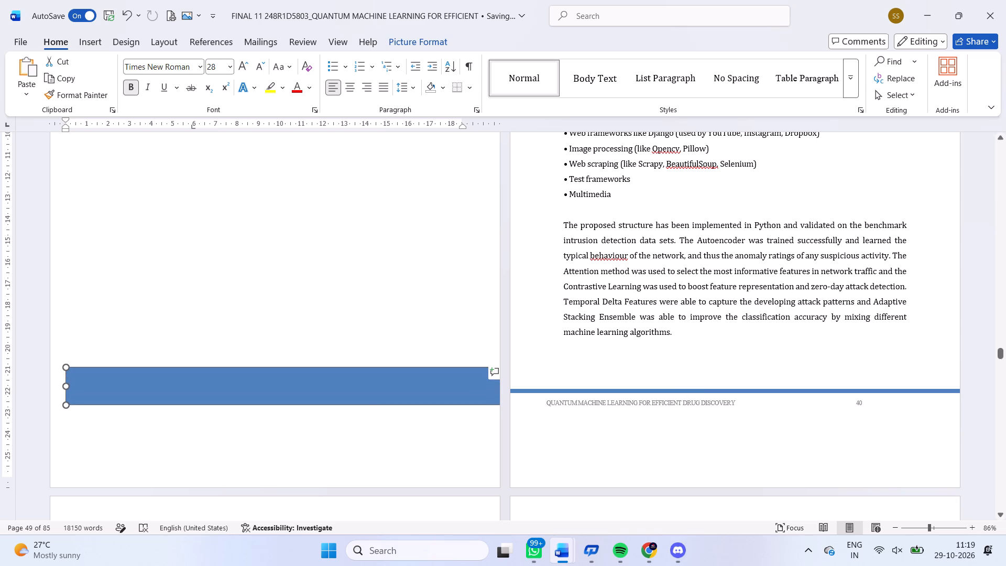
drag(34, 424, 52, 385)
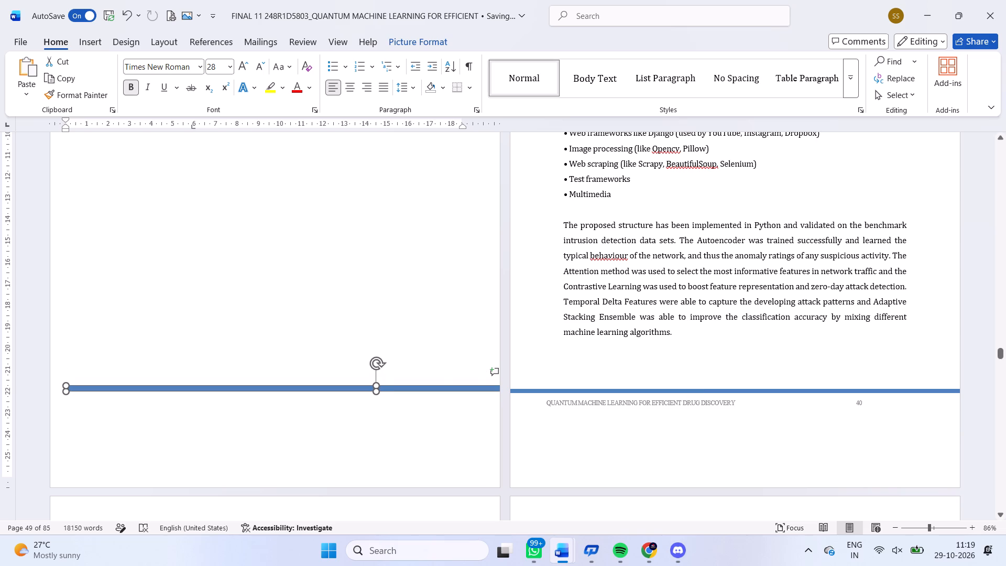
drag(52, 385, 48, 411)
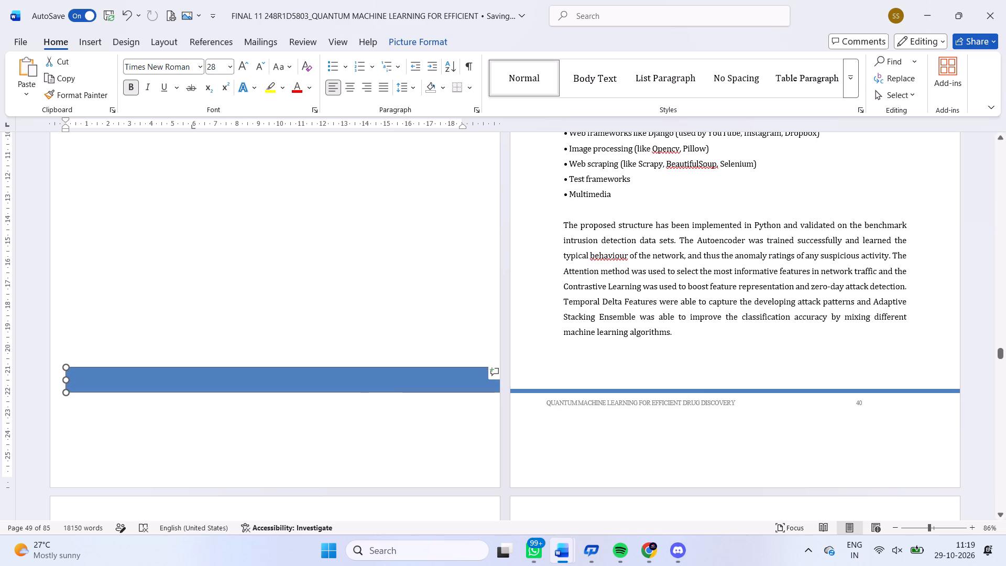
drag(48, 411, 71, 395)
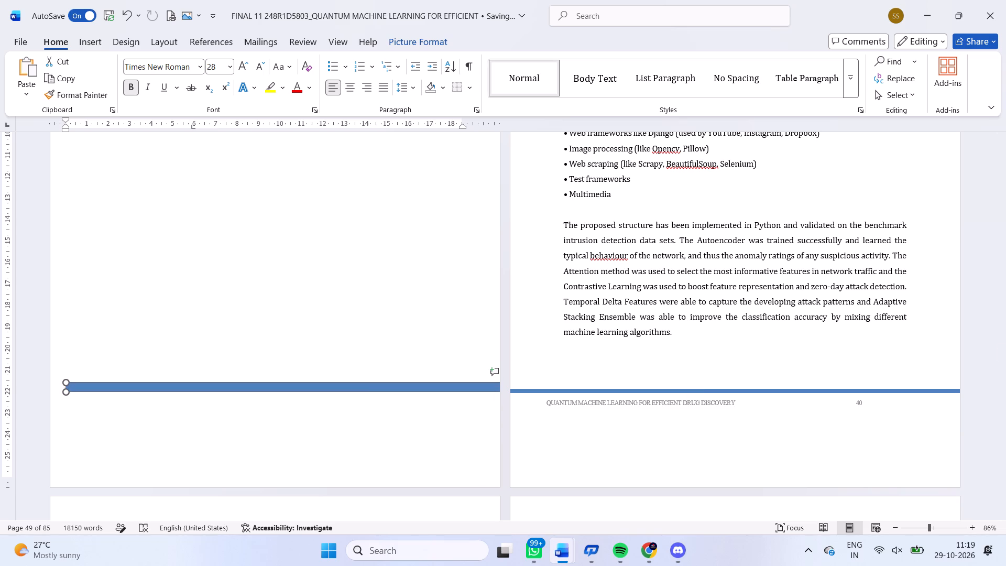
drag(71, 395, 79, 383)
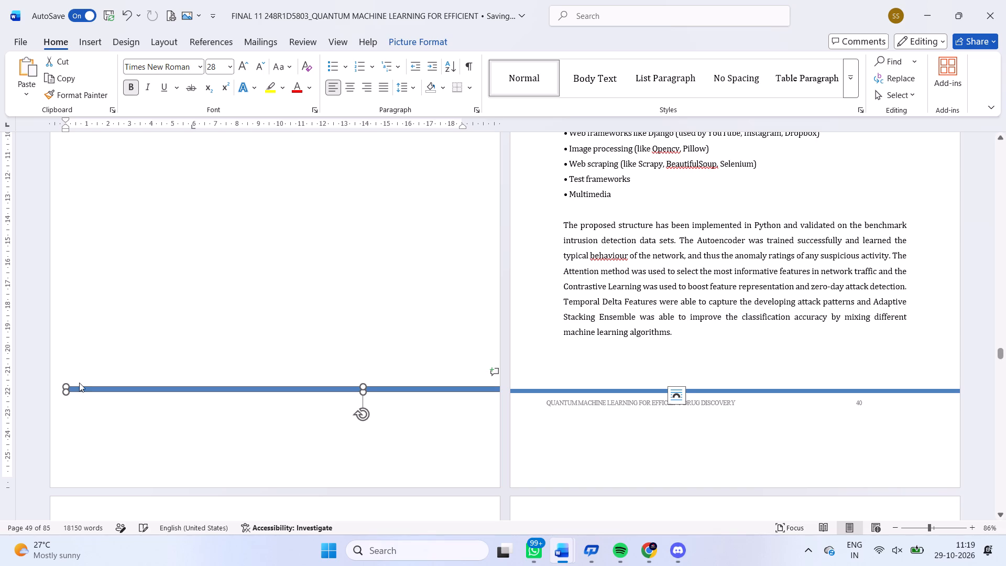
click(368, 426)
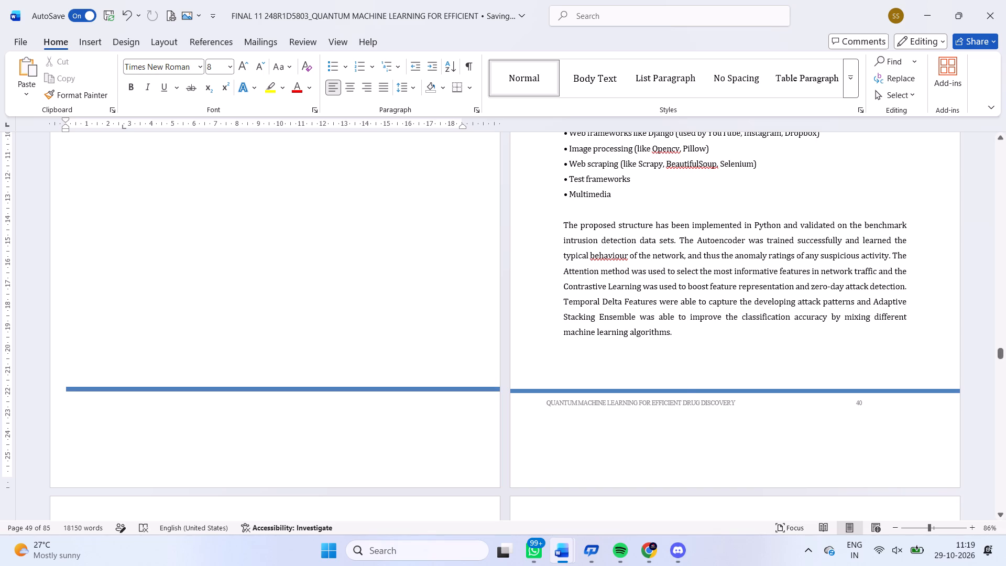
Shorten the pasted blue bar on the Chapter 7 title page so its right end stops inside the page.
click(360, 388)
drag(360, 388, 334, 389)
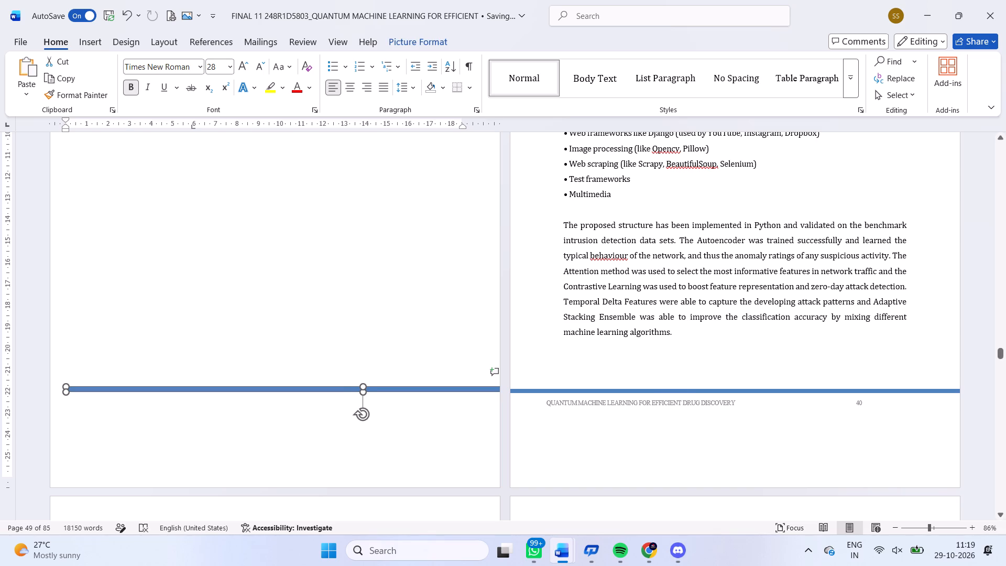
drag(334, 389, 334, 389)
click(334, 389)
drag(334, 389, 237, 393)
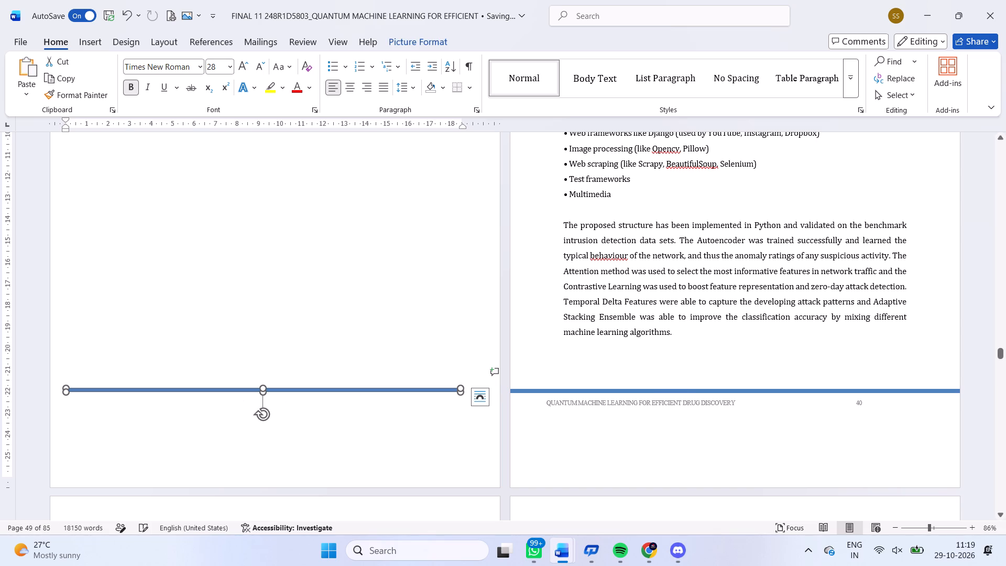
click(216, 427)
Widen the blue bar on the Chapter 7 title page to reach the page's right edge, keeping it a thin strip.
scroll(216, 427, up, 1)
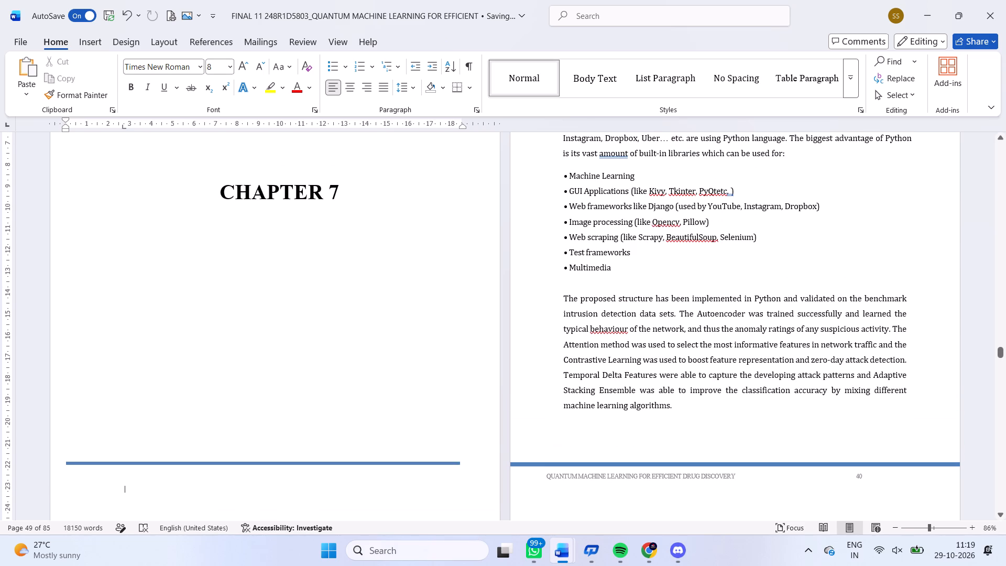
click(297, 463)
drag(460, 462, 482, 464)
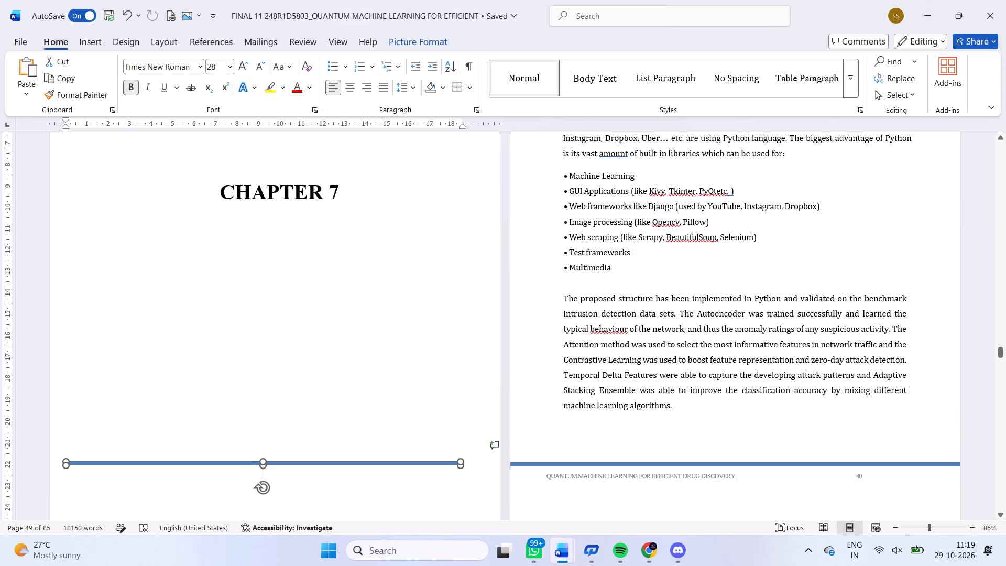
drag(482, 464, 512, 471)
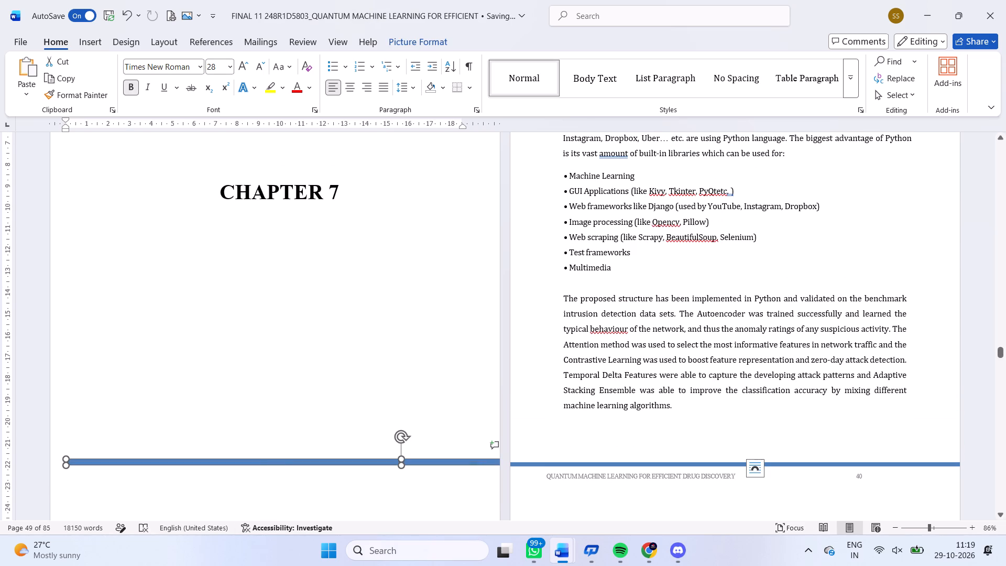
drag(66, 468, 26, 482)
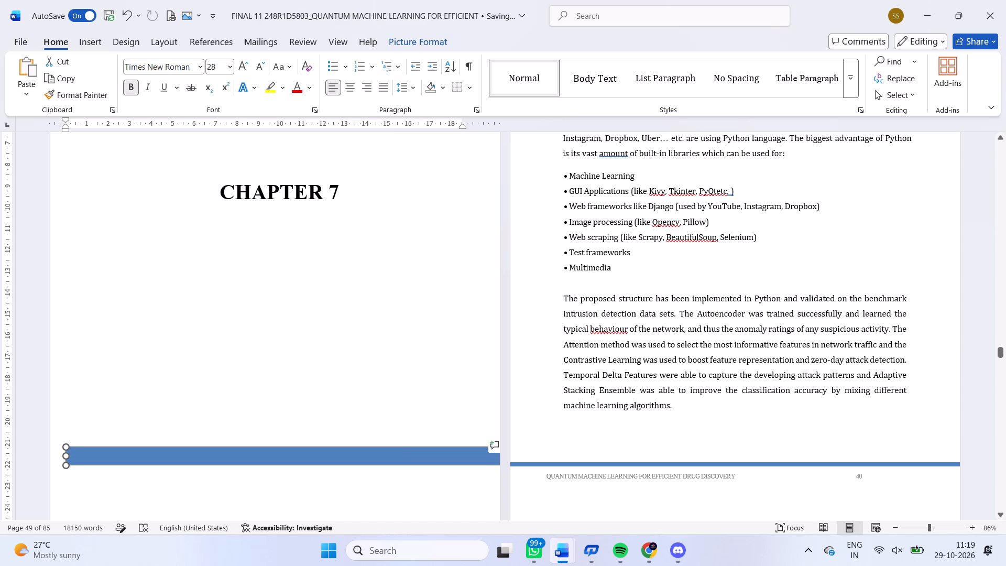
drag(26, 482, 53, 458)
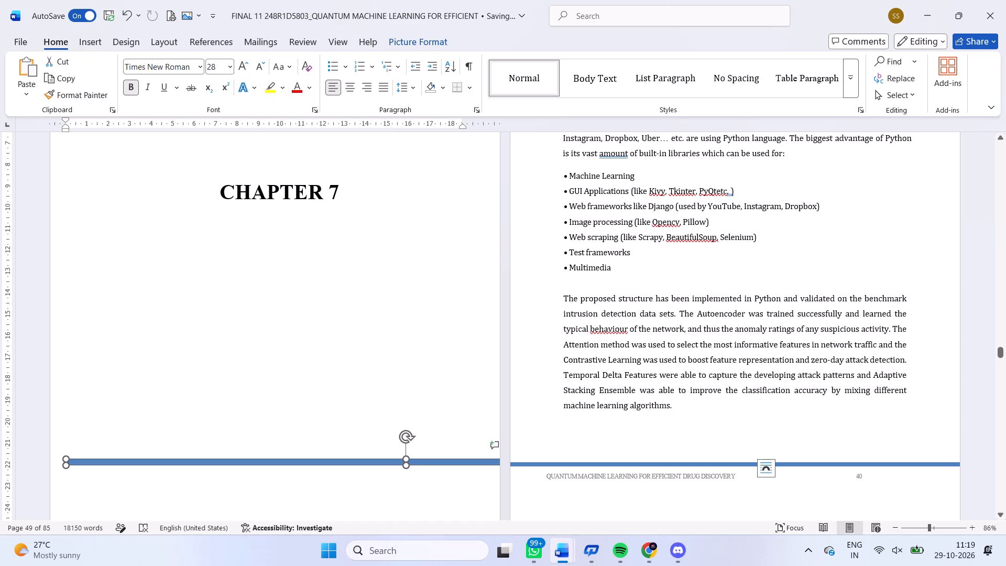
Move the blue bar's paragraph indent out to the page's left edge and slightly thin the bar.
drag(65, 127, 38, 131)
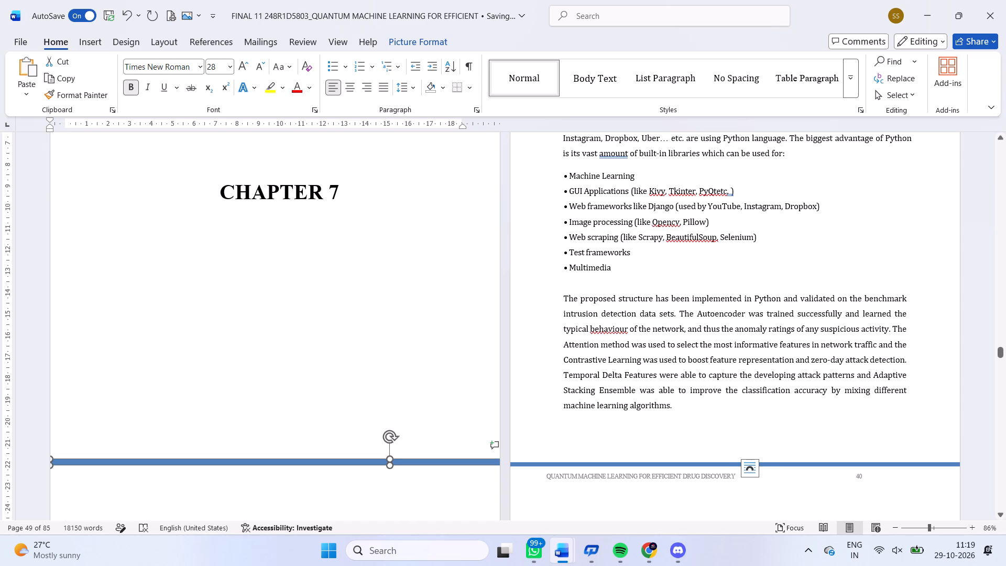
double_click(387, 458)
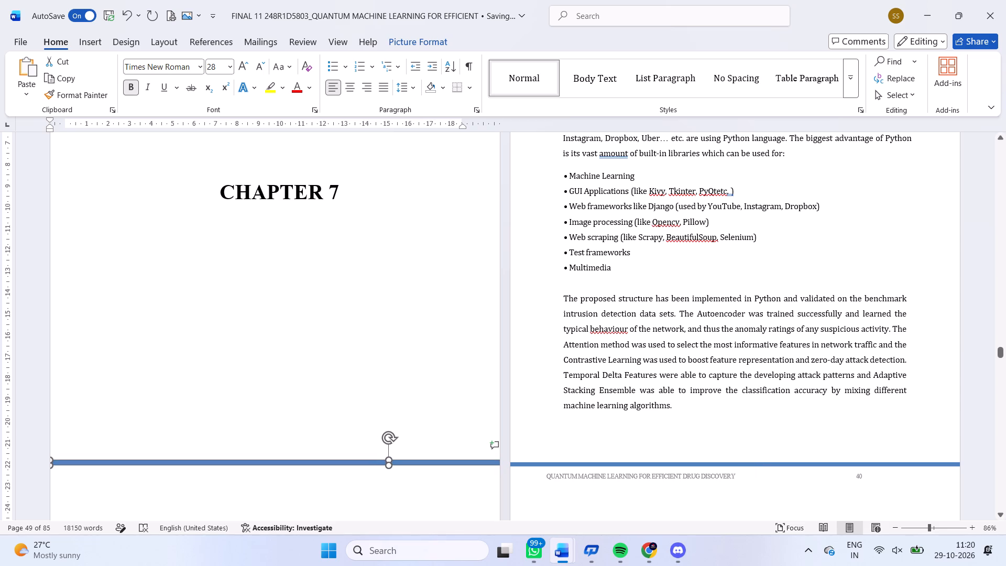
click(388, 461)
Copy the footer text QUANTUM MACHINE LEARNING FOR EFFICIENT DRUG DISCOVERY from page 40 and paste it below the Chapter 7 title page's blue bar.
click(515, 497)
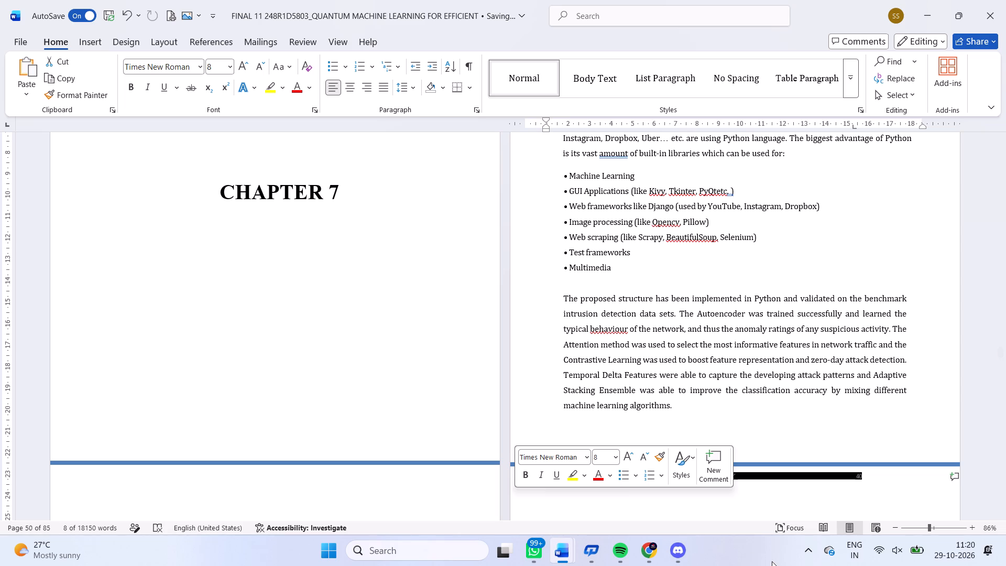
click(804, 484)
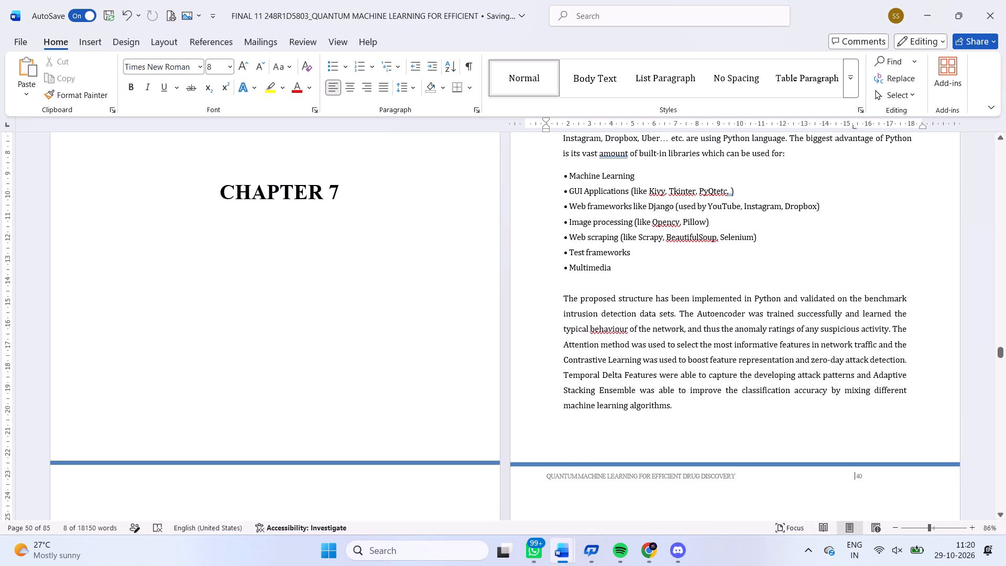
click(737, 475)
drag(737, 475, 662, 474)
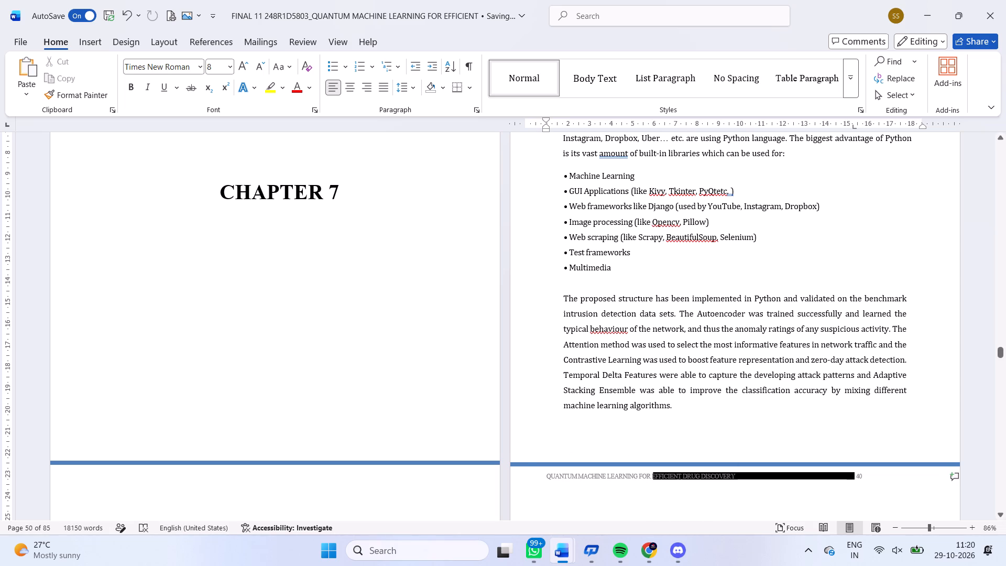
drag(662, 474, 596, 462)
key(ctrl+c)
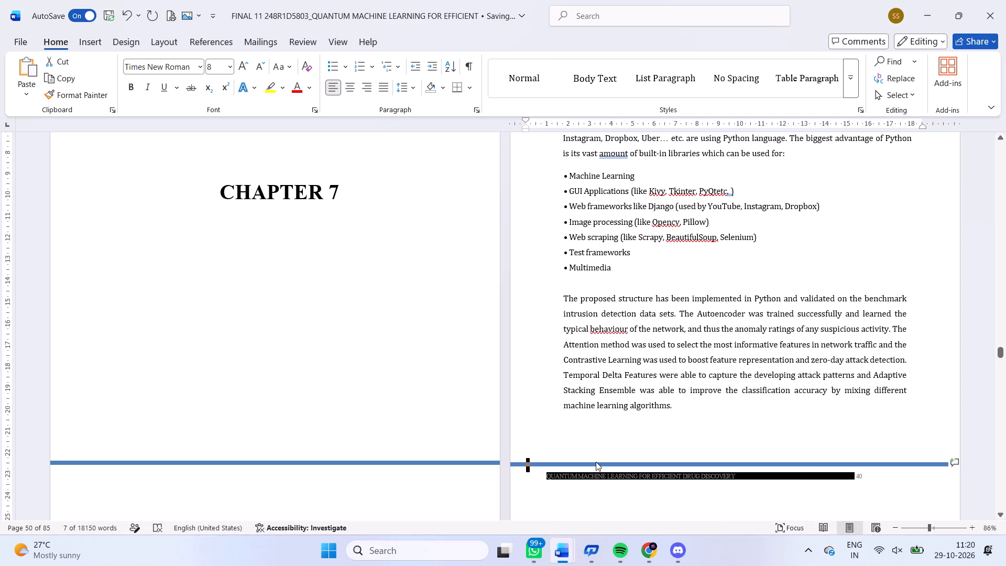
click(137, 472)
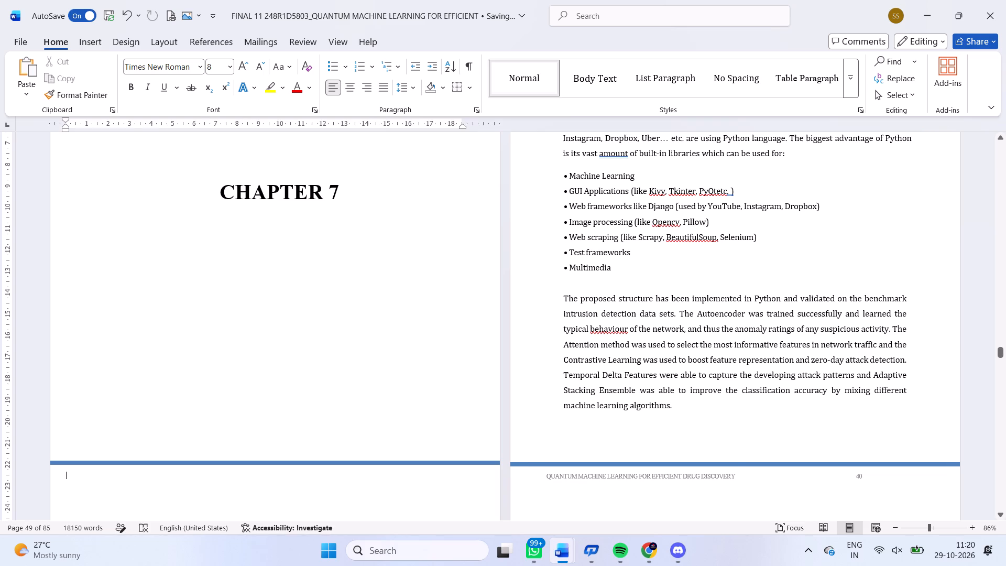
key(ctrl+v)
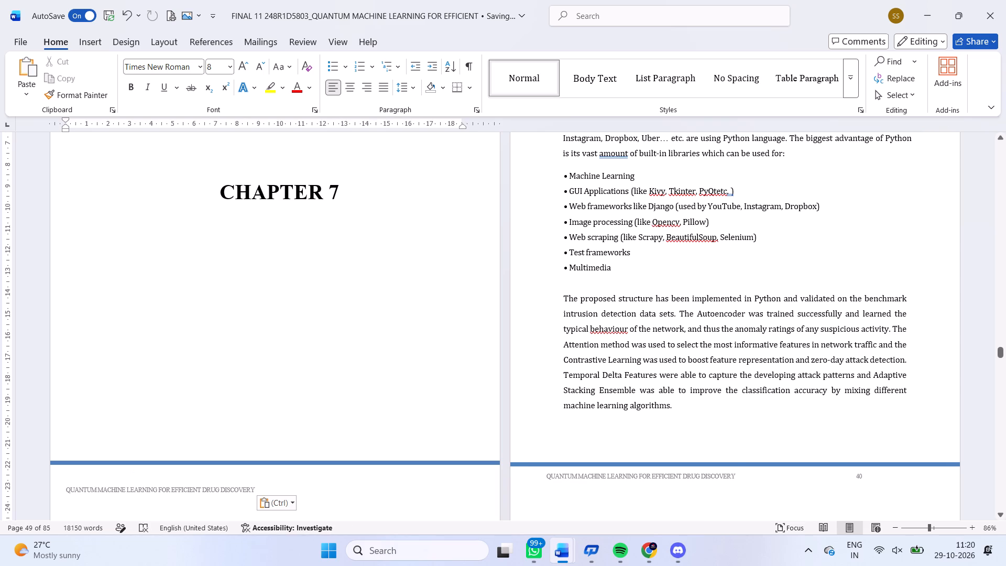
Remove the blank lines above the pasted footer text so it sits directly under the blue bar, and save the document.
click(75, 479)
key(BackSpace)
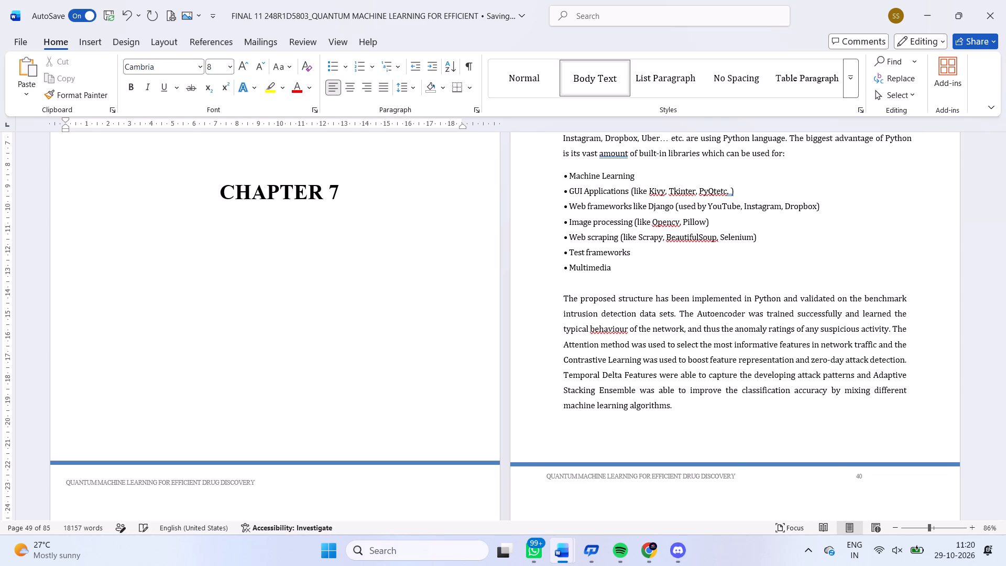
key(BackSpace)
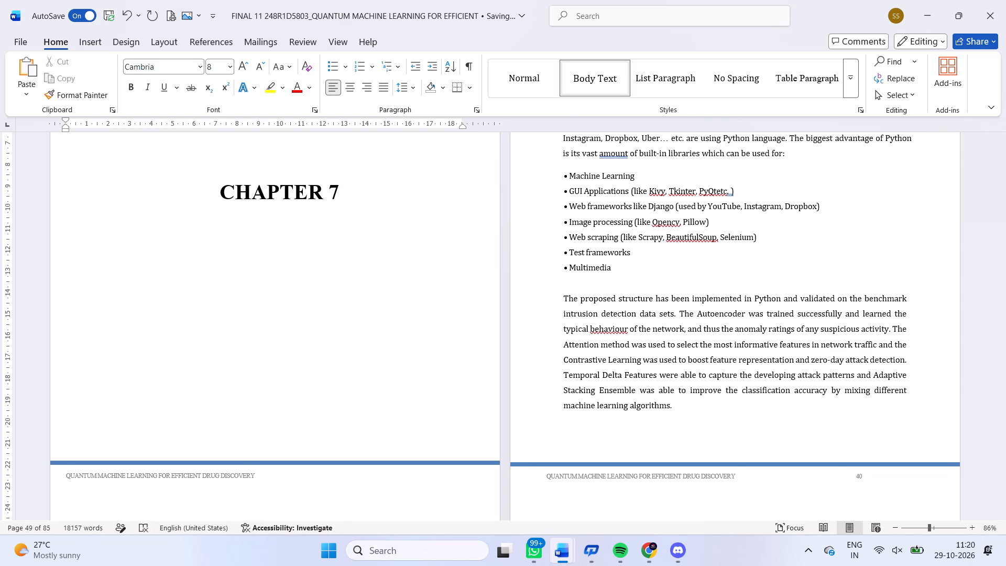
key(ctrl+s)
Look back through Chapters 6, 5 and 4 to examine the blue bars, footer texts and page numbers.
scroll(319, 447, up, 2)
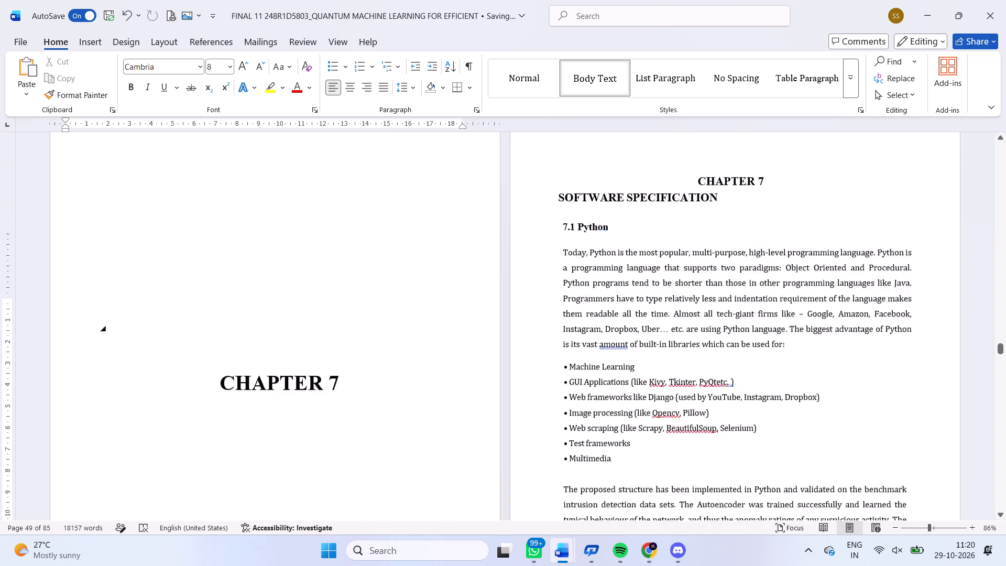
scroll(319, 447, up, 7)
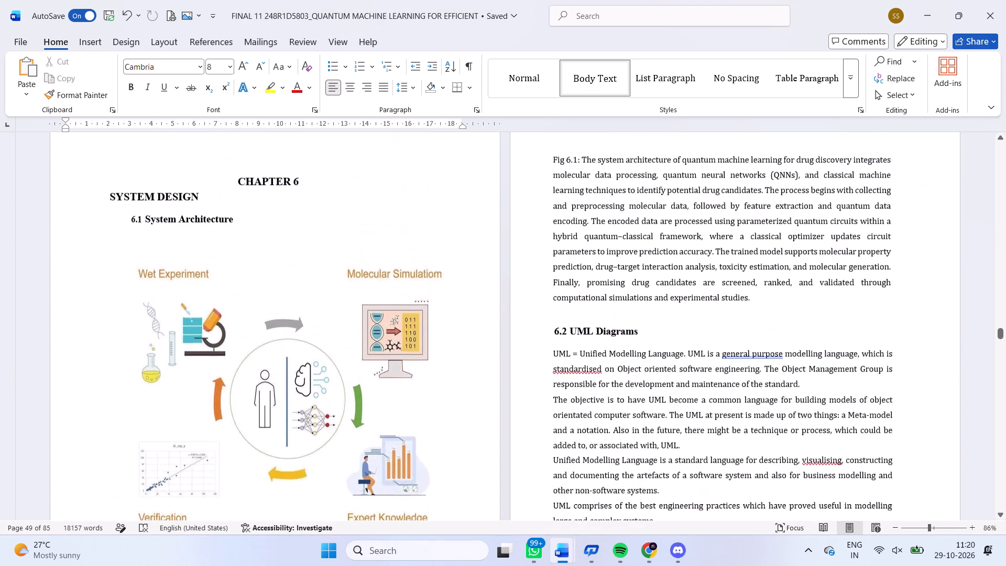
scroll(319, 447, down, 1)
scroll(319, 447, up, 4)
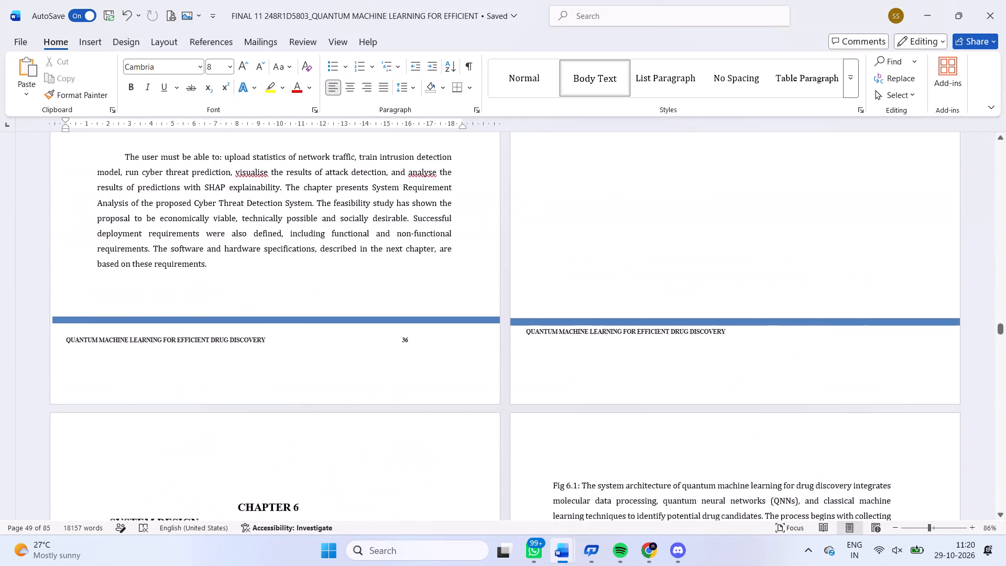
scroll(319, 447, up, 6)
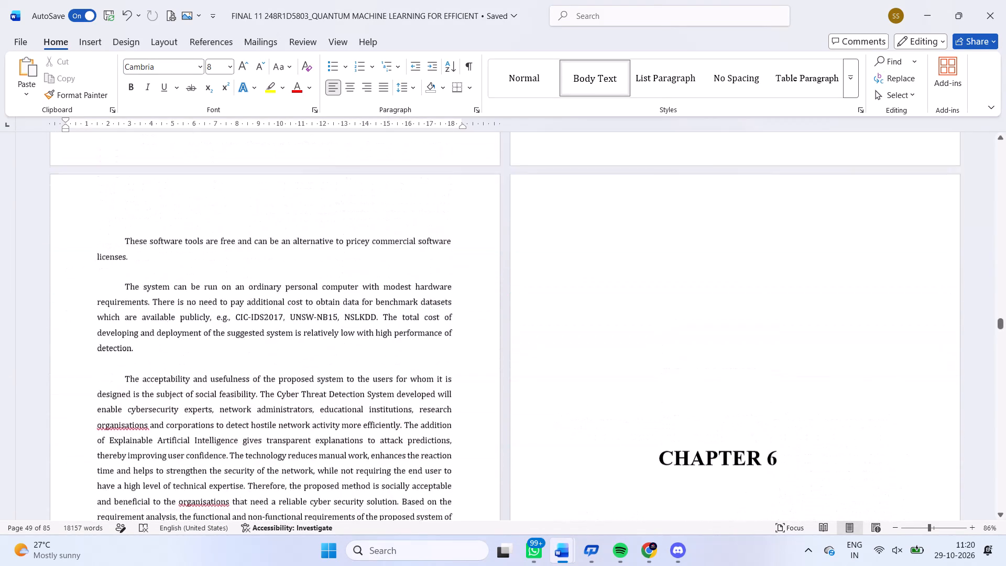
scroll(319, 447, up, 5)
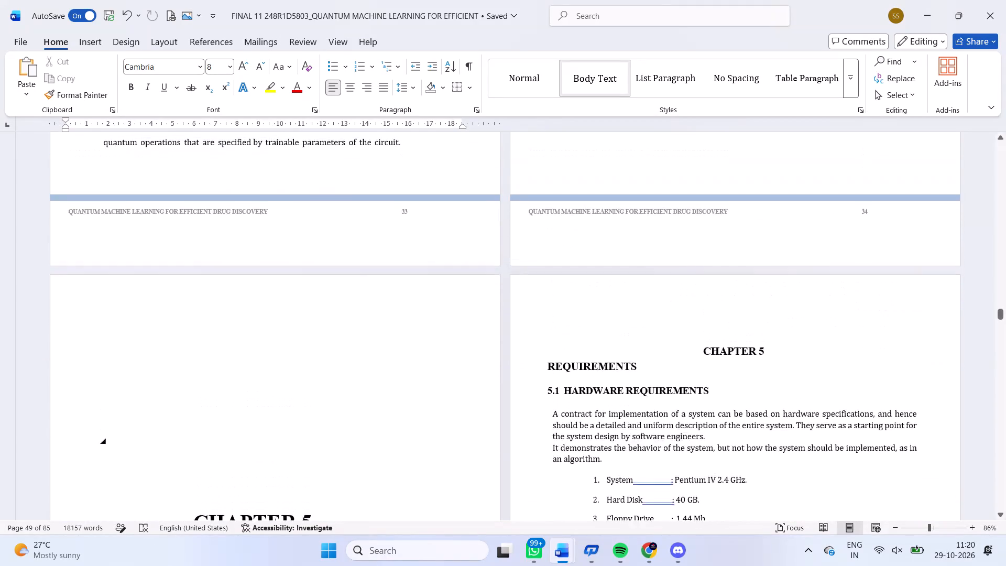
scroll(319, 447, up, 5)
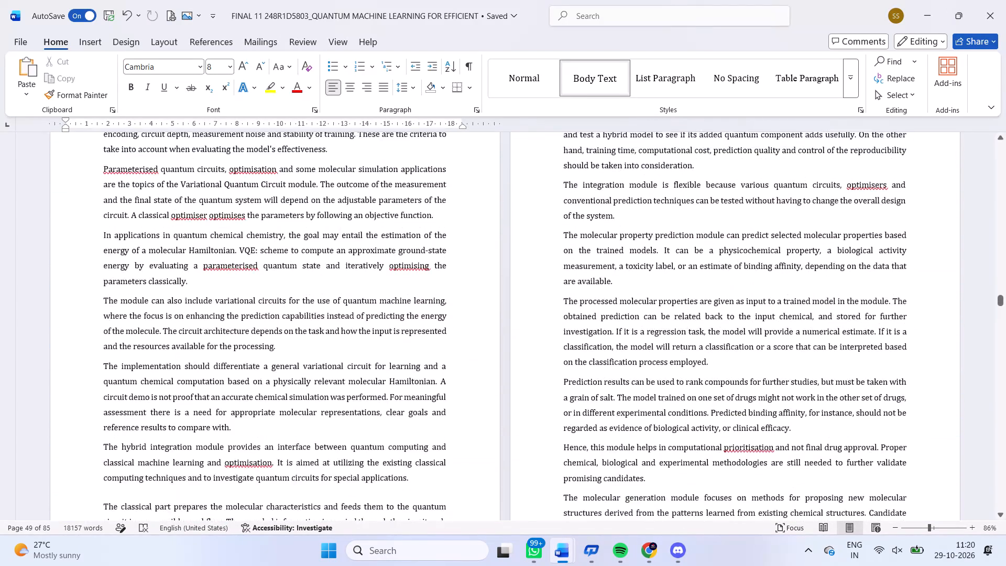
scroll(319, 447, up, 5)
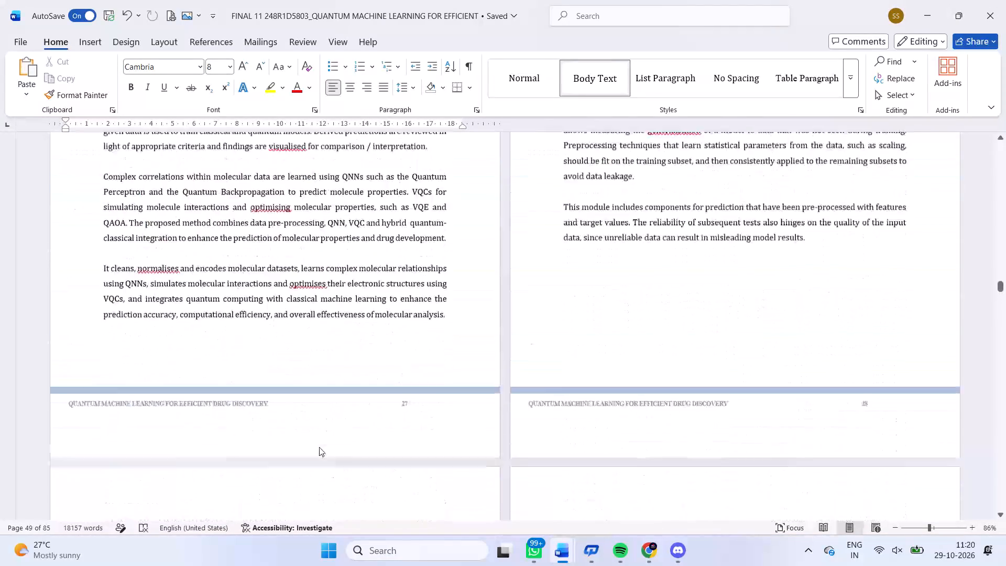
scroll(319, 447, up, 4)
scroll(319, 447, down, 1)
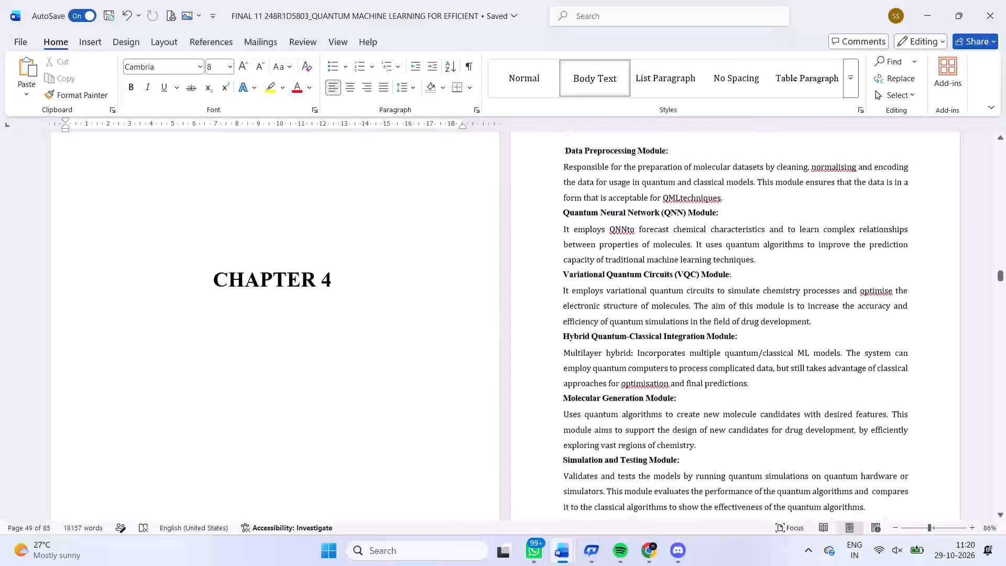
scroll(319, 447, down, 1)
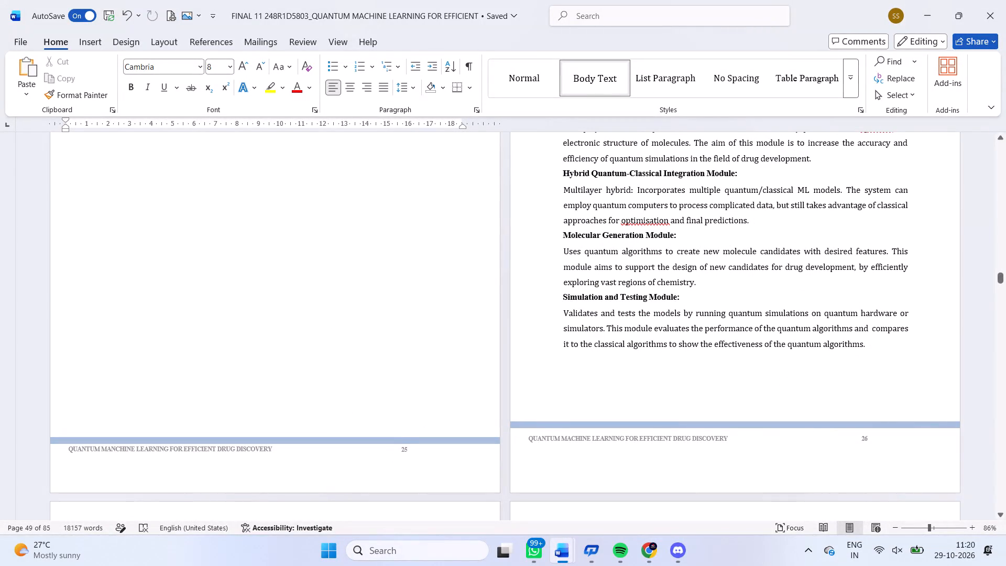
click(523, 407)
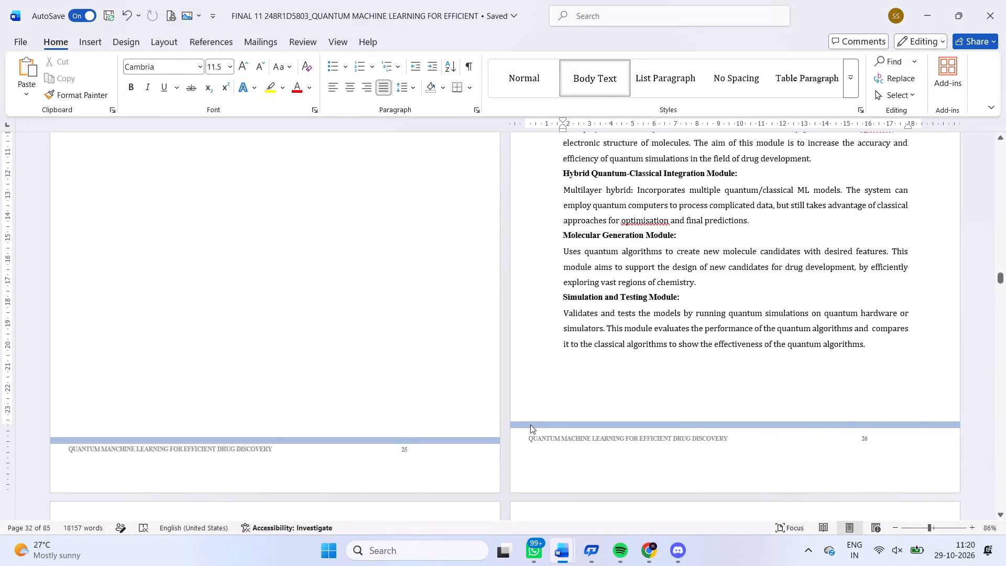
Open the footer of Section 26 on the Chapter 4 title page and move its blue bar slightly up, away from the footer text.
click(530, 424)
click(530, 424)
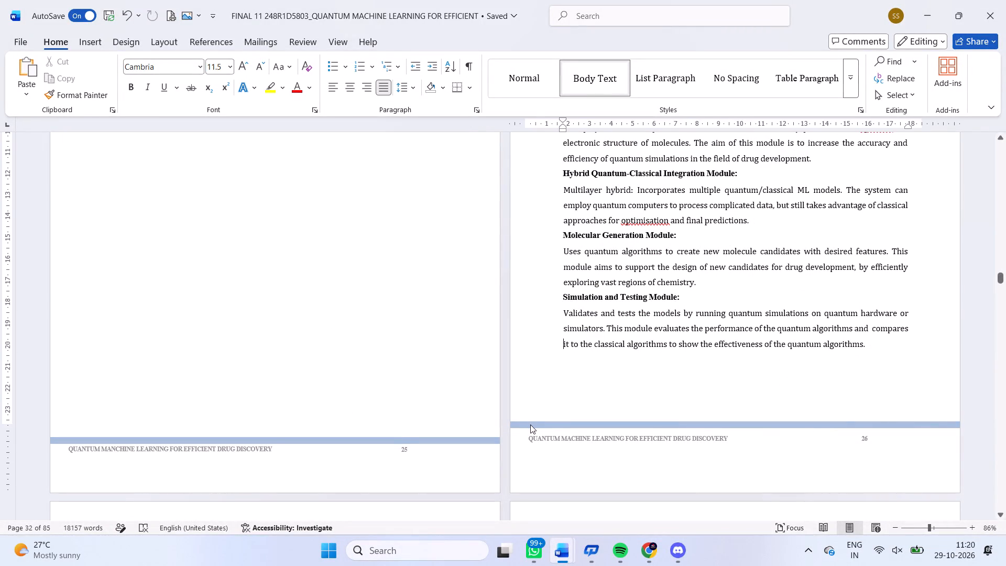
triple_click(530, 424)
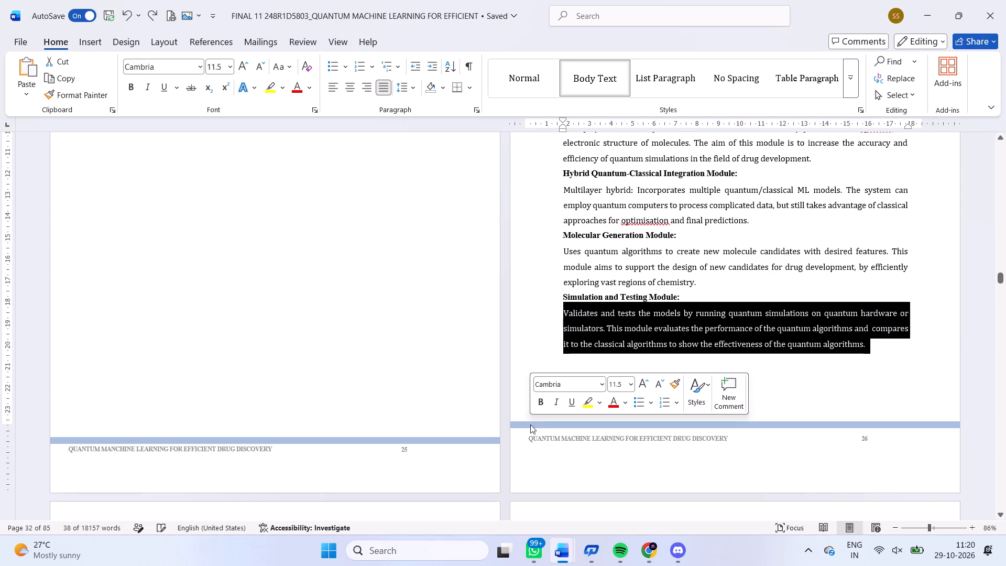
double_click(530, 424)
triple_click(530, 424)
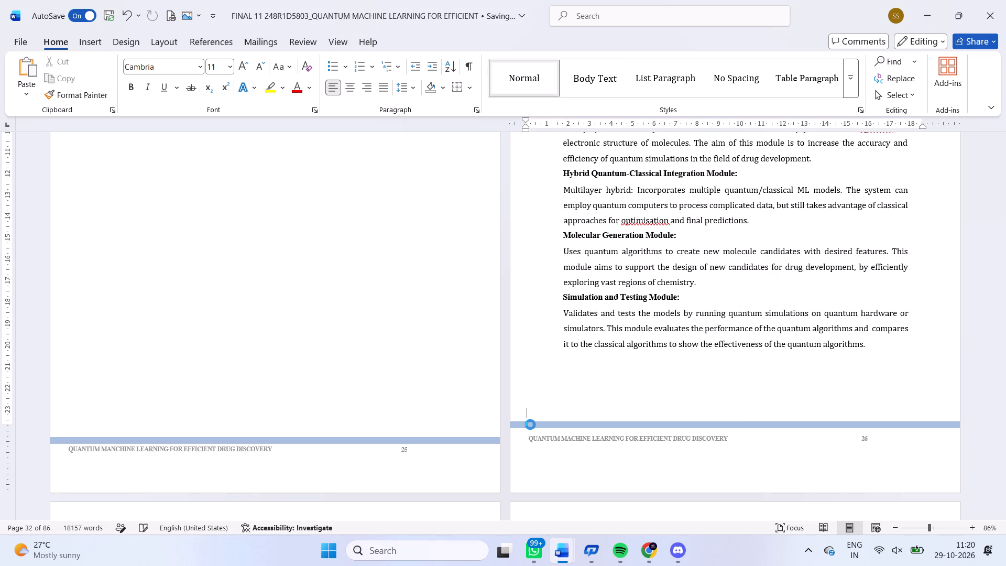
triple_click(544, 426)
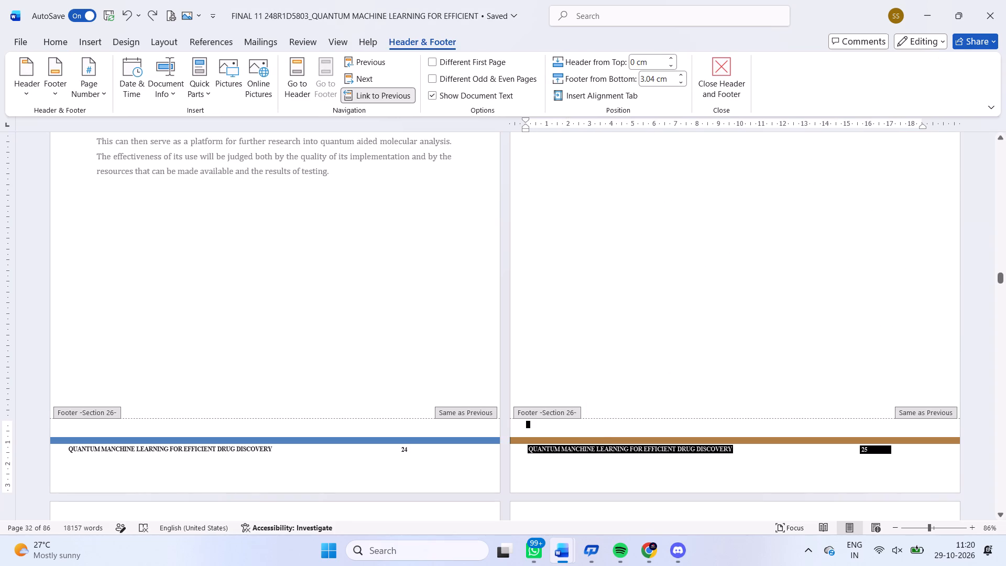
drag(463, 440, 463, 430)
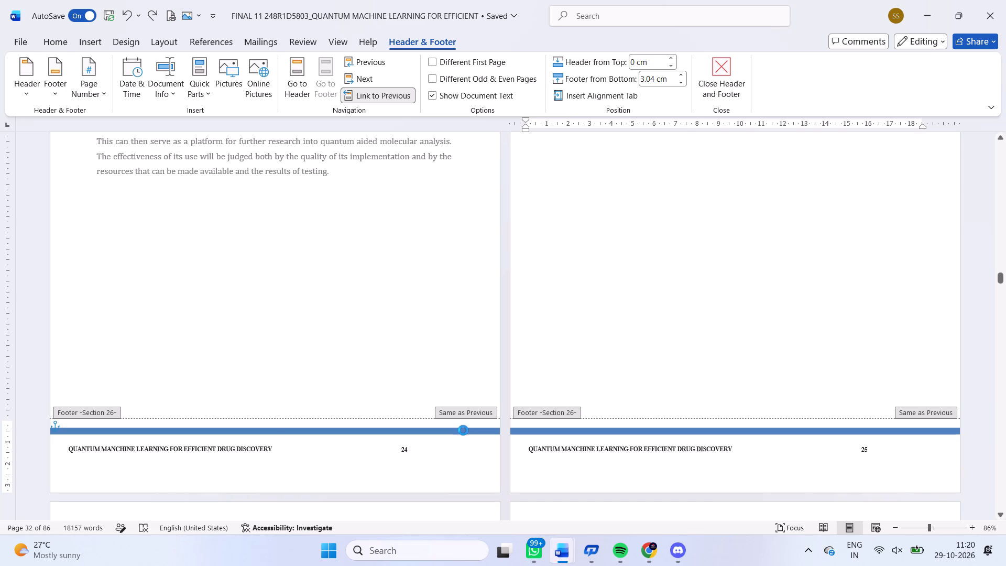
drag(463, 430, 463, 430)
click(472, 453)
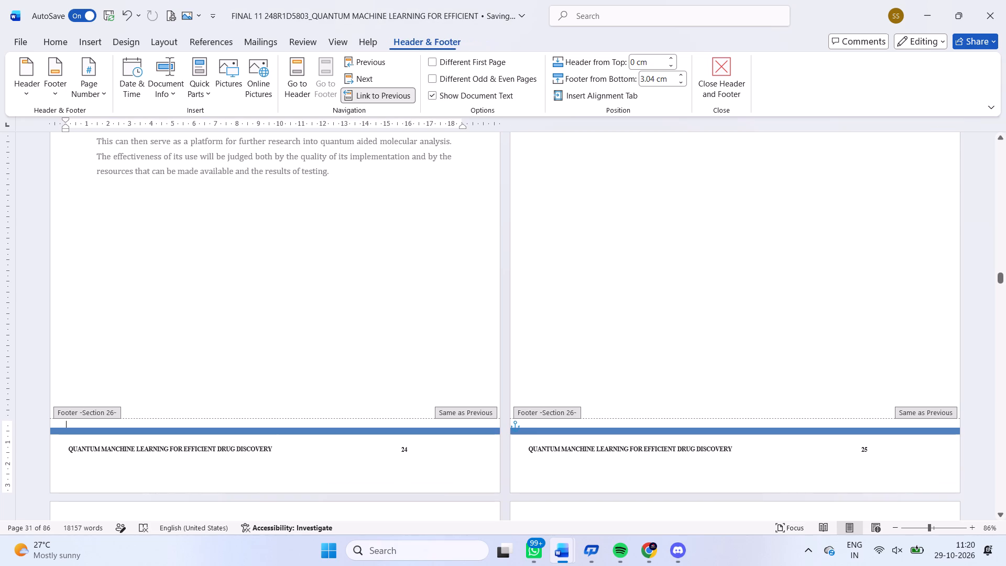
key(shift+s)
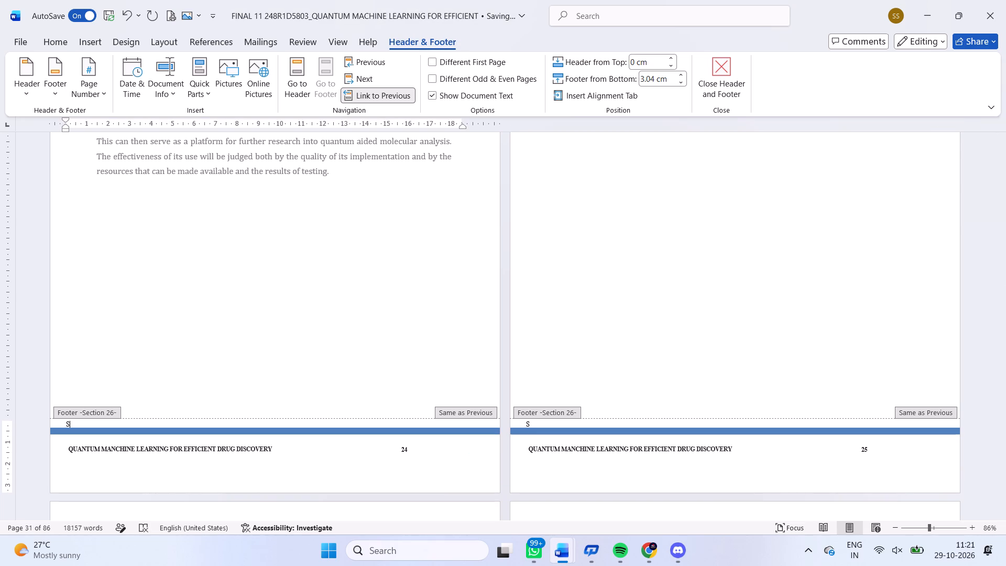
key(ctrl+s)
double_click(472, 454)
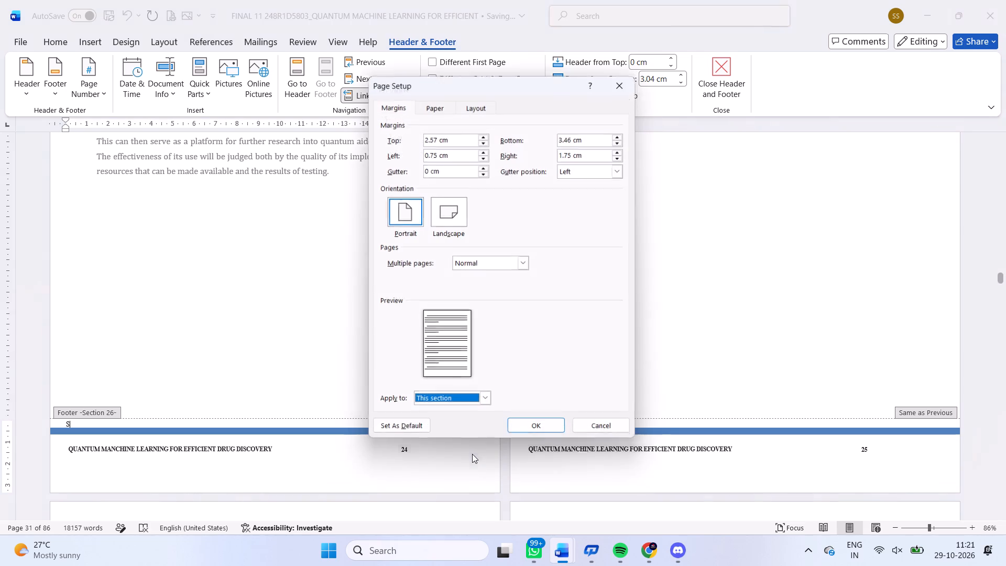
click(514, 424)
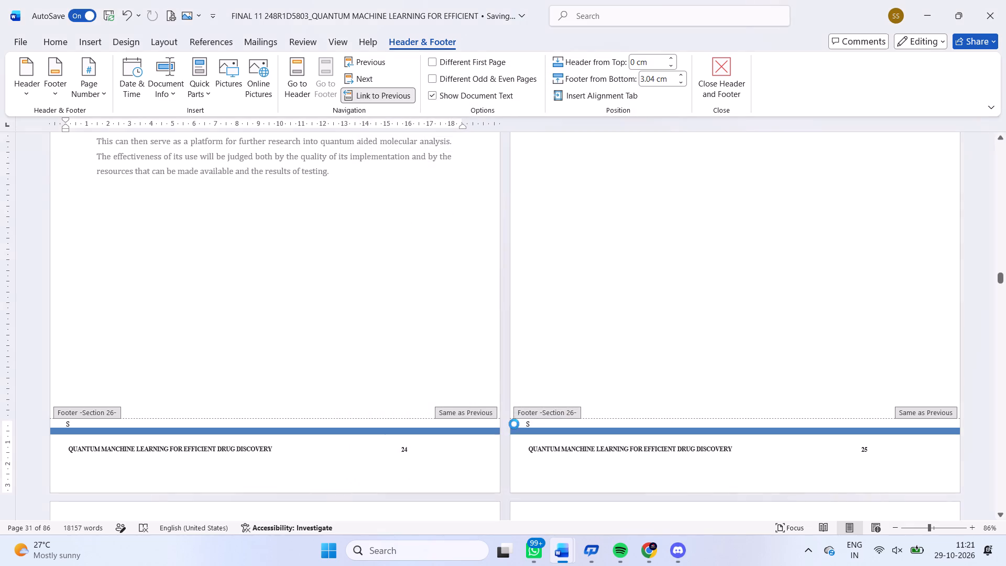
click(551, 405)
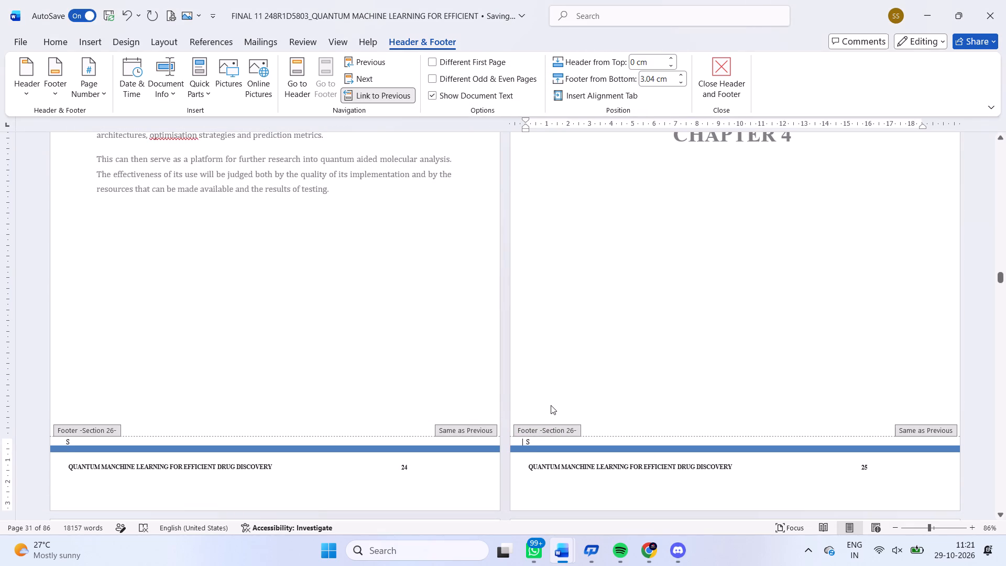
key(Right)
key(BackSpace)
Save the document and return from the footer to the body text.
key(ctrl+s)
double_click(665, 374)
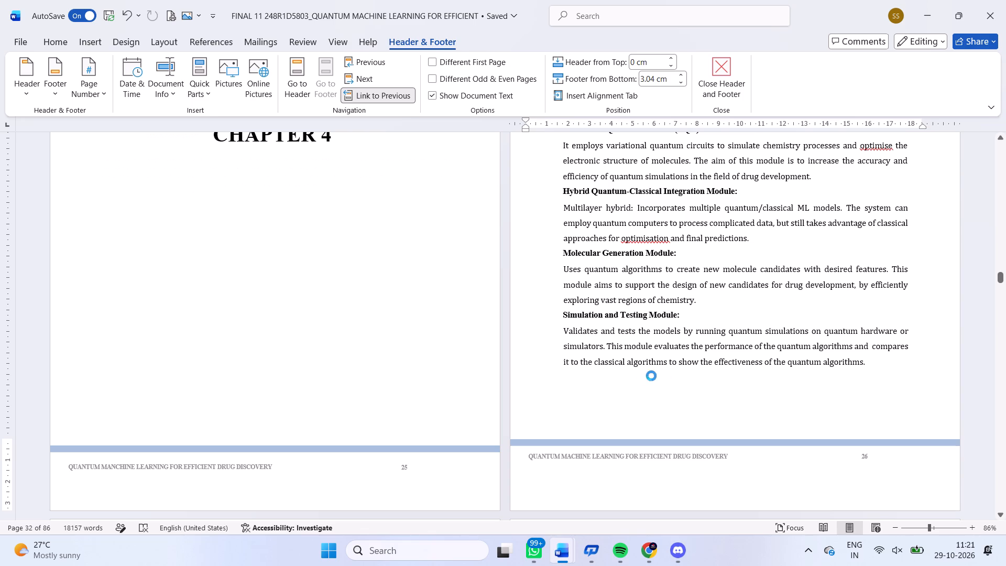
Look back from Chapter 4 through Chapters 3, 2 and 1 to the abstract to examine the page layout and footers.
scroll(615, 389, up, 1)
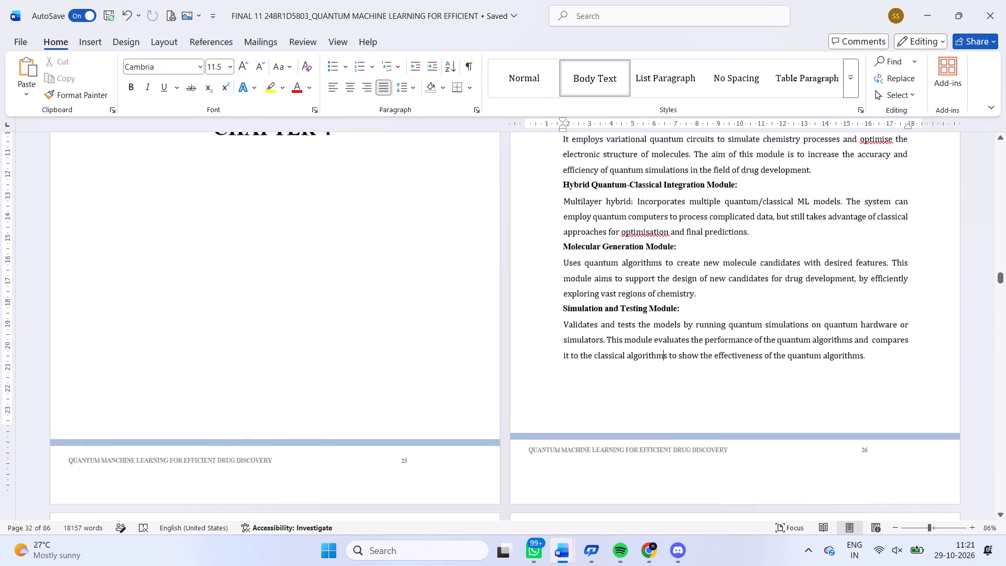
scroll(615, 389, down, 1)
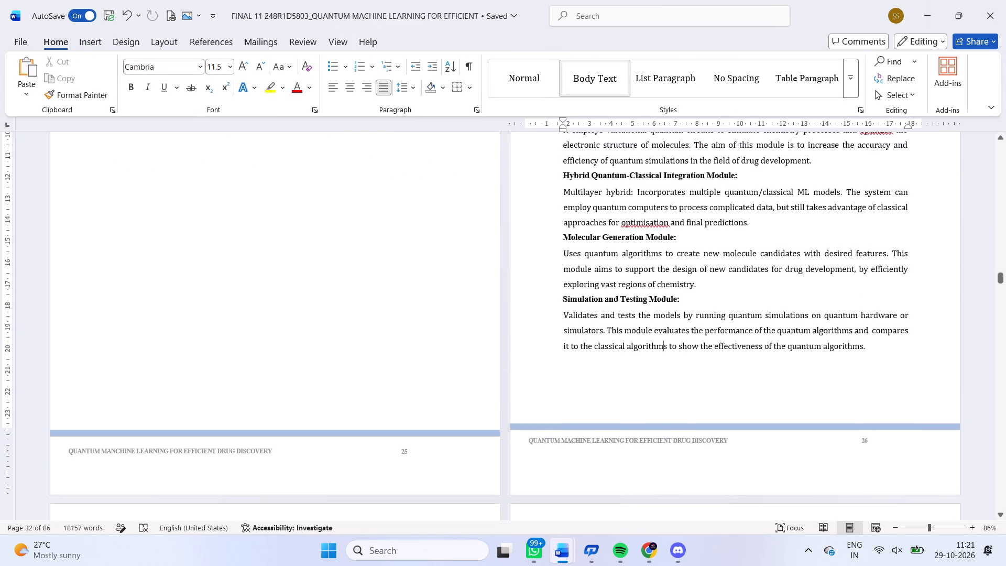
scroll(615, 389, up, 6)
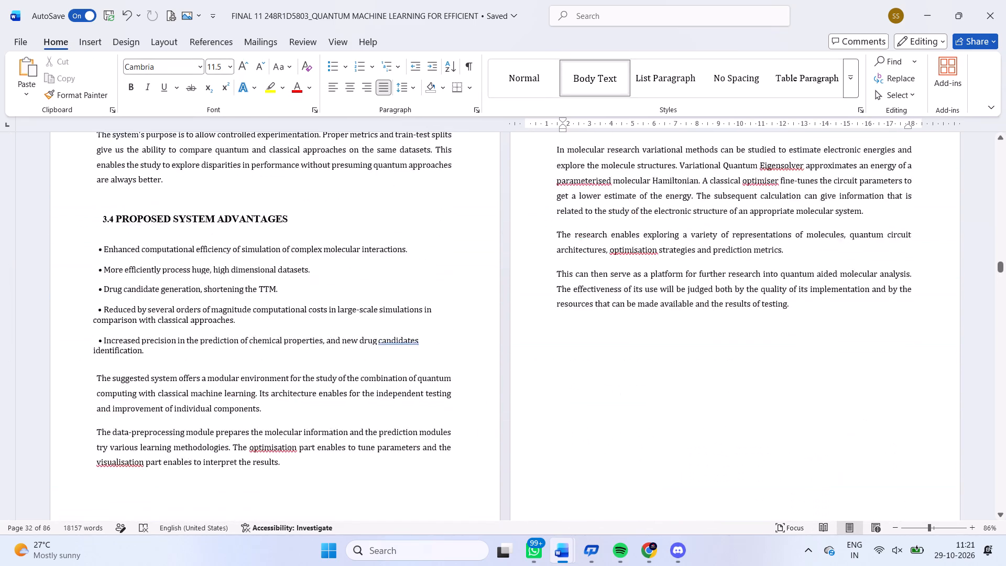
scroll(615, 389, up, 2)
scroll(615, 389, down, 1)
scroll(615, 389, up, 2)
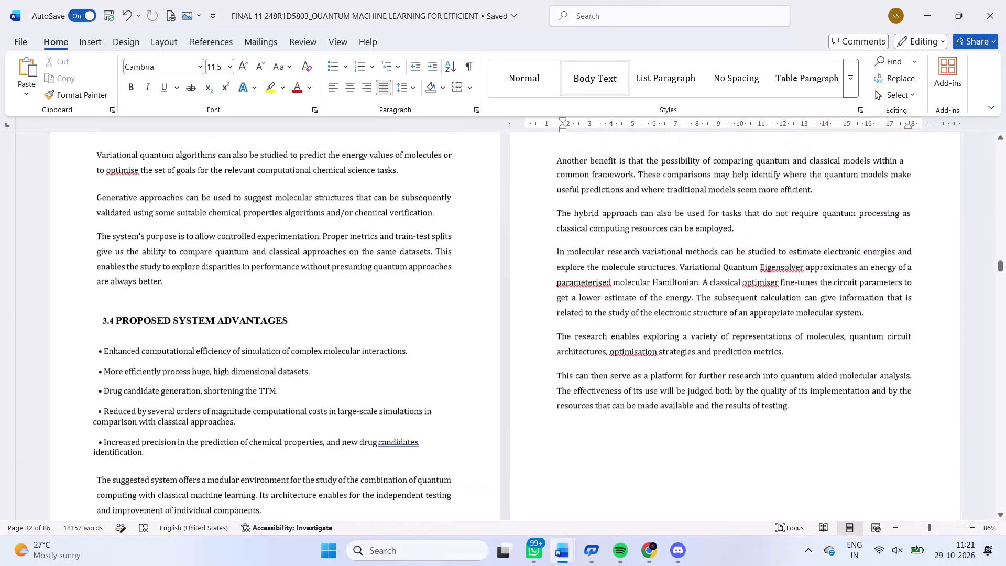
scroll(615, 389, up, 5)
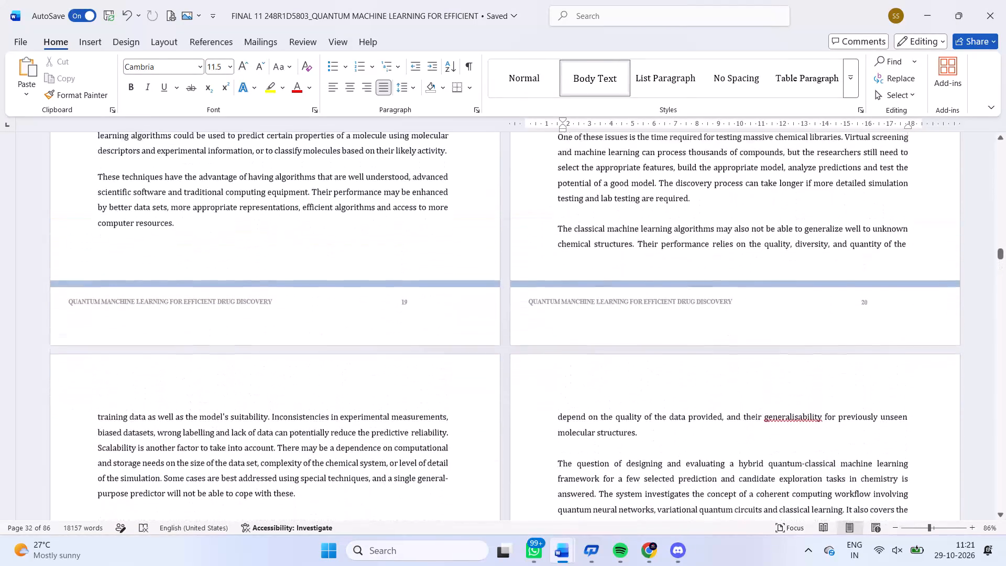
scroll(615, 389, up, 2)
scroll(615, 389, down, 2)
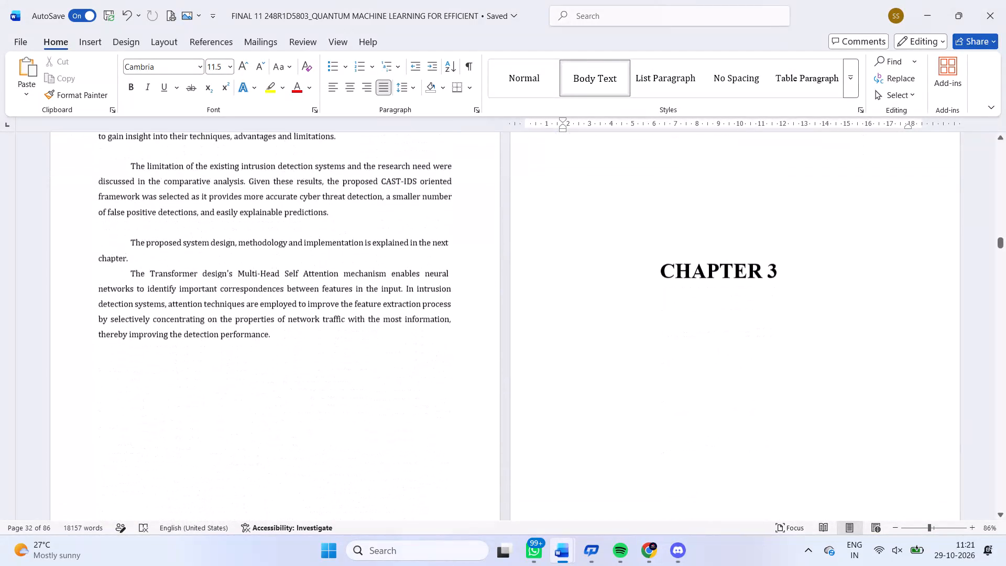
scroll(615, 389, down, 1)
scroll(615, 389, up, 2)
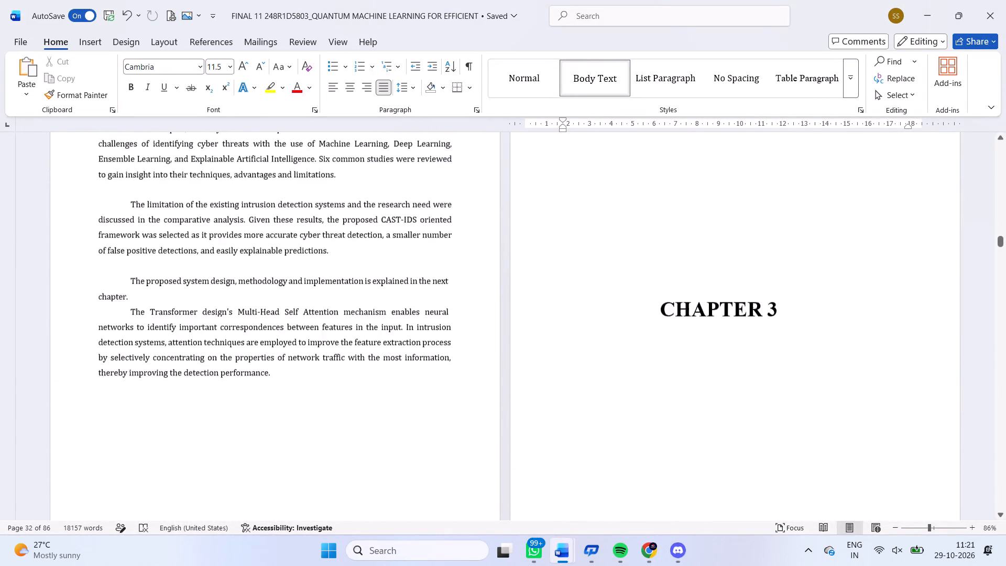
scroll(615, 389, up, 5)
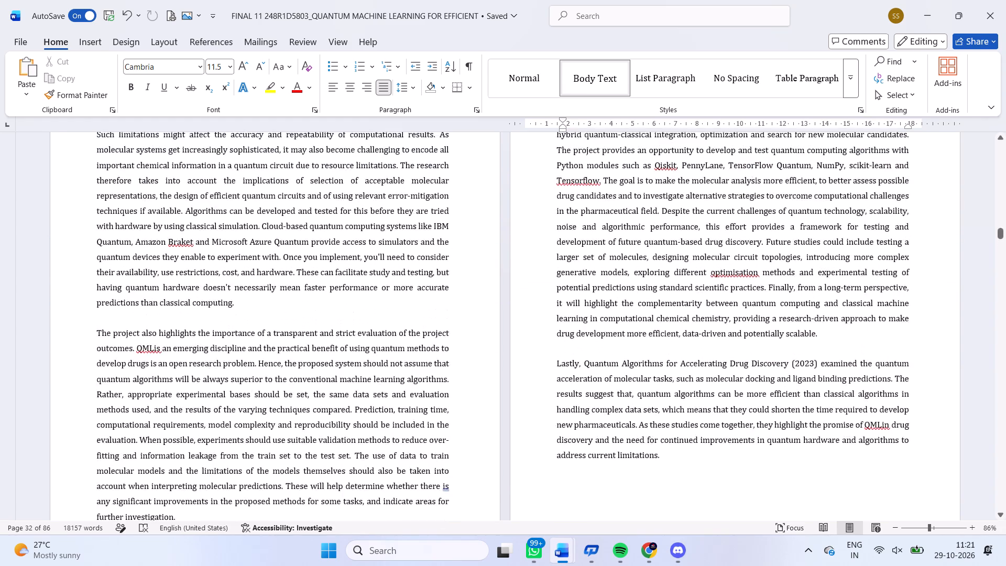
scroll(615, 389, up, 4)
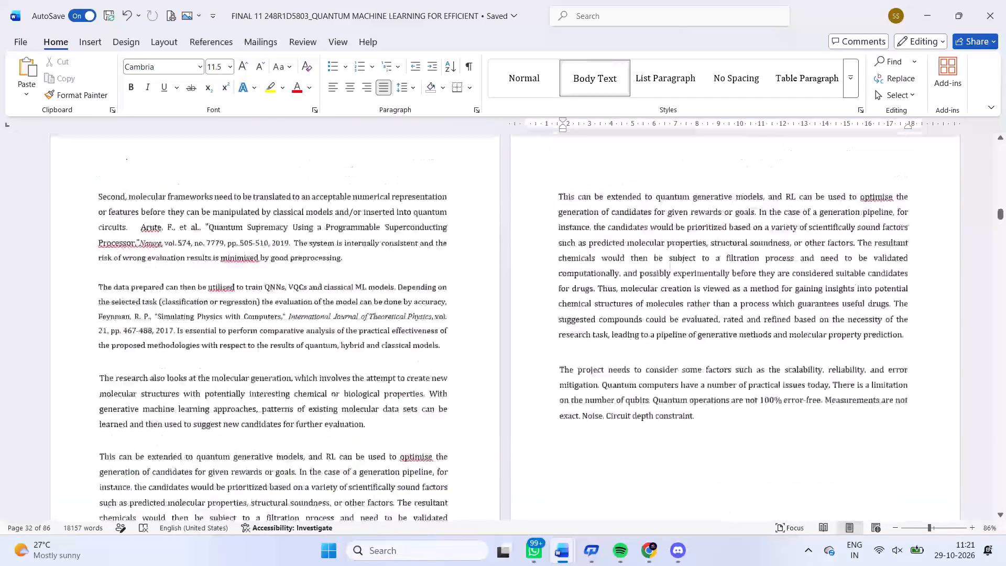
scroll(615, 389, up, 4)
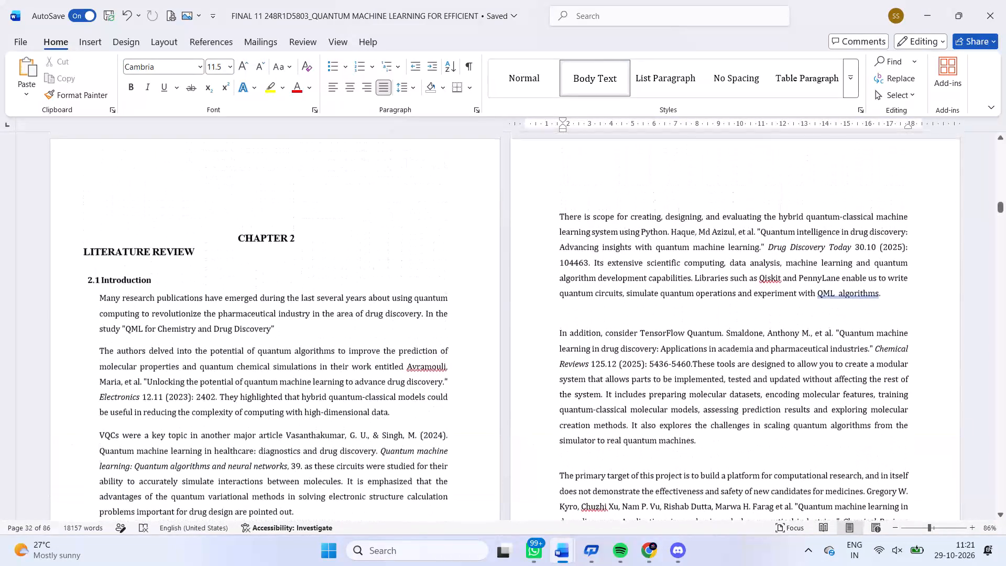
scroll(615, 389, up, 4)
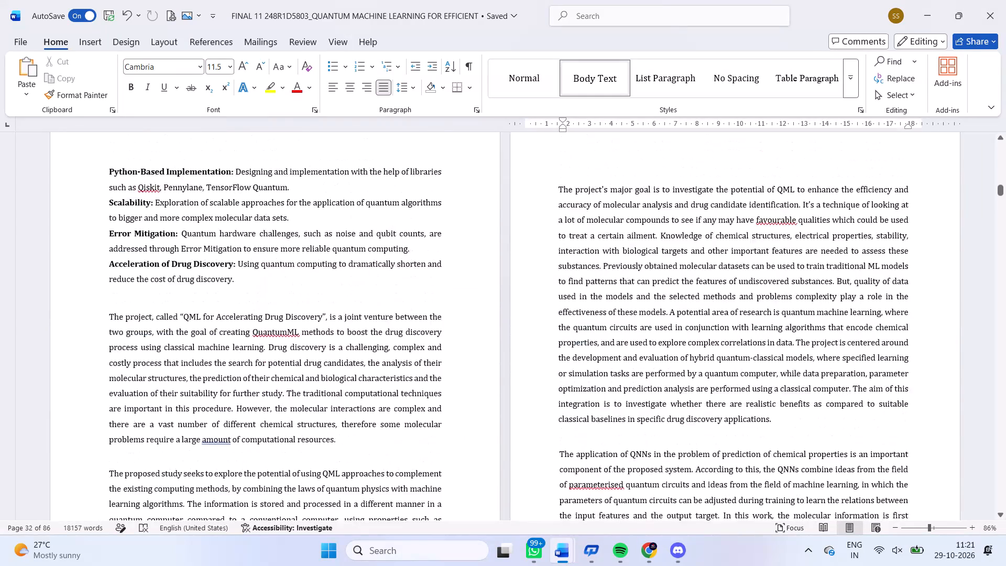
scroll(615, 389, up, 3)
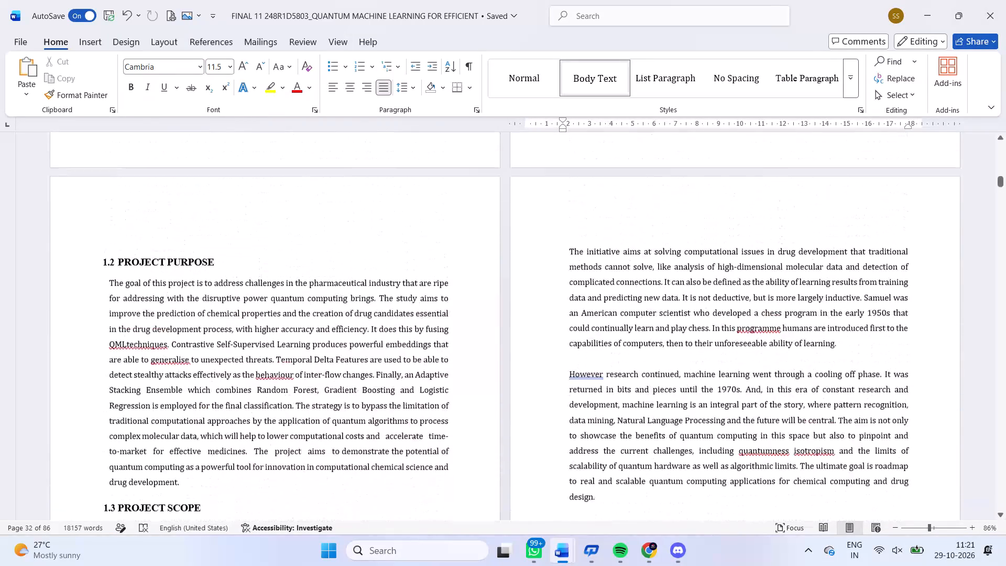
scroll(615, 389, up, 4)
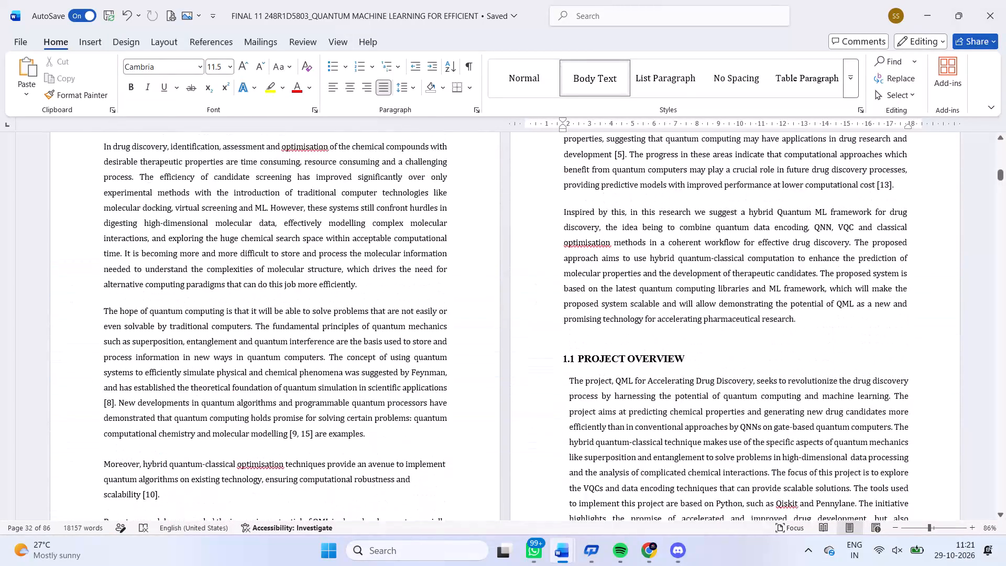
scroll(615, 389, up, 4)
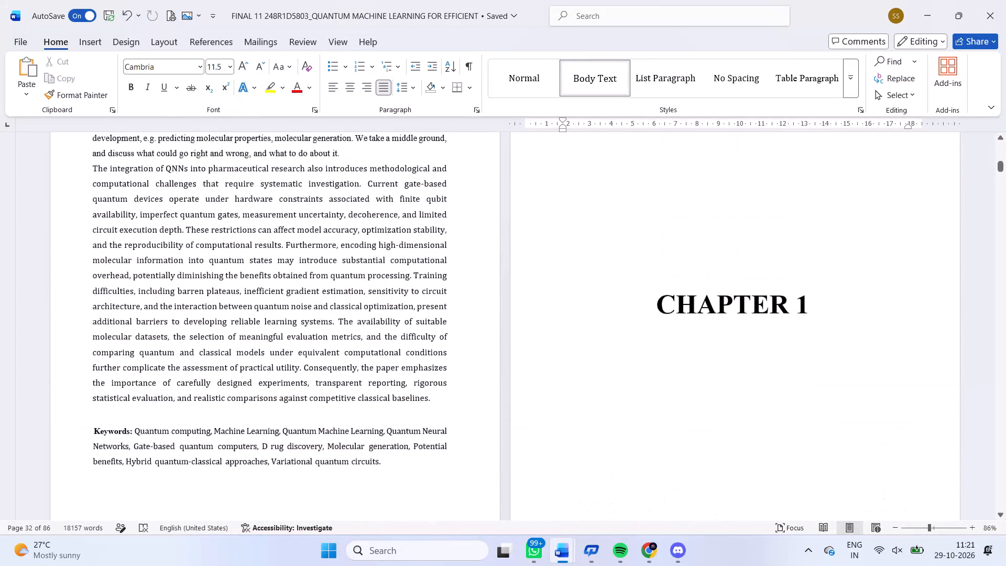
scroll(615, 389, up, 3)
Look forward from the abstract through Chapters 1, 2 and 3 to examine the blue bars, footer texts and page numbers.
scroll(615, 389, down, 4)
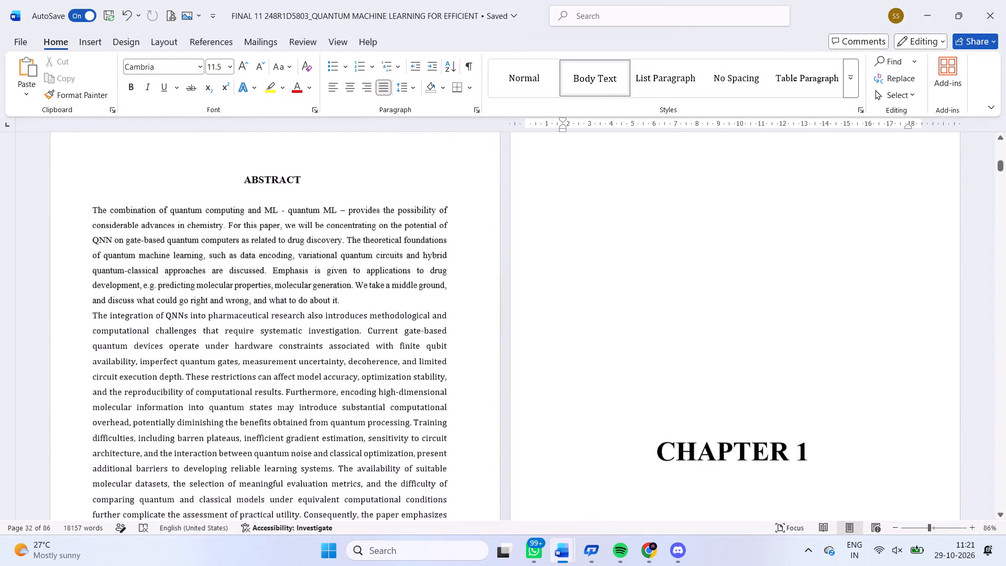
scroll(615, 389, down, 8)
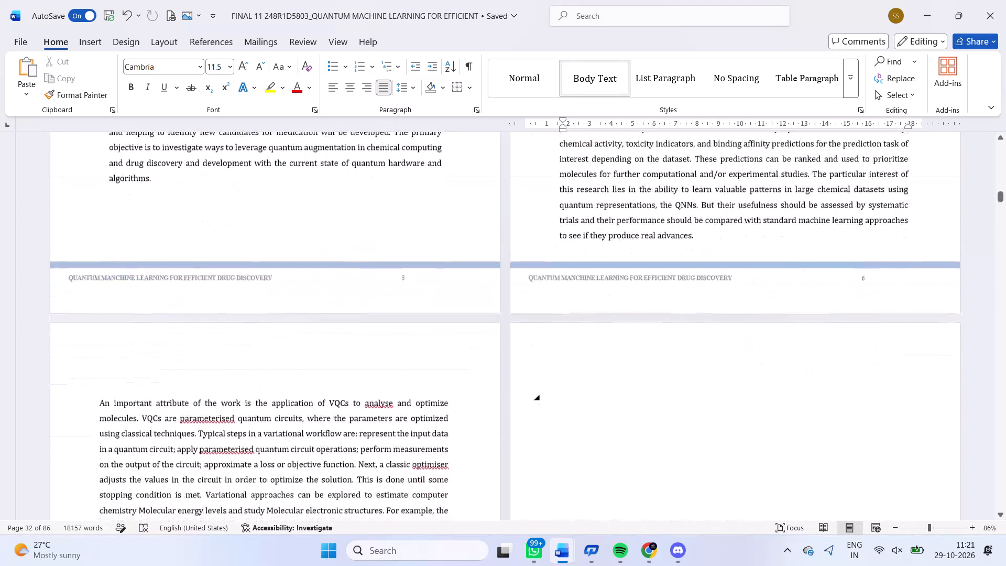
scroll(615, 389, down, 4)
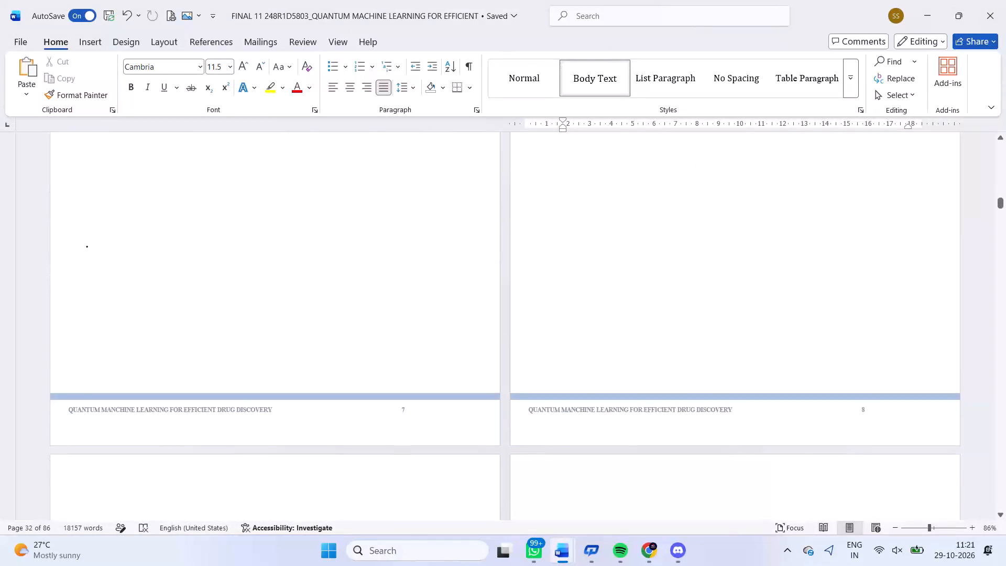
scroll(615, 389, down, 5)
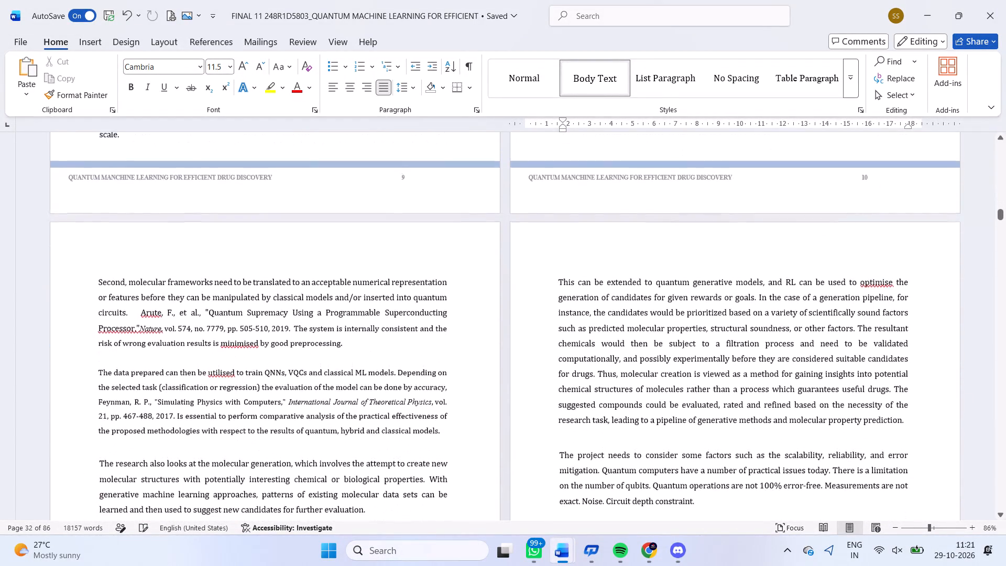
scroll(615, 389, down, 6)
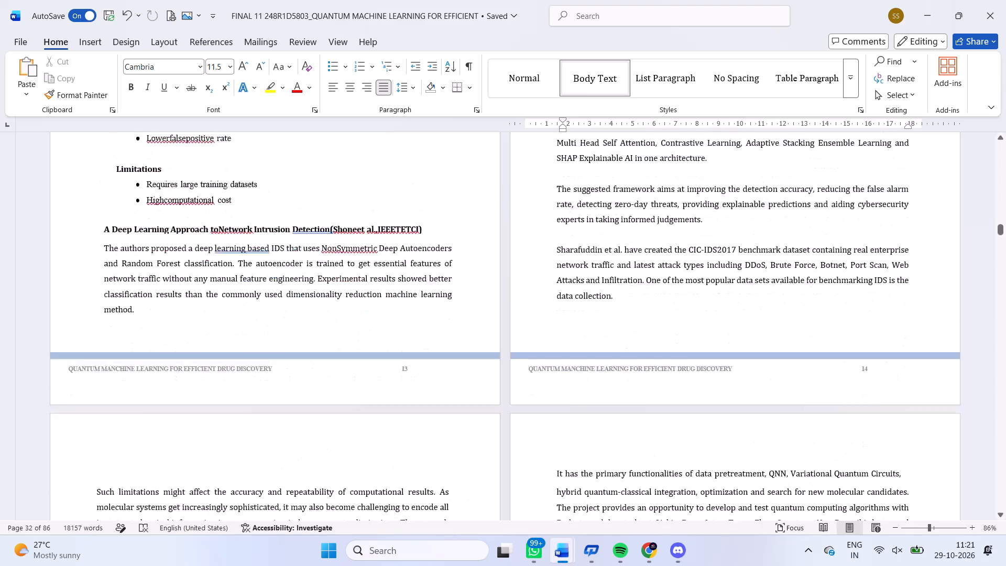
scroll(615, 389, down, 3)
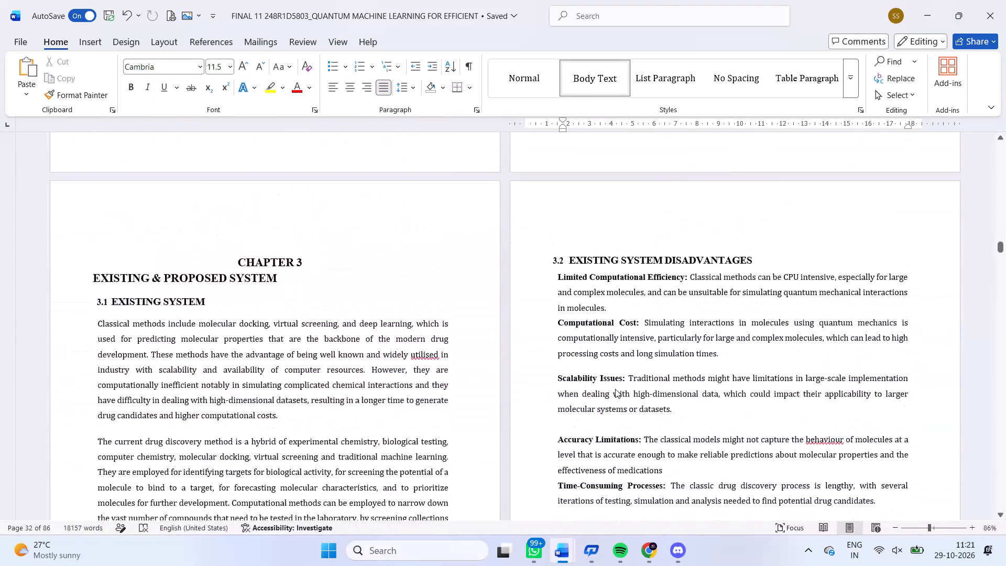
scroll(615, 389, down, 2)
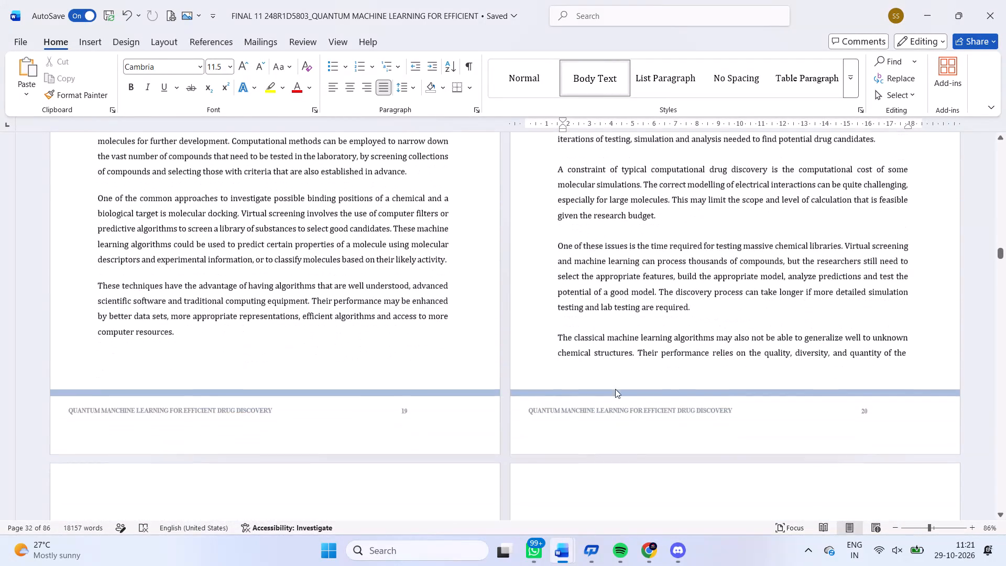
scroll(615, 389, down, 1)
scroll(615, 389, up, 1)
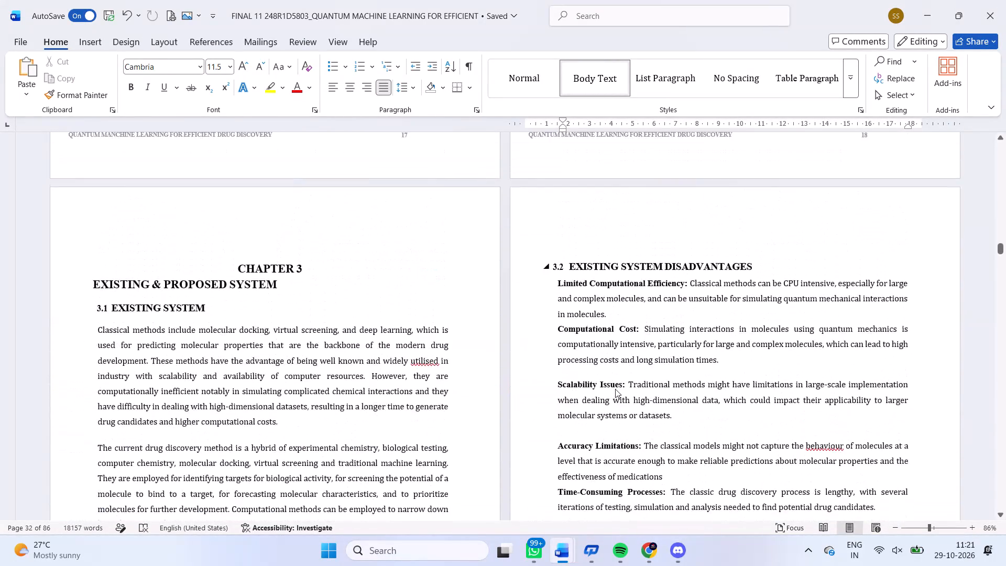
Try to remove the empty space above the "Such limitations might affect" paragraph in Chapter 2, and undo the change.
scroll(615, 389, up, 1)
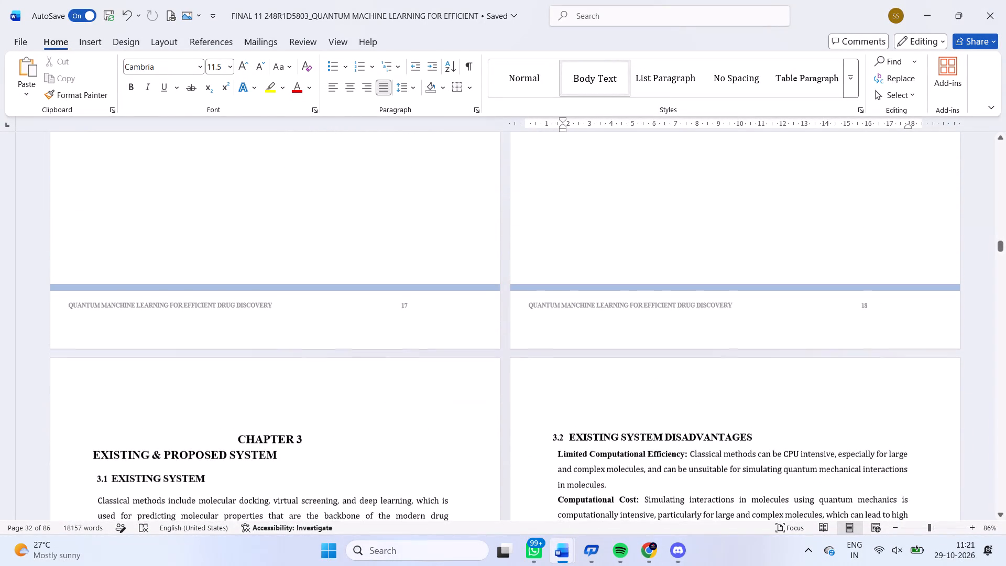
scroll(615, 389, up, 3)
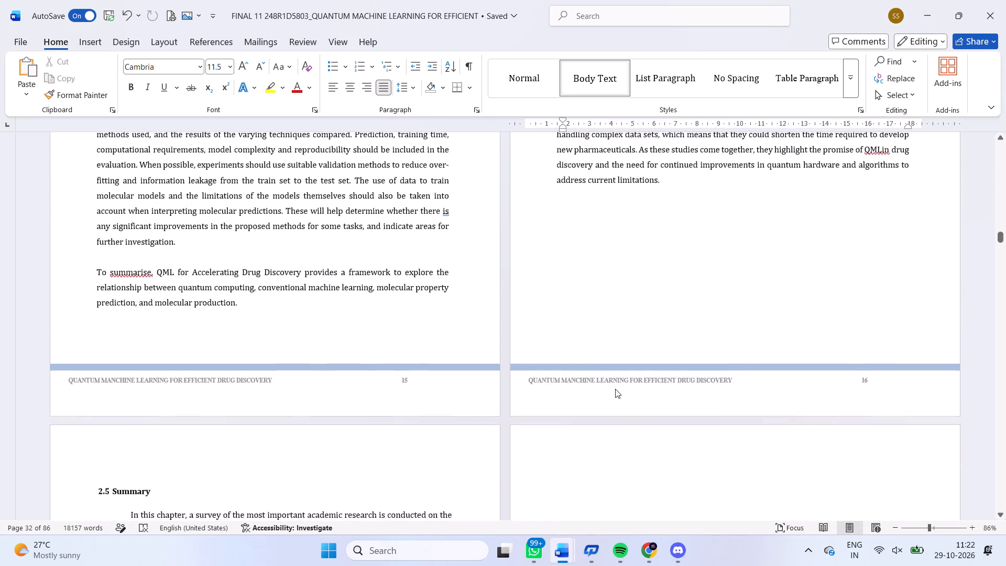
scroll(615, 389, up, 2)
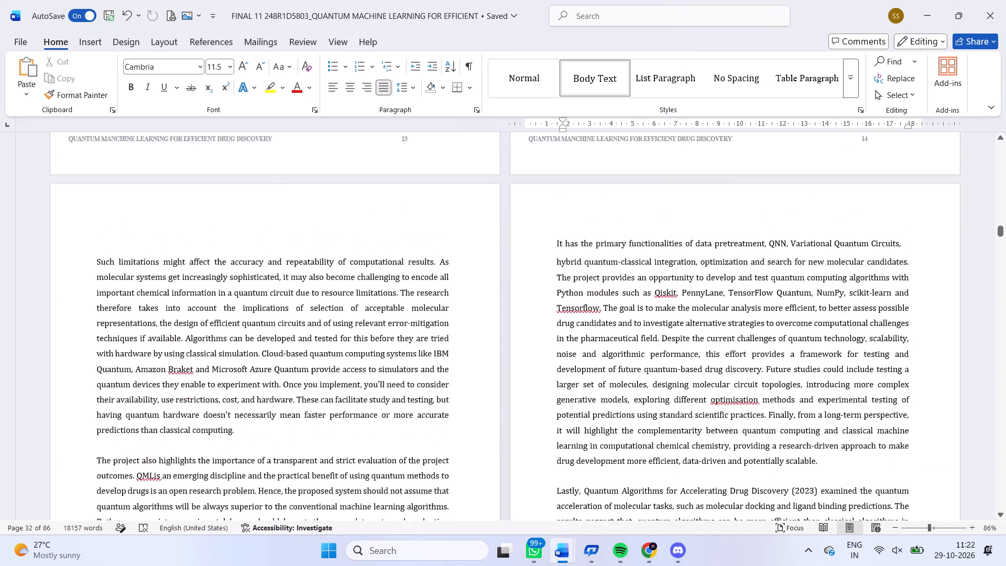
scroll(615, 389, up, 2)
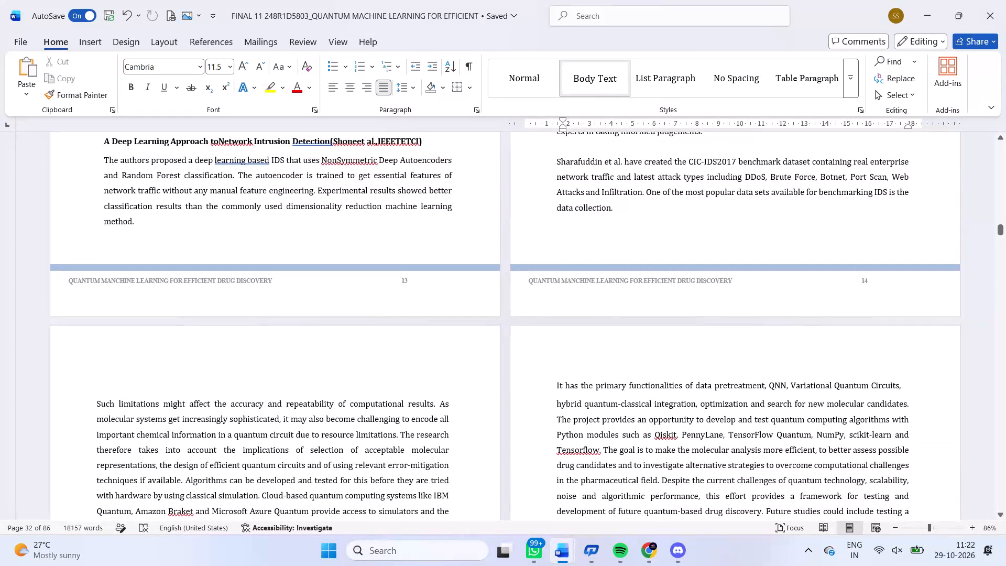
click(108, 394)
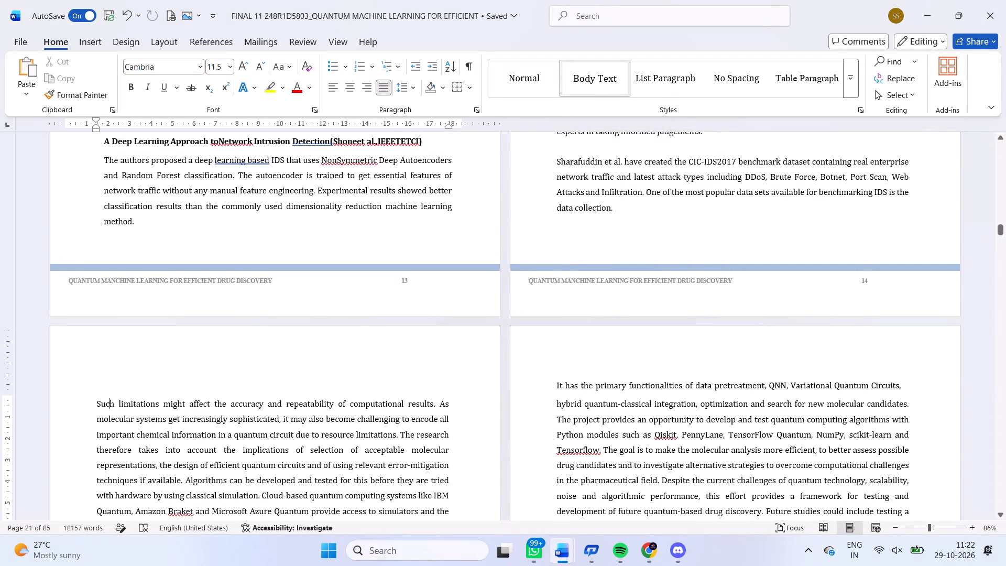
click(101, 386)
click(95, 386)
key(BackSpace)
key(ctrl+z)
Look back from the "Such limitations" page through Chapter 2 to the Project Scope pages to examine layout and footers.
scroll(95, 386, up, 1)
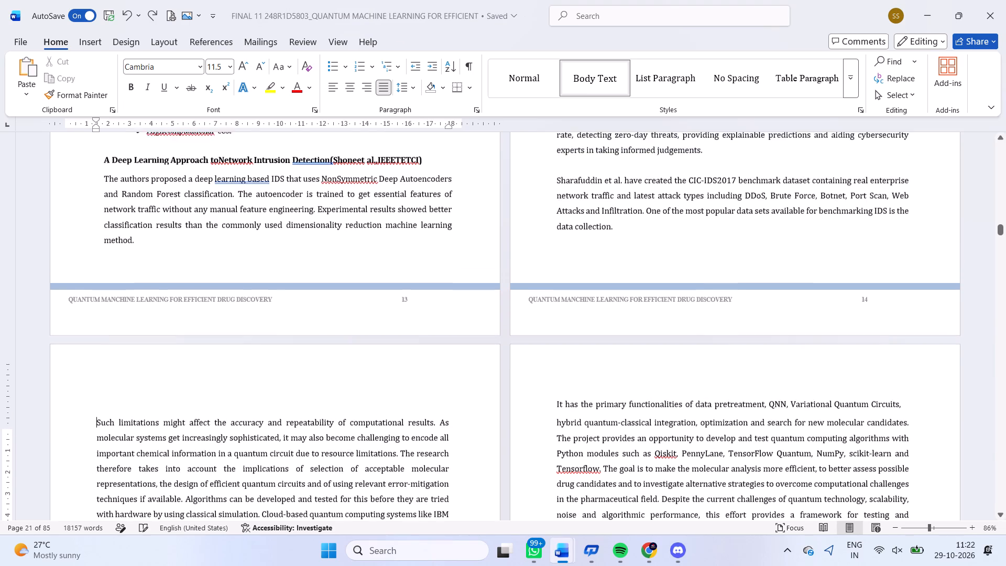
scroll(95, 386, up, 5)
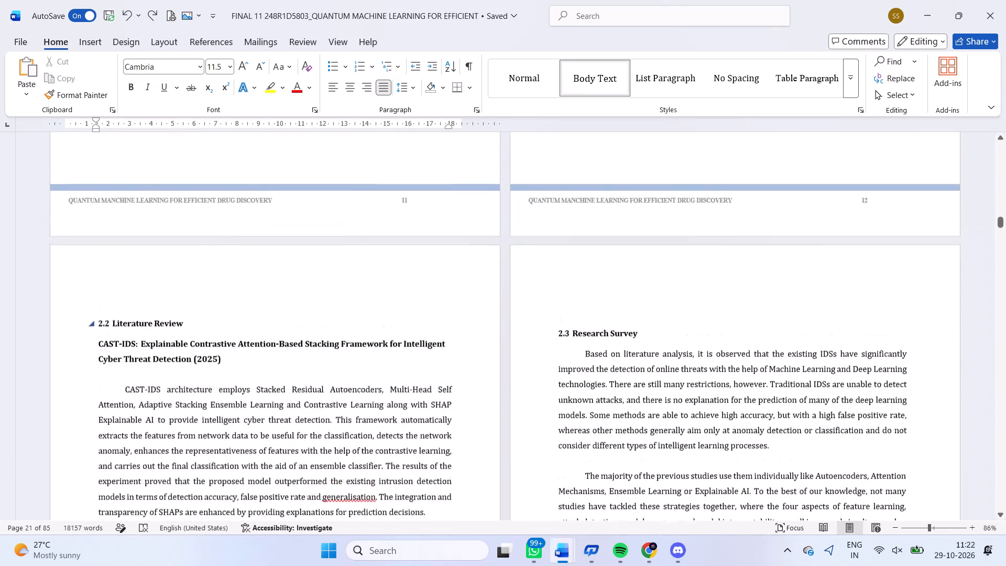
scroll(95, 386, up, 5)
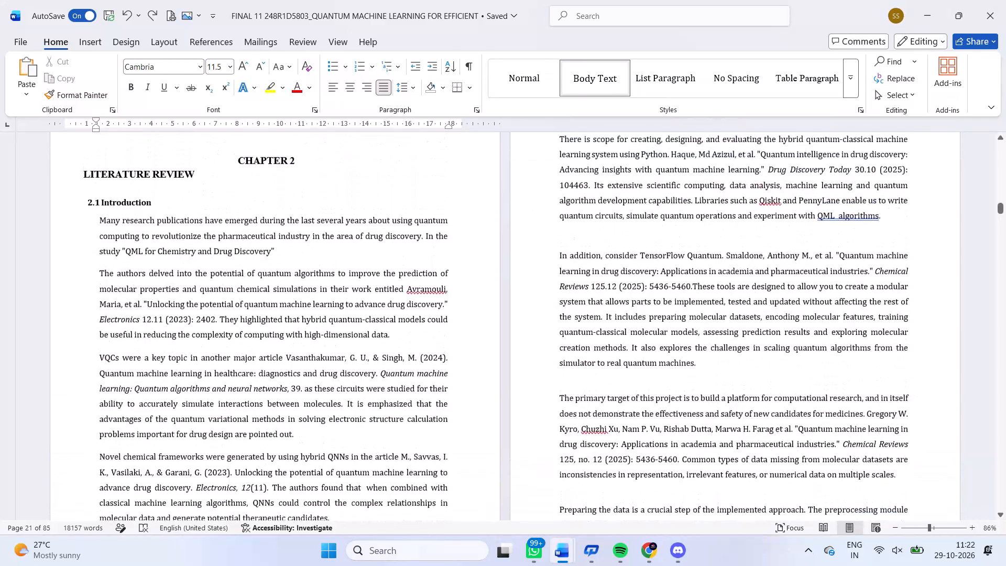
scroll(95, 386, up, 5)
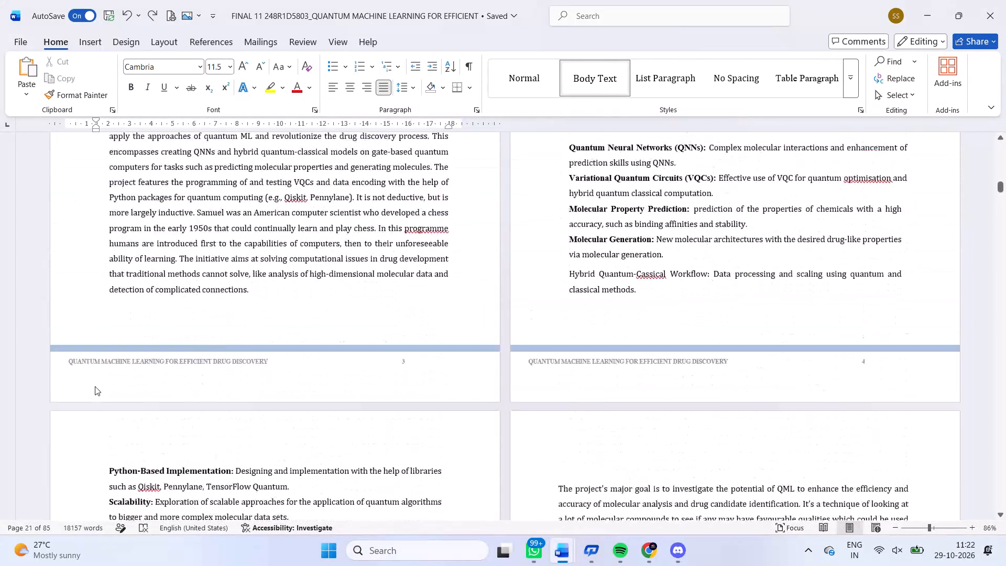
scroll(95, 386, down, 4)
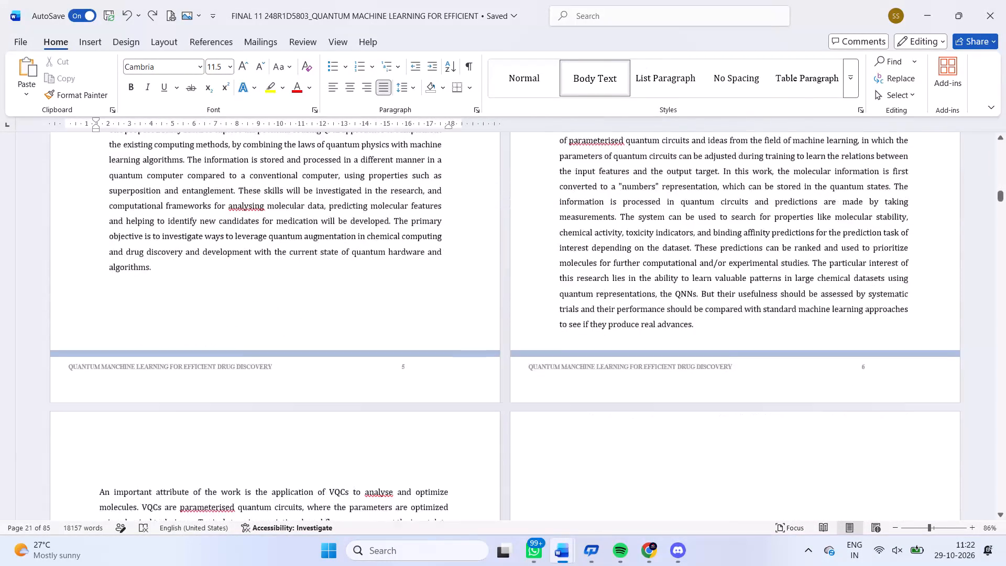
scroll(95, 386, up, 1)
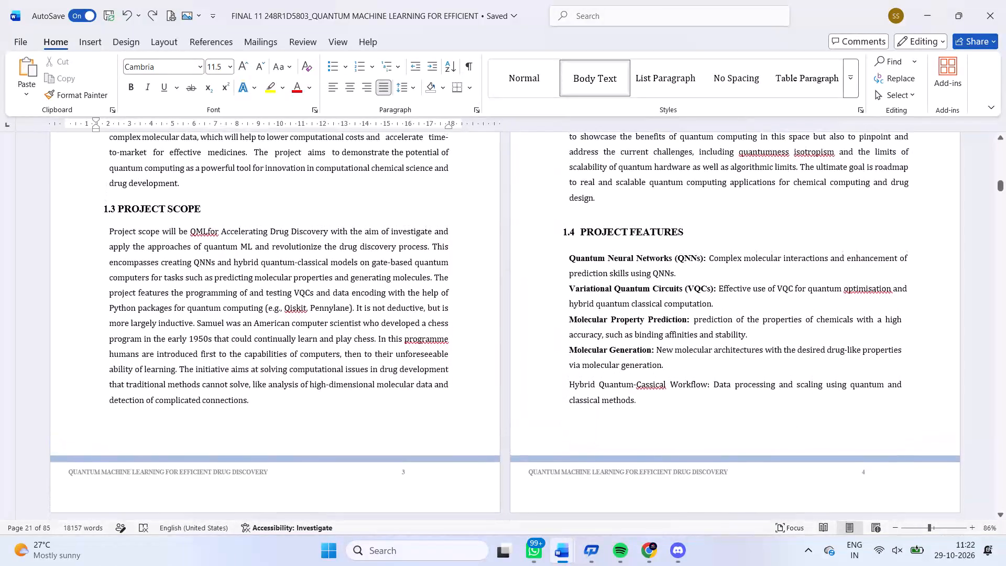
Save the document.
key(ctrl+s)
Look back to the title and certificate pages and forward through the abstract to Chapter 1 to examine the page layout.
scroll(151, 380, up, 2)
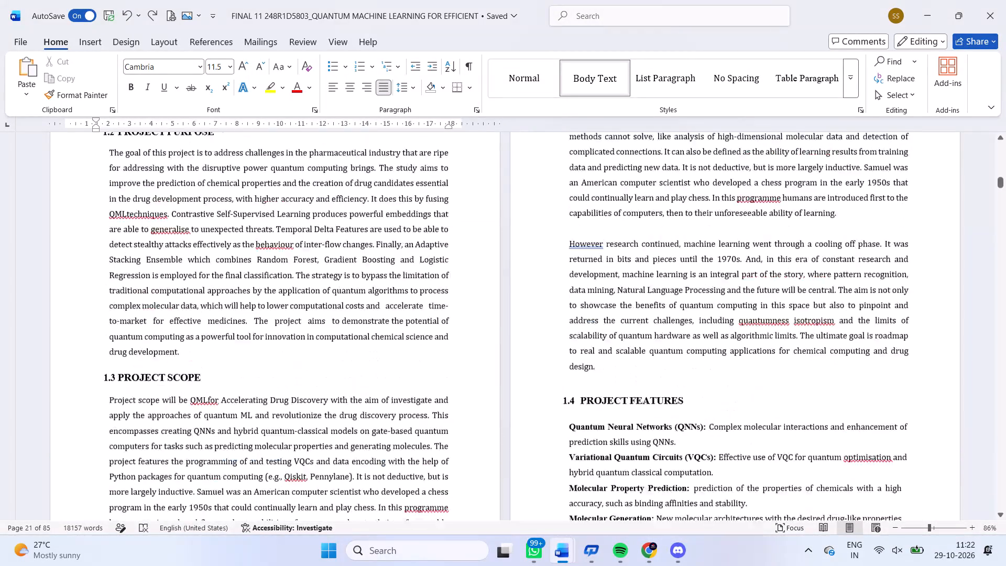
scroll(151, 380, up, 4)
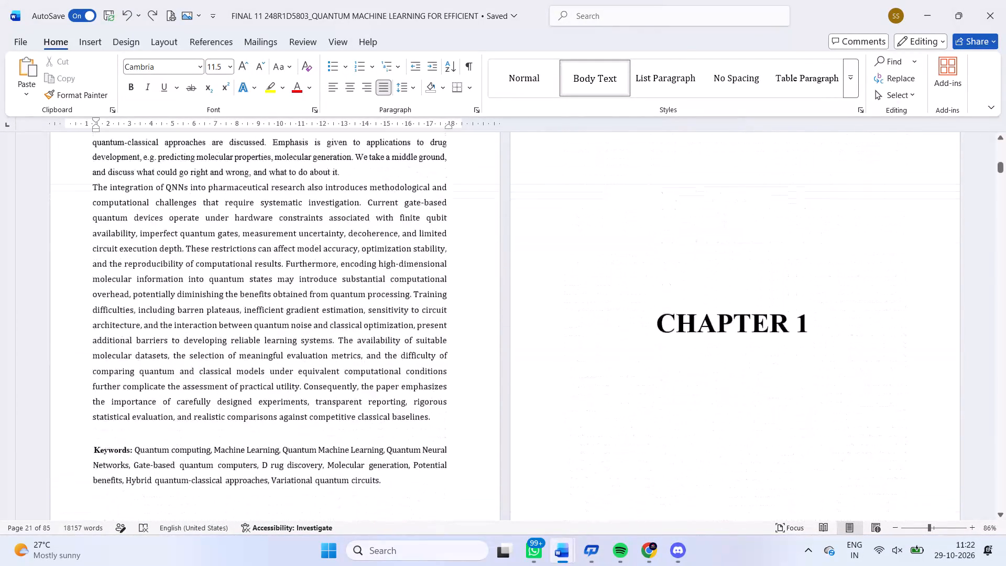
scroll(151, 380, up, 4)
scroll(151, 380, down, 1)
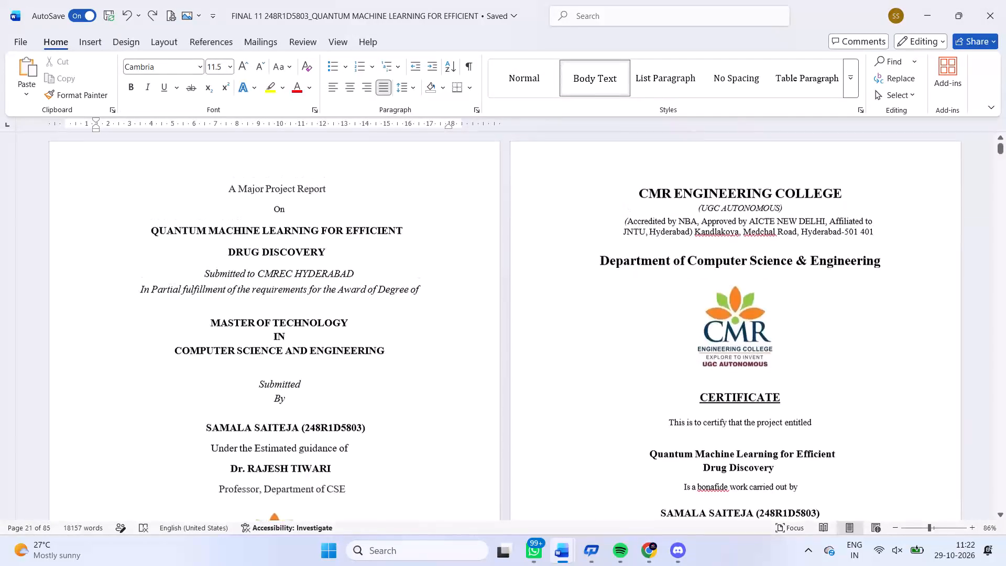
scroll(151, 380, down, 2)
scroll(151, 380, up, 1)
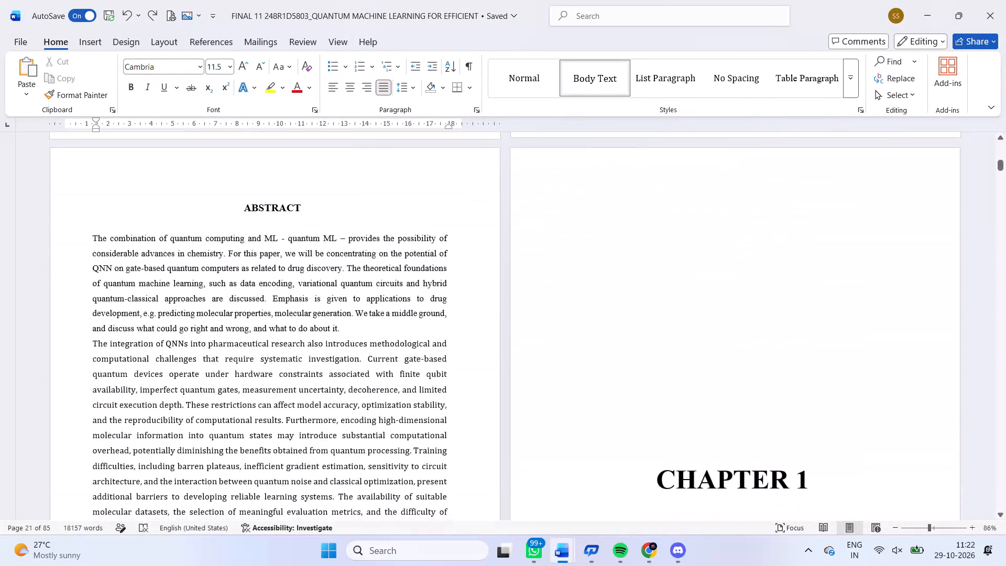
scroll(151, 380, up, 1)
scroll(151, 380, down, 2)
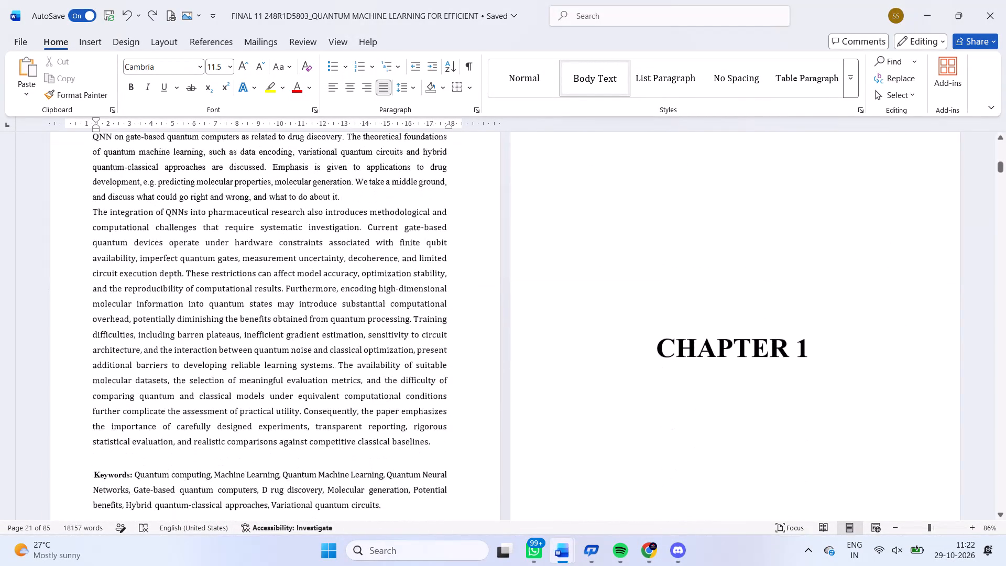
scroll(151, 380, down, 1)
scroll(151, 380, up, 2)
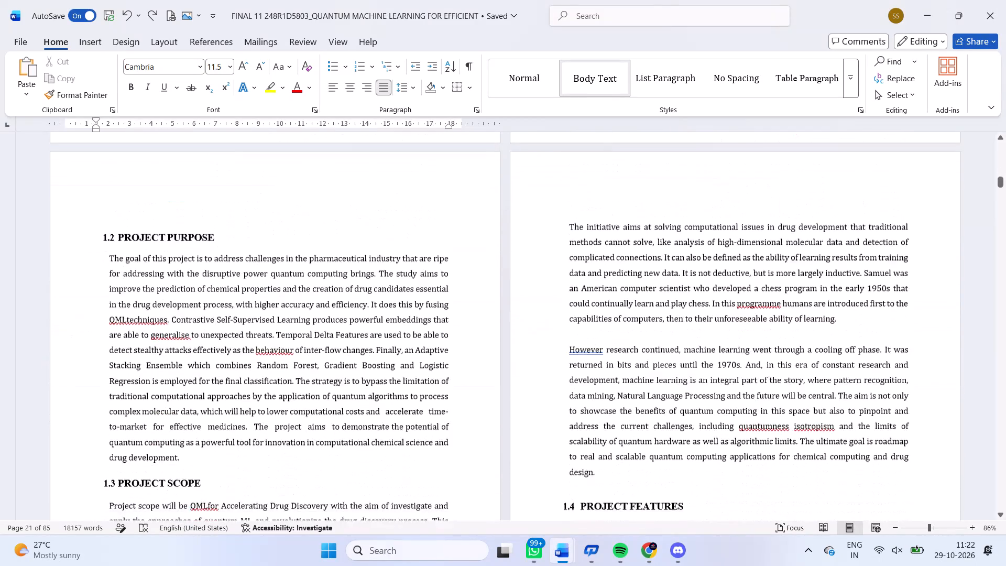
scroll(151, 380, up, 2)
right_click(151, 380)
scroll(151, 380, up, 1)
scroll(151, 380, down, 1)
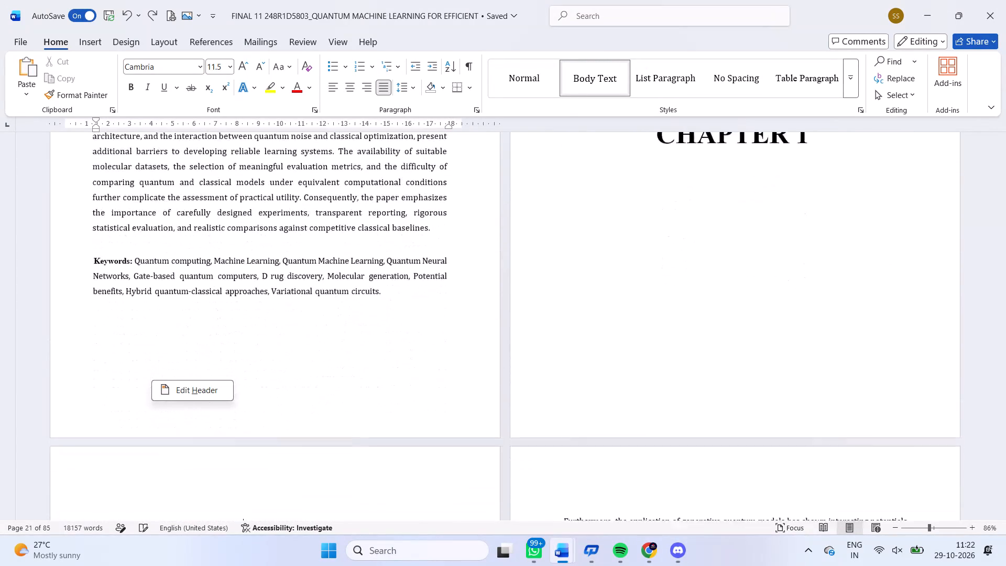
scroll(151, 380, down, 1)
scroll(151, 380, up, 2)
scroll(151, 380, down, 1)
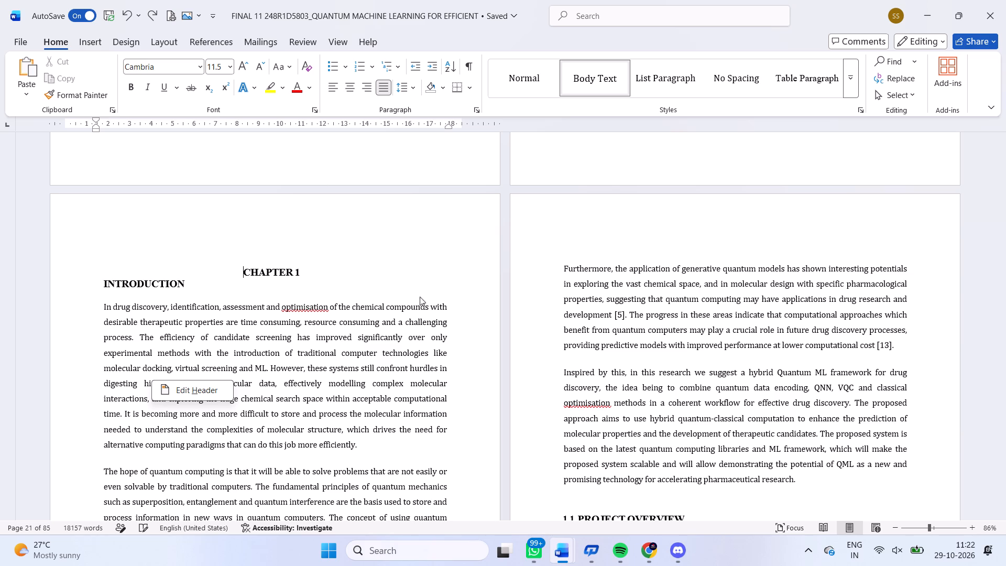
Look forward from the Chapter 1 introduction through Chapters 2 and 3 to examine the blue bars, footer texts and page numbers.
scroll(408, 288, down, 7)
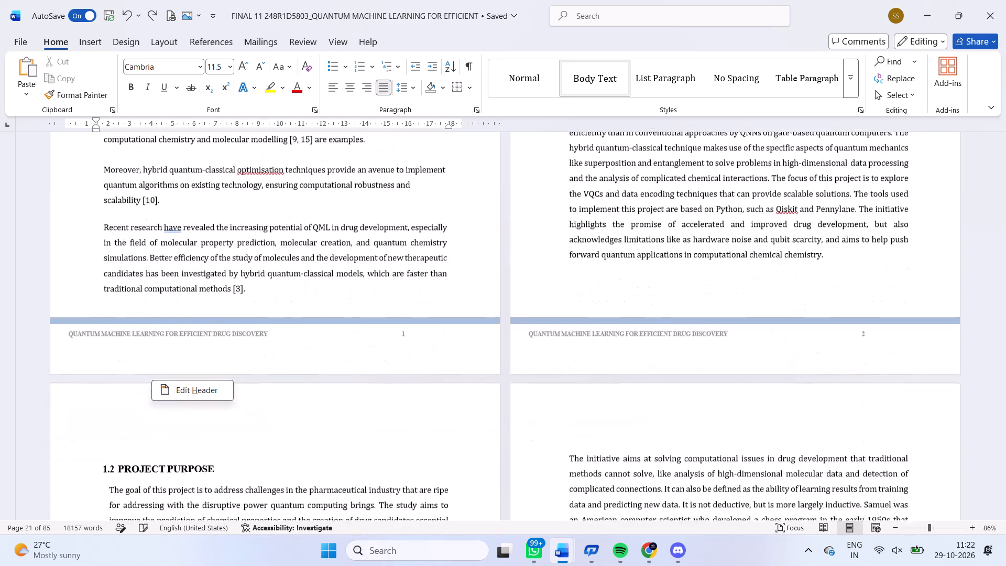
scroll(408, 288, down, 6)
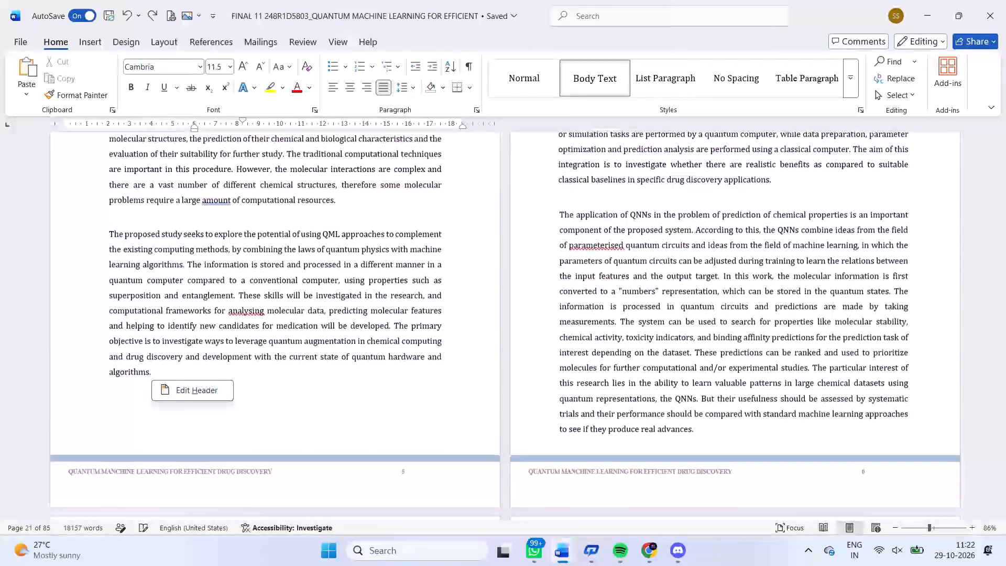
scroll(408, 288, down, 5)
scroll(408, 288, up, 1)
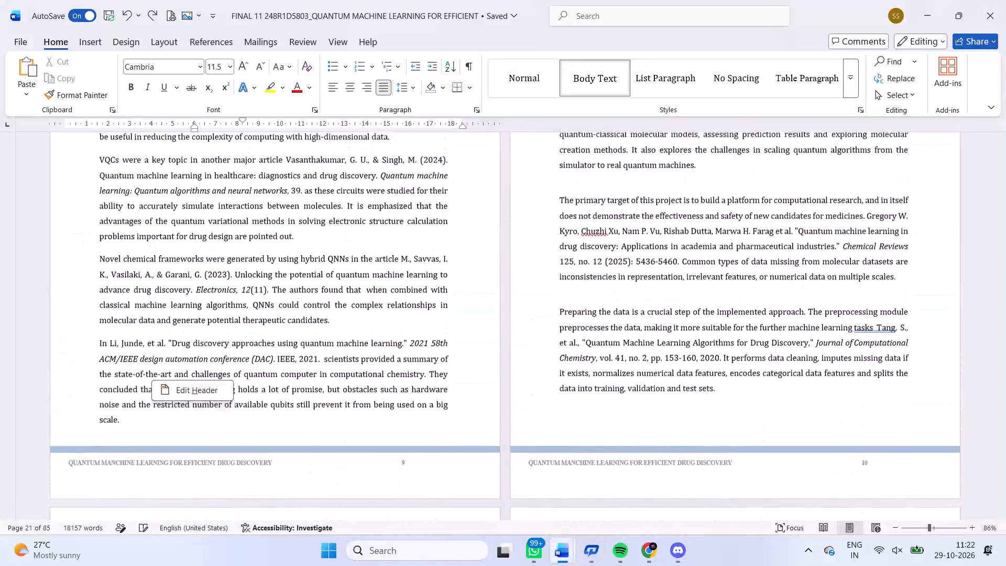
scroll(408, 288, up, 3)
scroll(408, 288, down, 1)
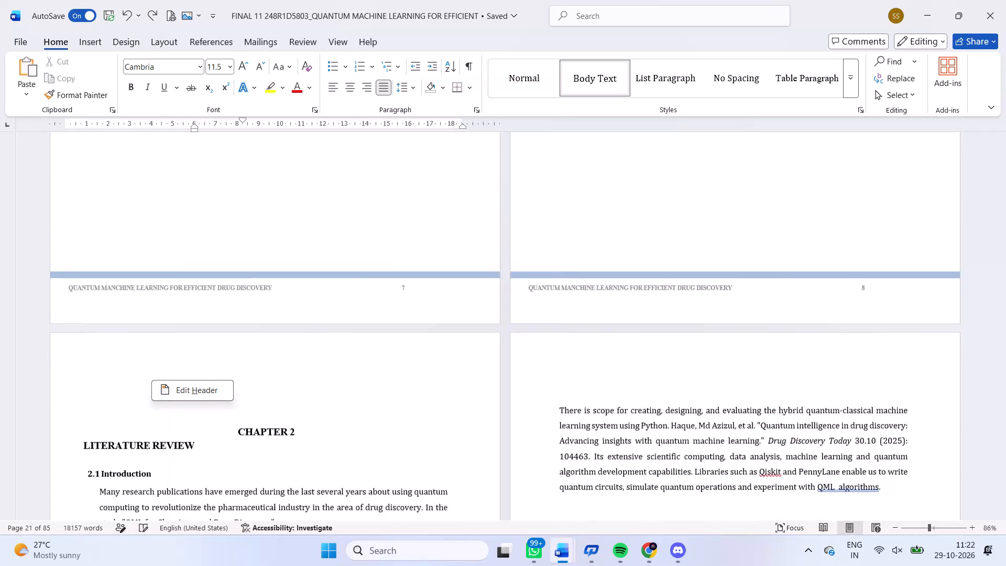
scroll(408, 288, down, 4)
scroll(408, 288, up, 2)
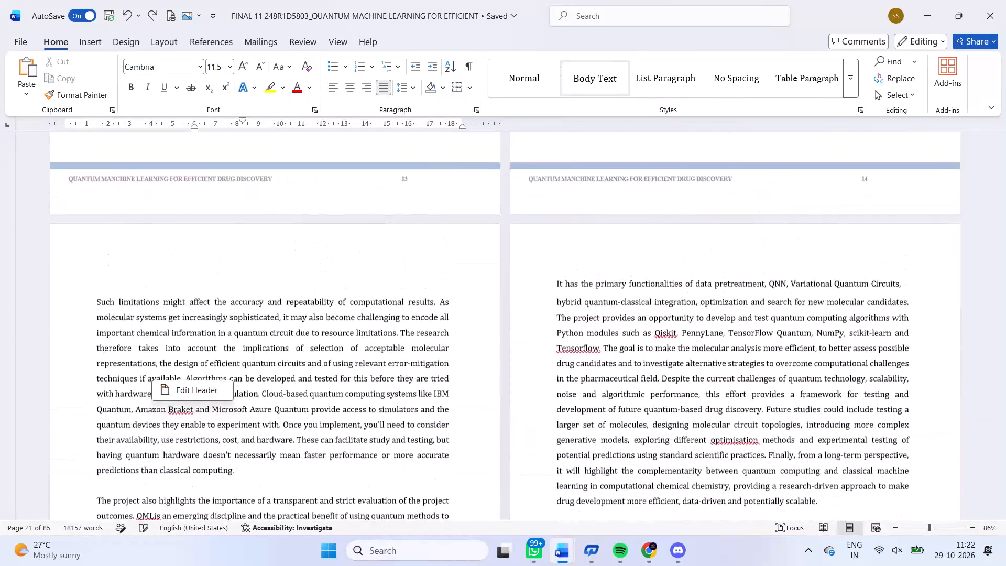
scroll(408, 288, up, 3)
scroll(408, 288, down, 3)
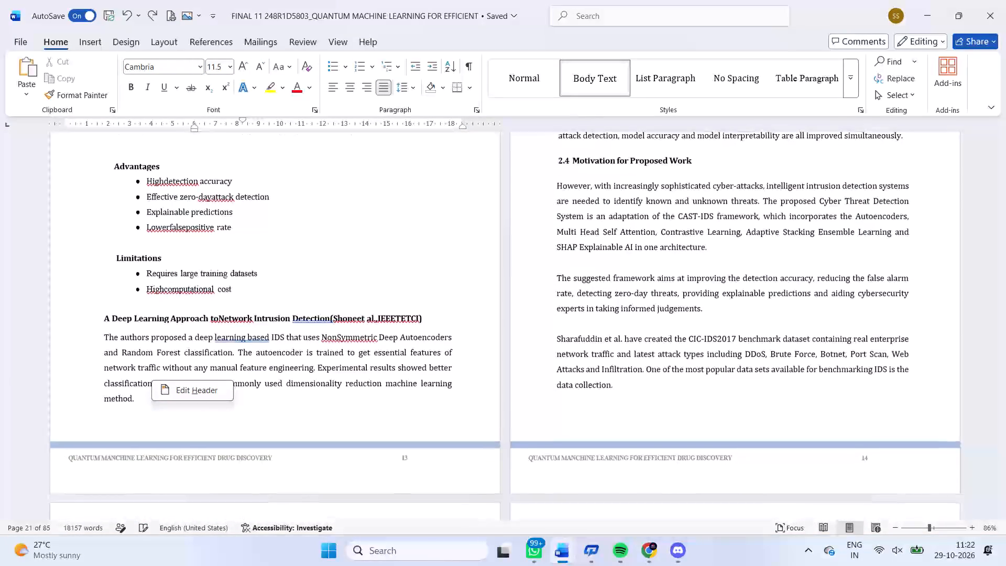
scroll(408, 288, down, 6)
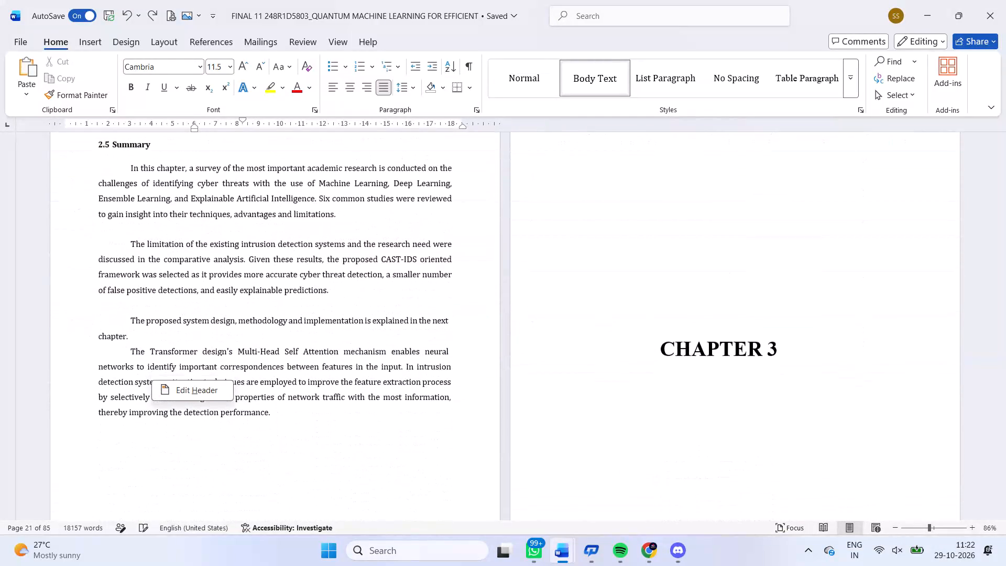
scroll(408, 288, down, 6)
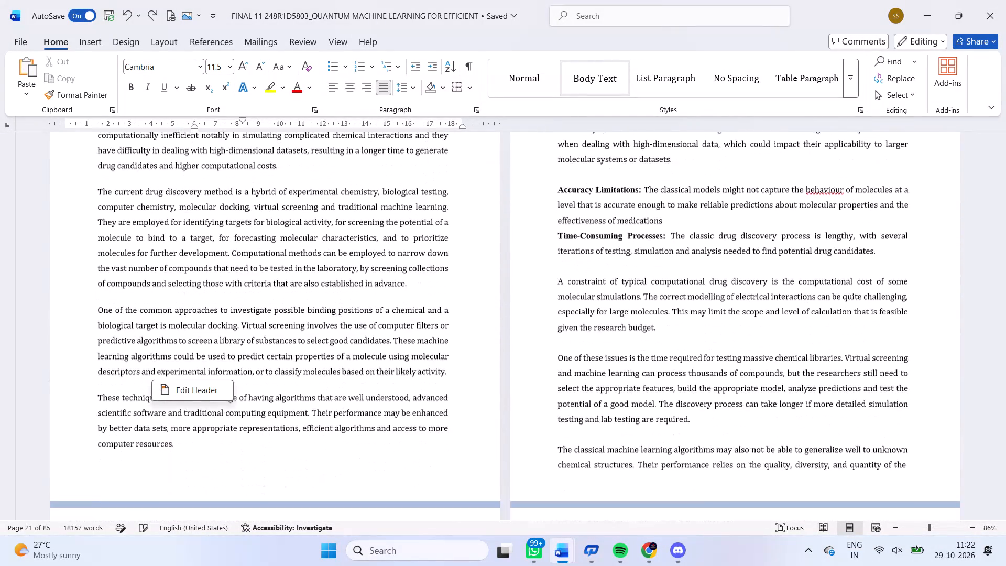
scroll(408, 288, down, 6)
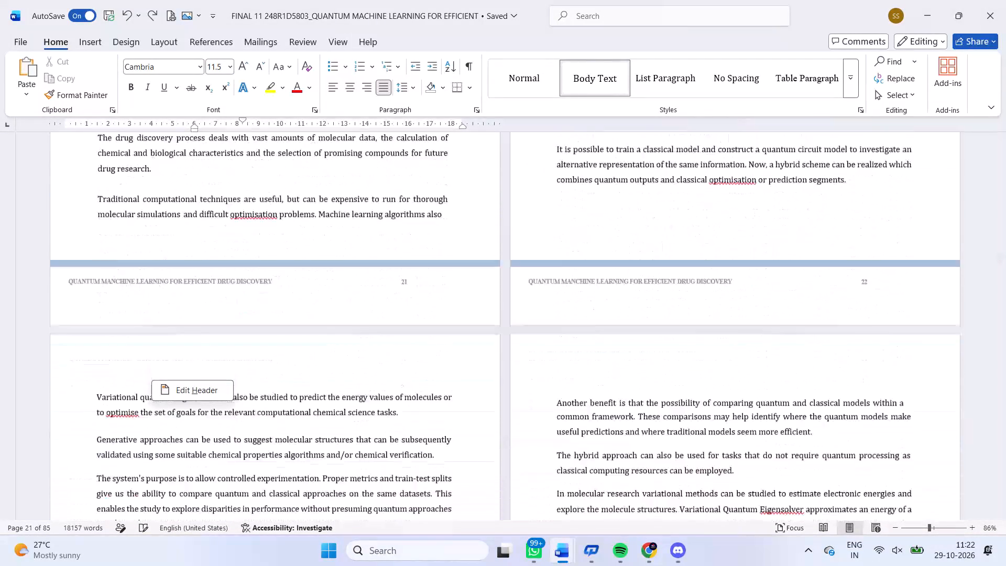
Look through Chapter 4 and into Chapter 5 to examine the title pages, body text and footers.
scroll(408, 288, down, 6)
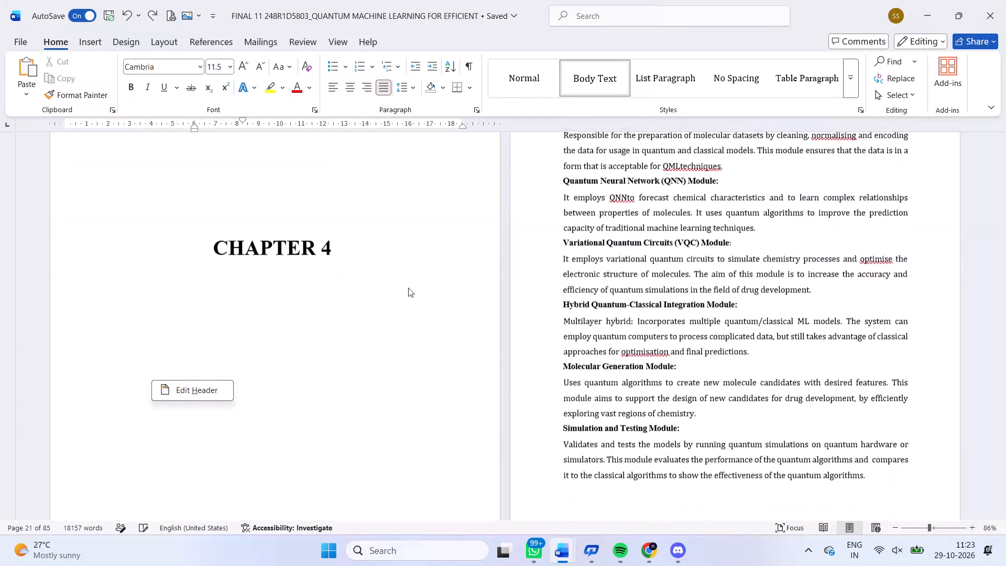
scroll(408, 288, down, 6)
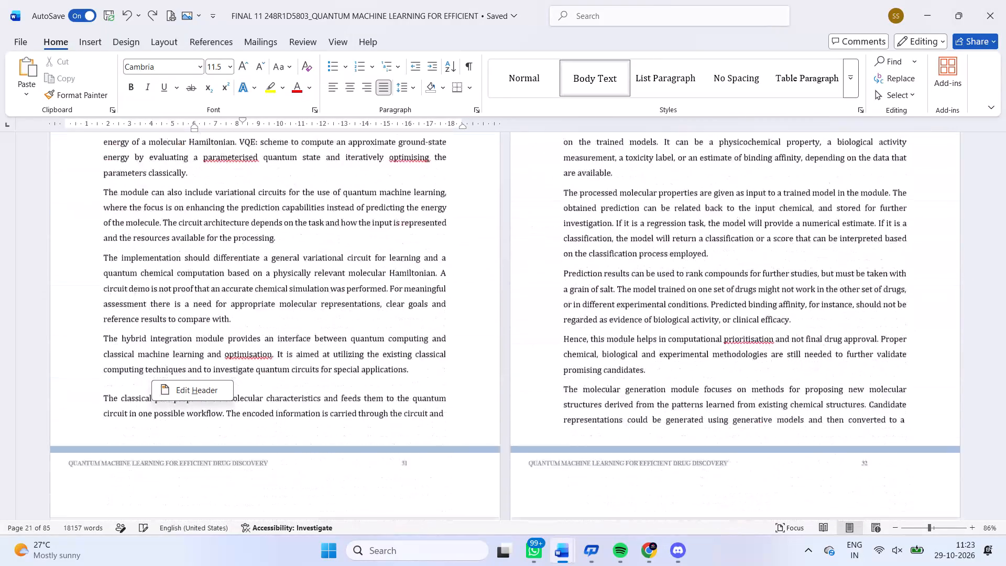
scroll(408, 288, down, 6)
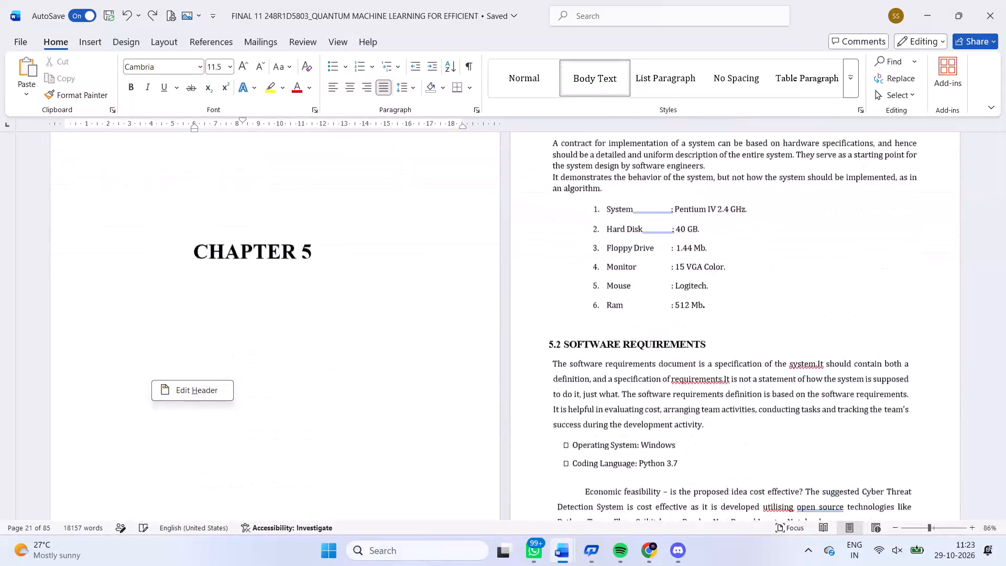
scroll(408, 288, down, 2)
scroll(408, 288, up, 4)
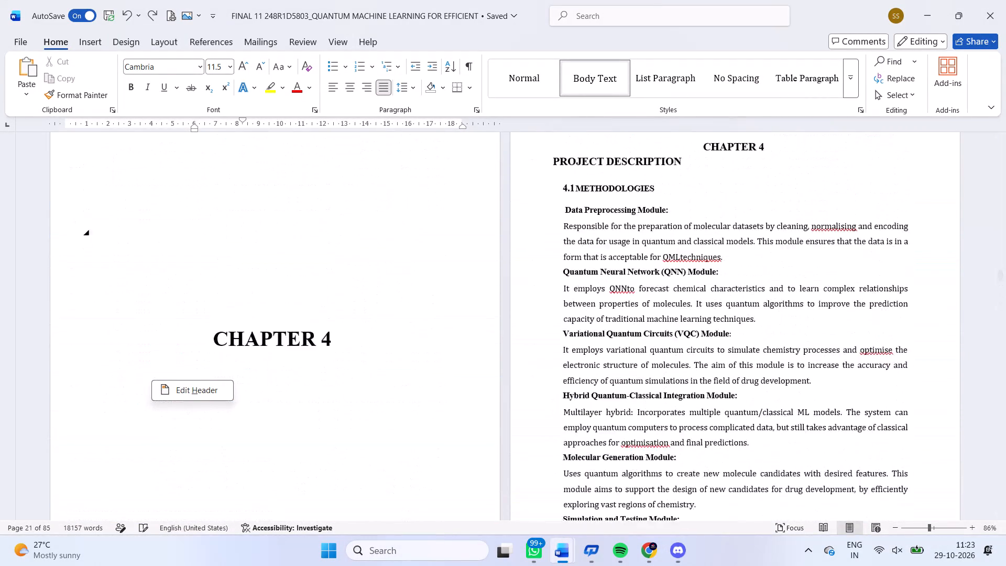
scroll(408, 288, down, 9)
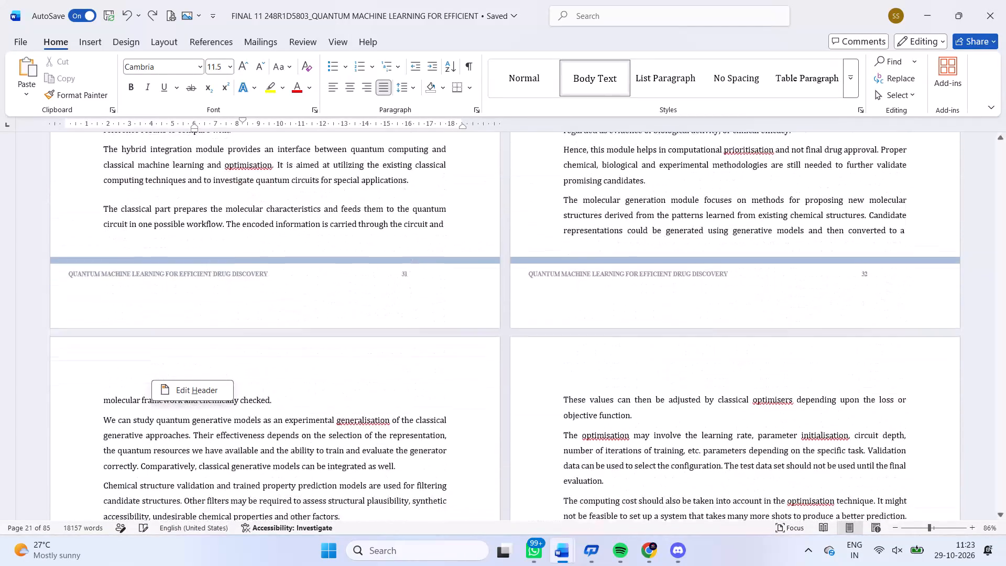
scroll(408, 288, down, 7)
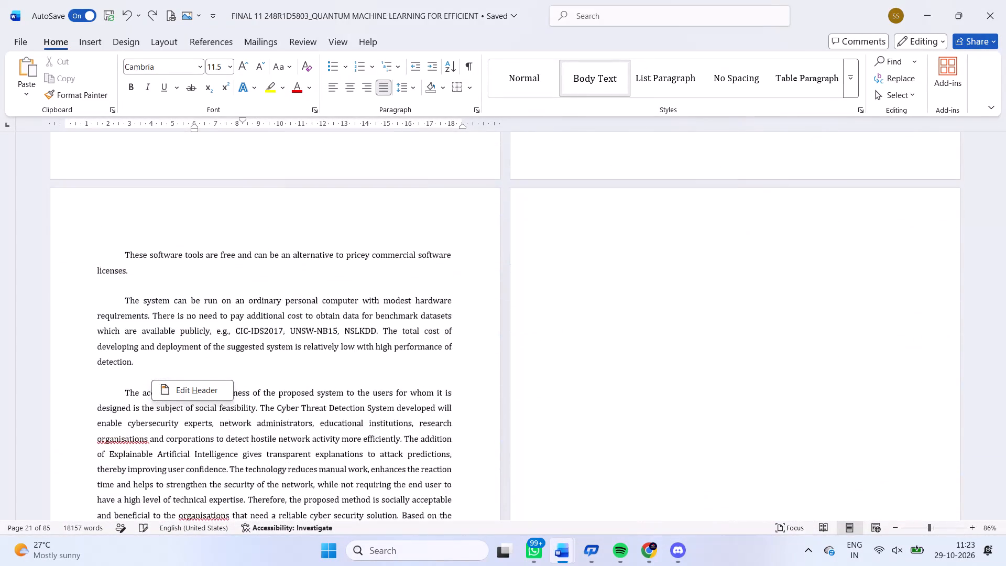
Delete the stray letter "s" below the economic feasibility paragraph in Chapter 5 and save the document.
scroll(408, 288, down, 1)
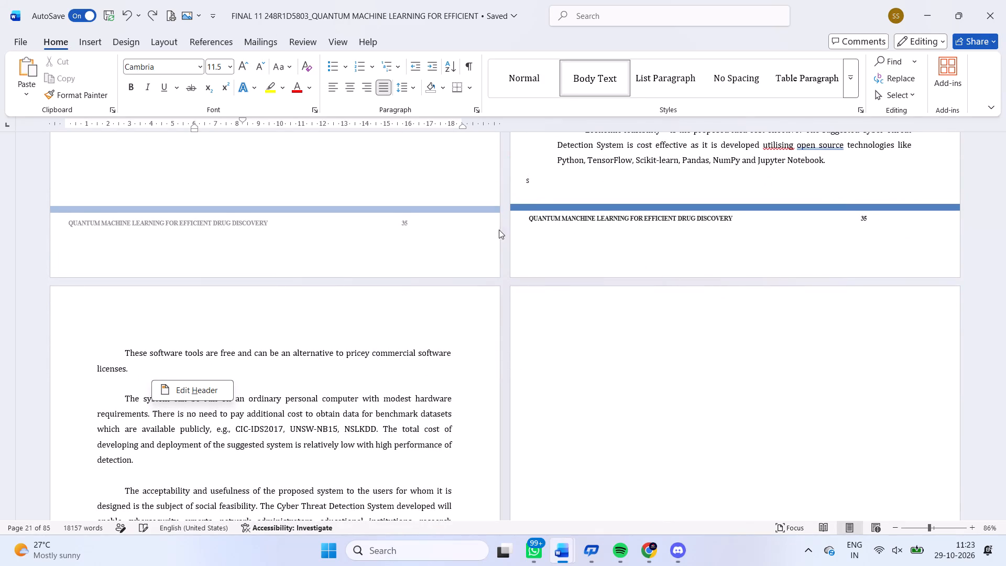
click(532, 178)
click(532, 178)
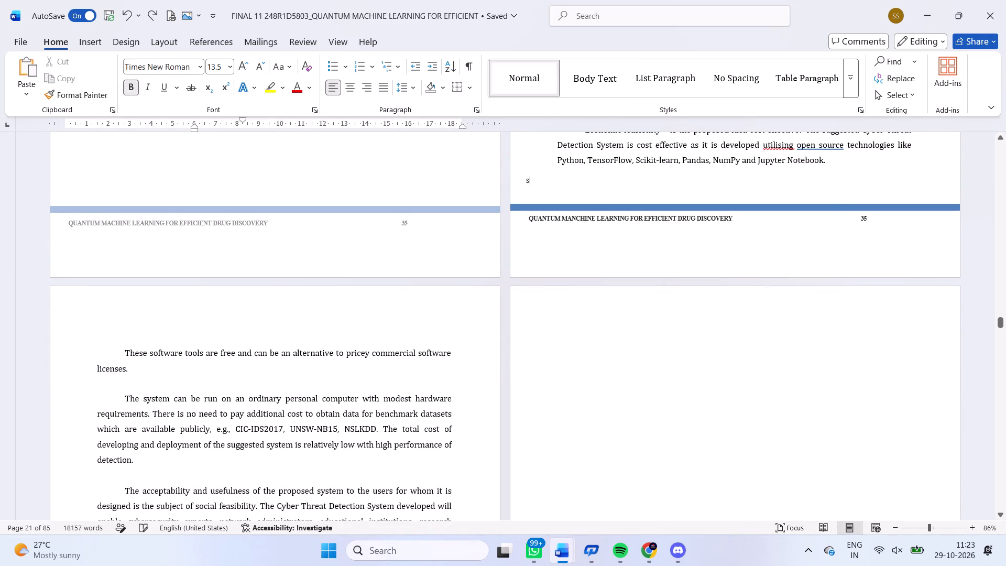
click(532, 178)
key(BackSpace)
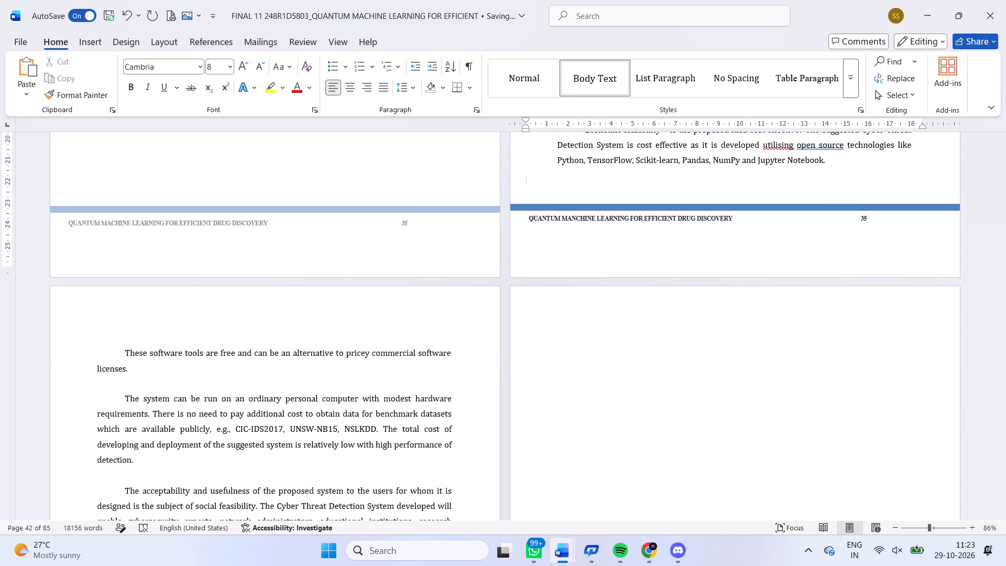
key(shift+s)
key(BackSpace)
key(ctrl+s)
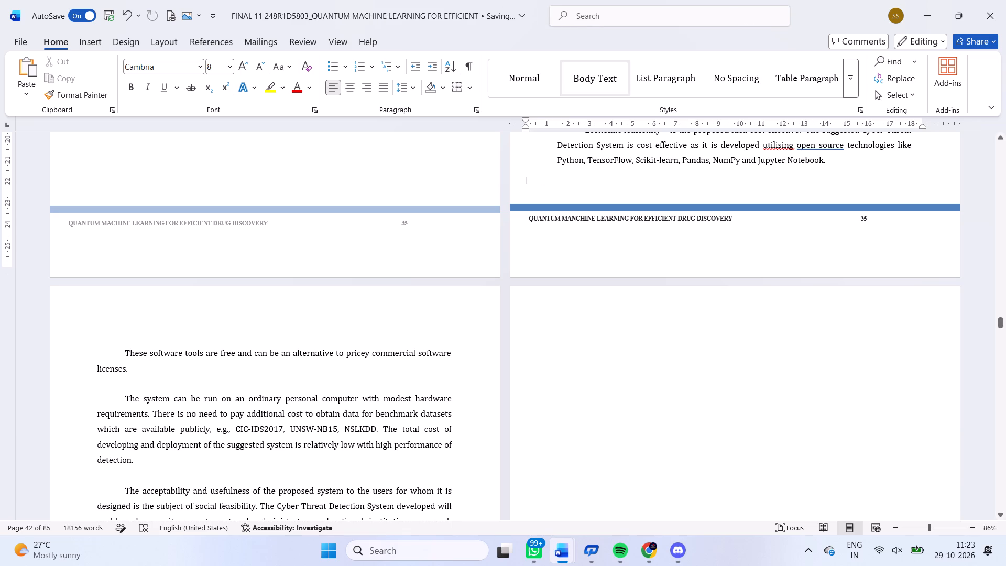
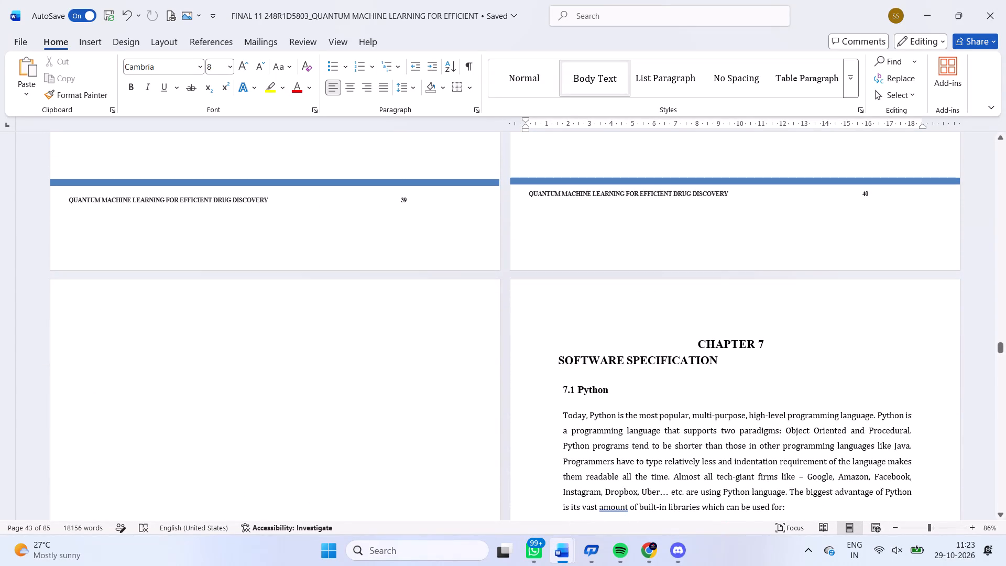
Look through the end of Chapter 6 and the first Python sections of Chapter 7 to examine the layout, blue bars and footers.
scroll(406, 293, down, 1)
scroll(406, 293, up, 3)
scroll(406, 293, down, 1)
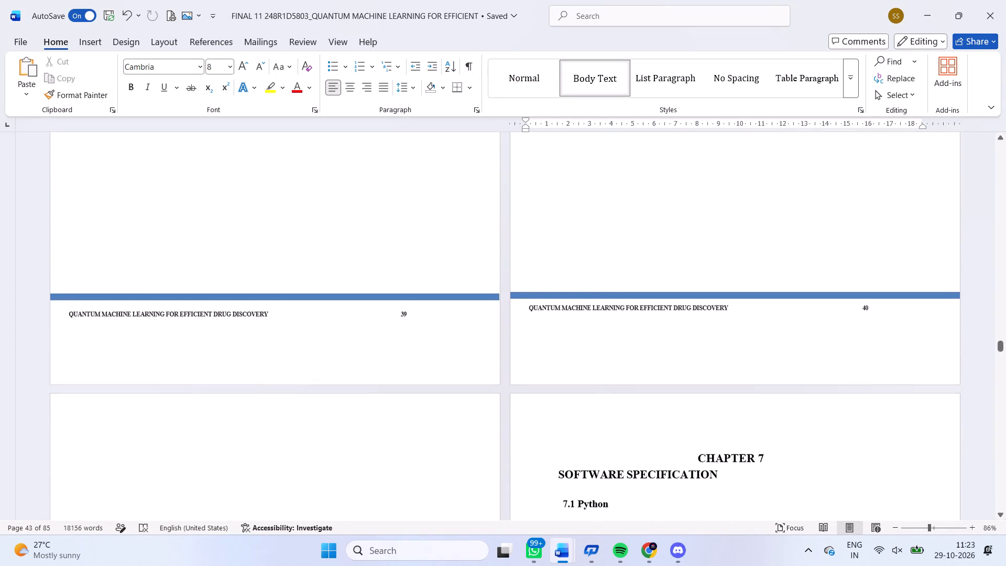
scroll(406, 293, down, 2)
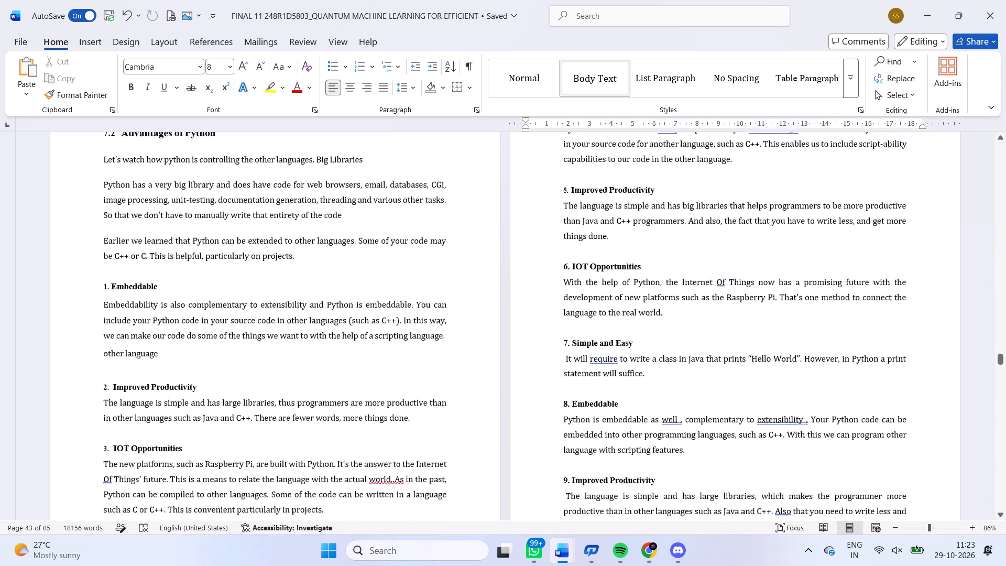
scroll(406, 293, up, 1)
scroll(404, 321, down, 1)
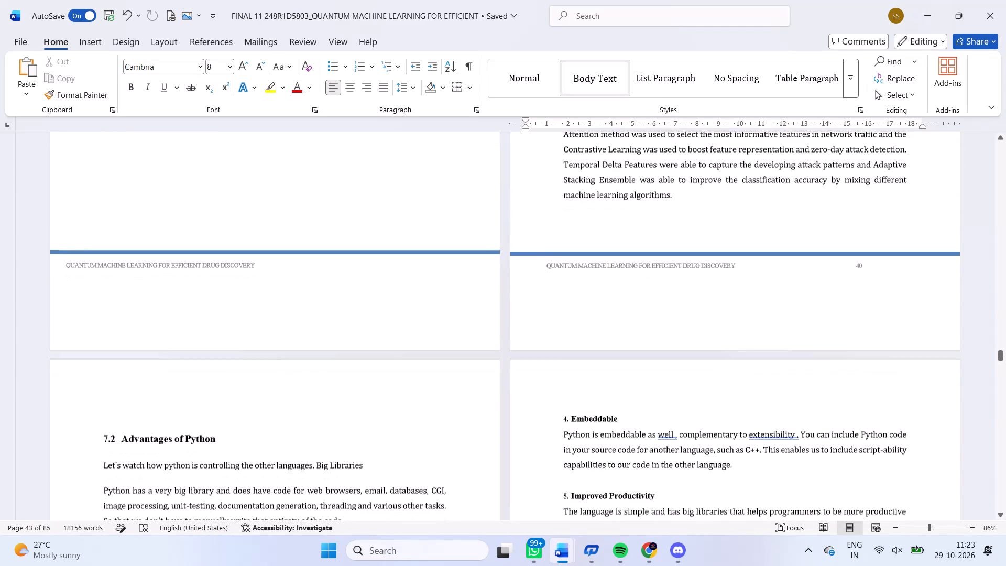
scroll(404, 321, down, 4)
scroll(404, 321, up, 2)
scroll(404, 321, down, 1)
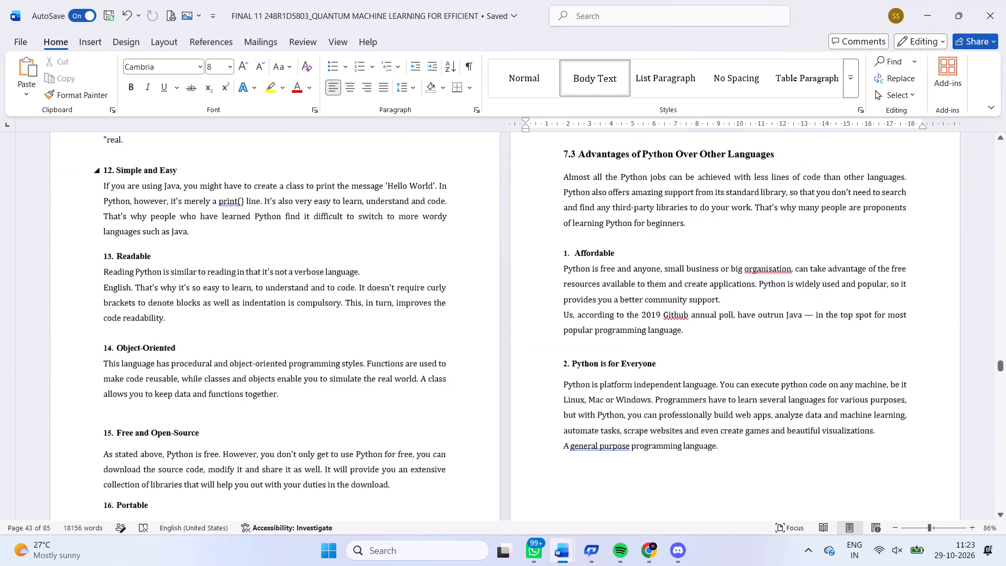
Look from the later Chapter 7 sections through Chapter 9 to the last reference page to examine the body text, footers and page numbers.
scroll(404, 321, down, 2)
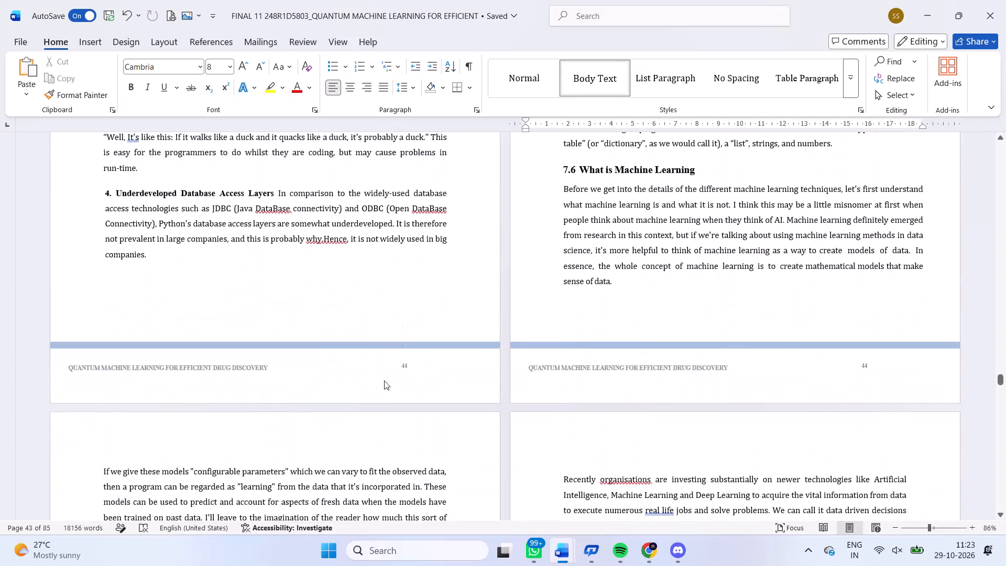
scroll(367, 462, down, 6)
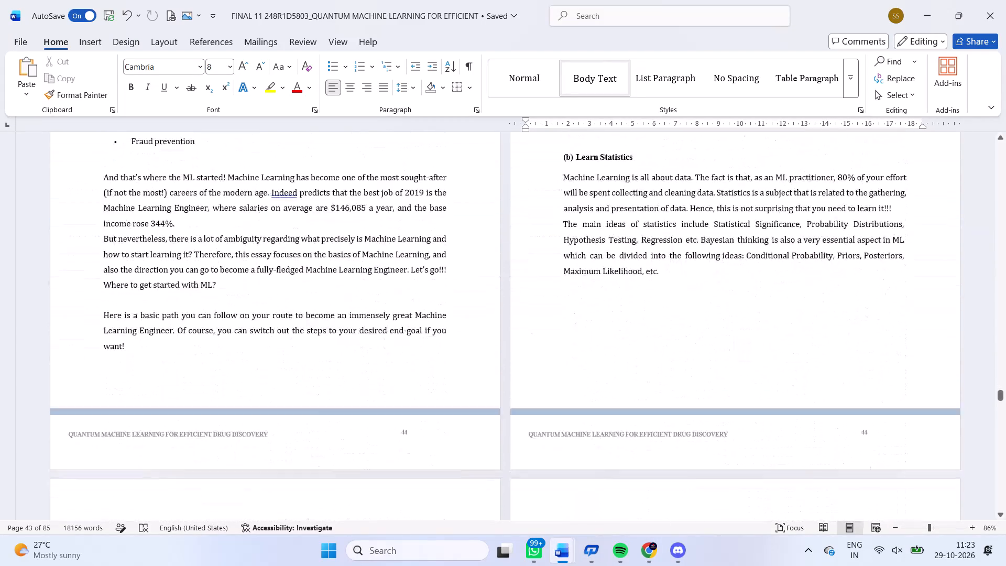
scroll(367, 462, down, 7)
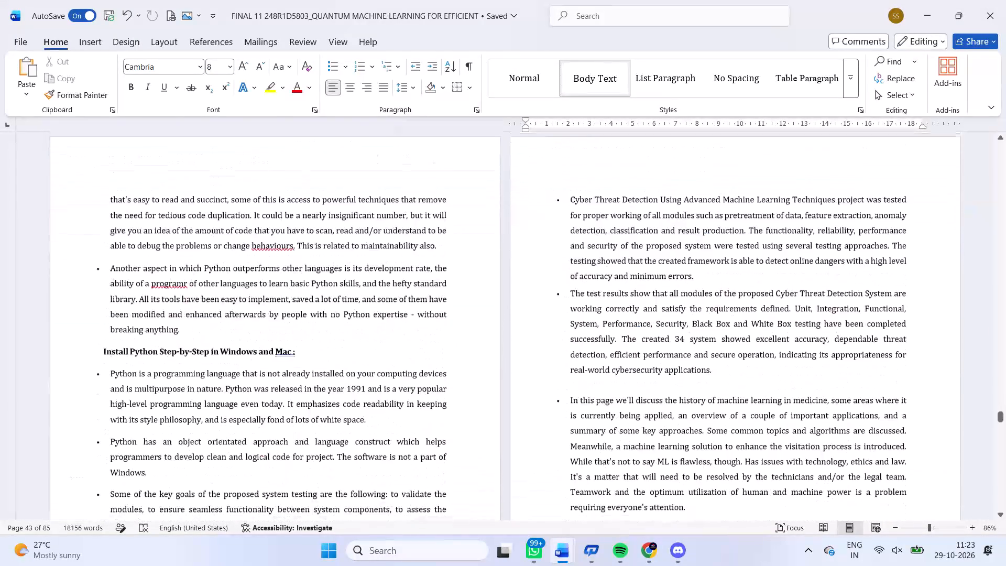
scroll(367, 462, down, 7)
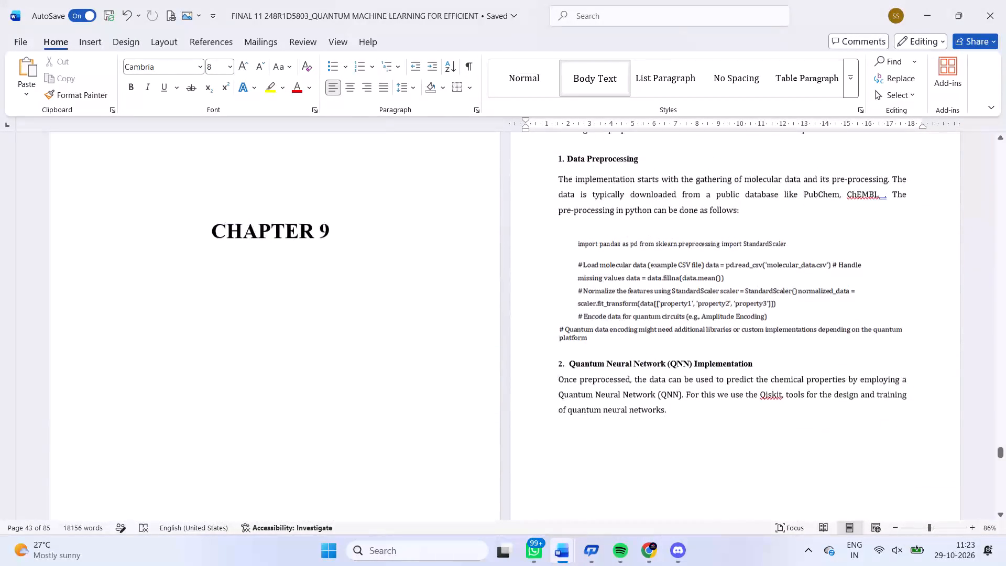
scroll(367, 462, down, 7)
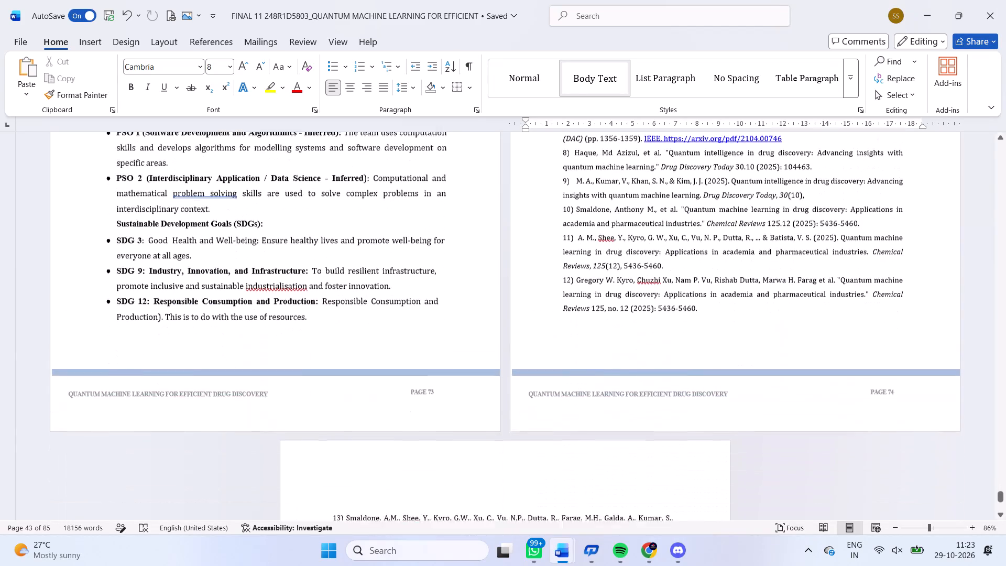
scroll(367, 462, down, 7)
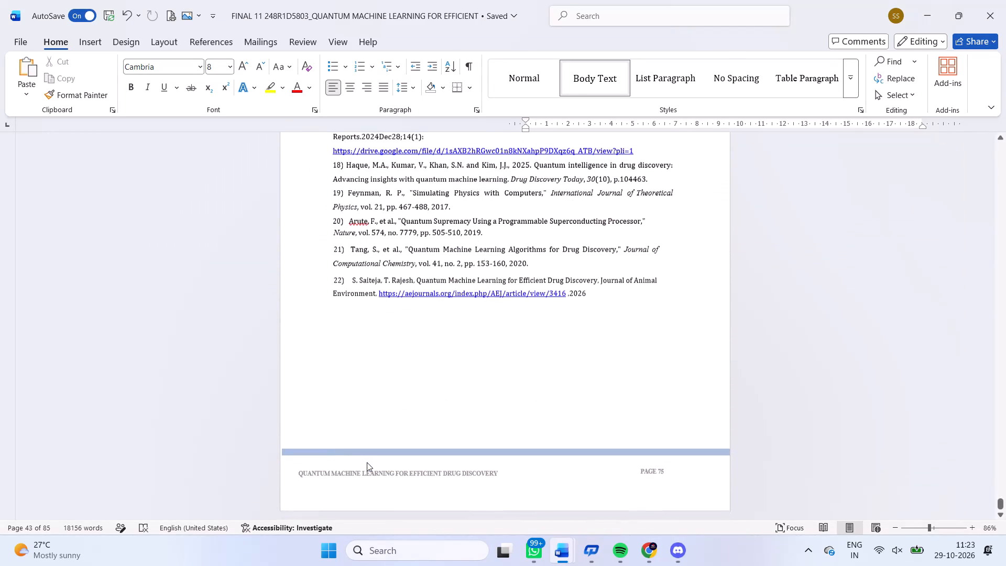
scroll(367, 462, down, 1)
Save the report.
key(ctrl+s)
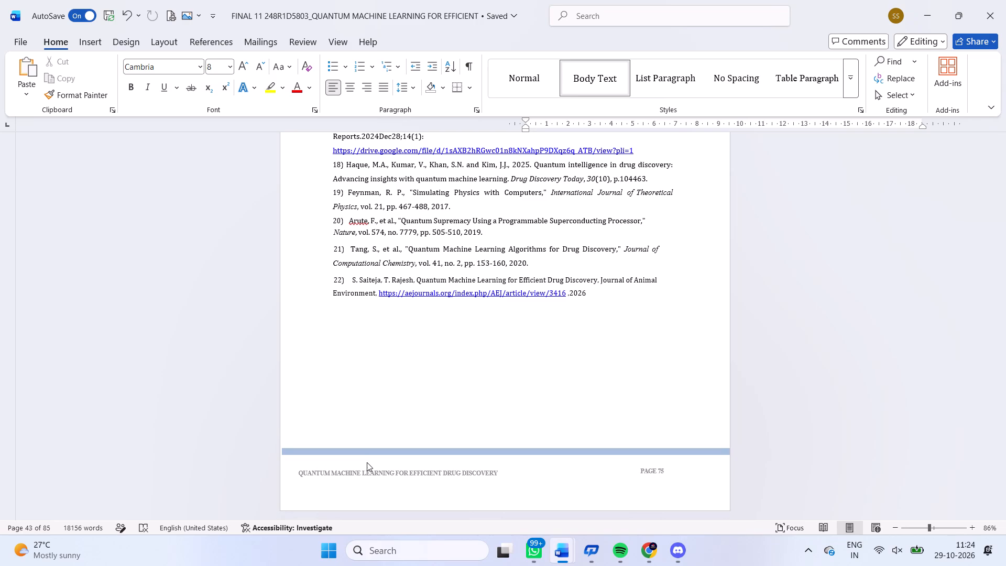
Go back through the chapters to the title and certificate pages at the start of the report and save the document.
scroll(367, 462, up, 13)
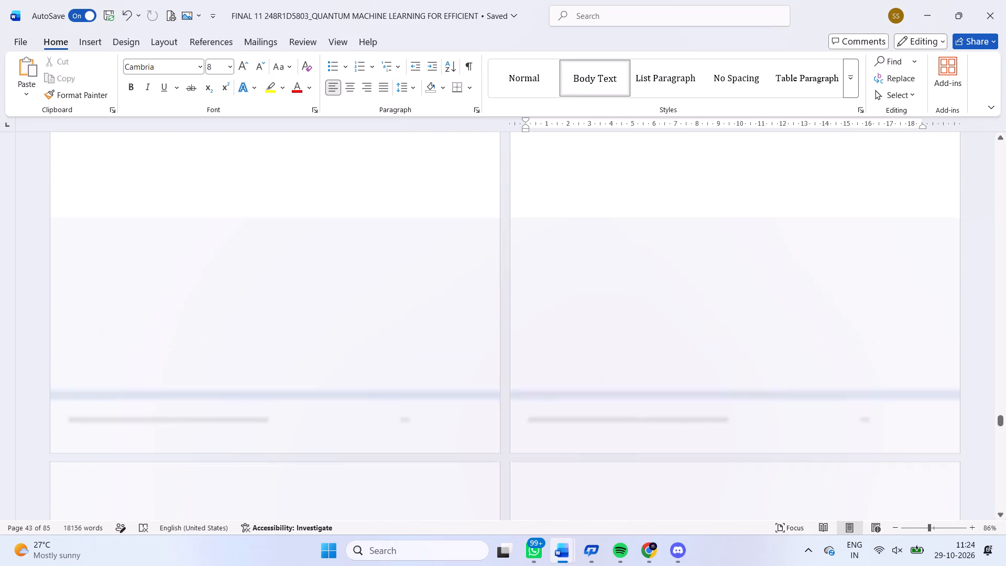
scroll(367, 462, up, 5)
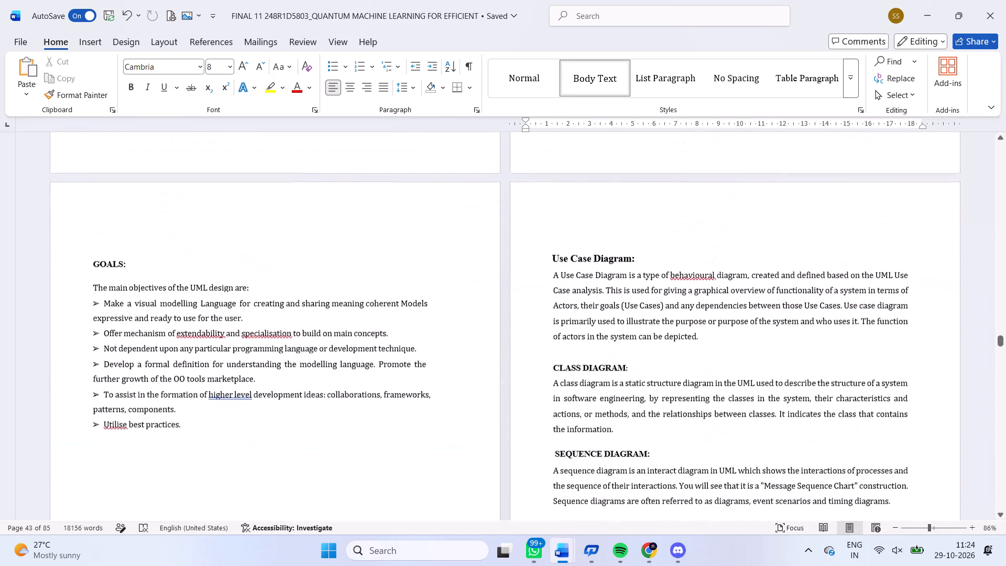
scroll(367, 462, up, 9)
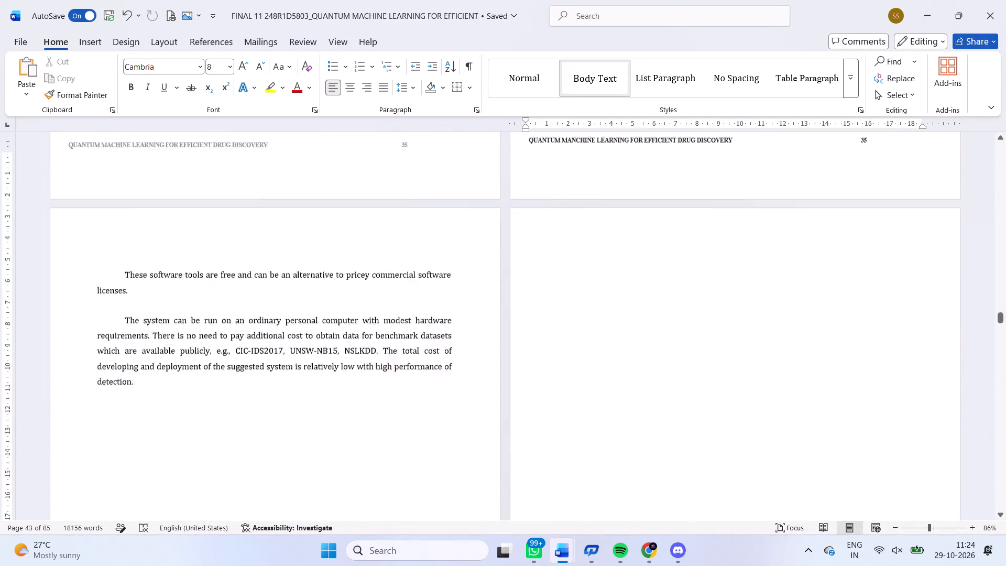
scroll(367, 462, up, 9)
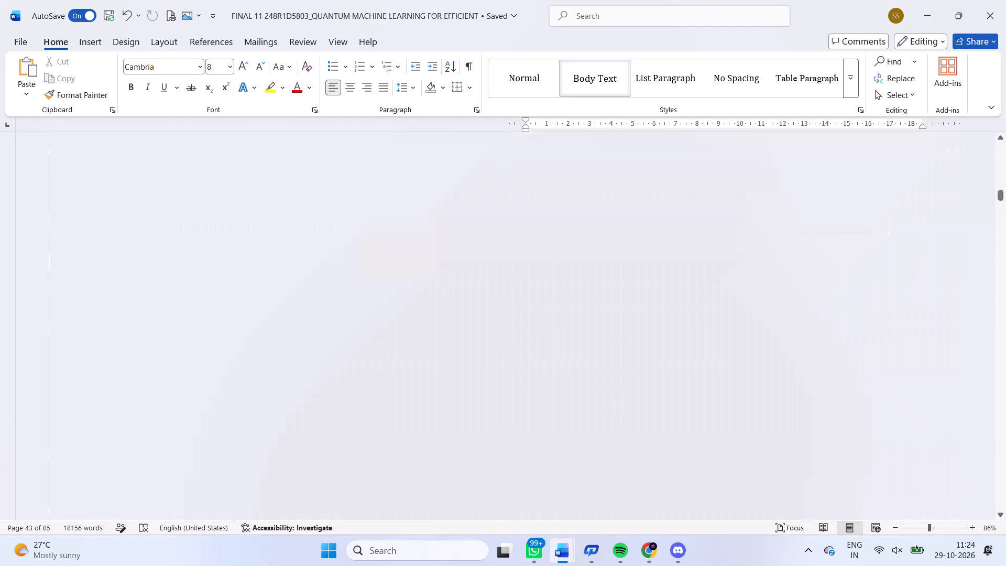
scroll(367, 462, up, 1)
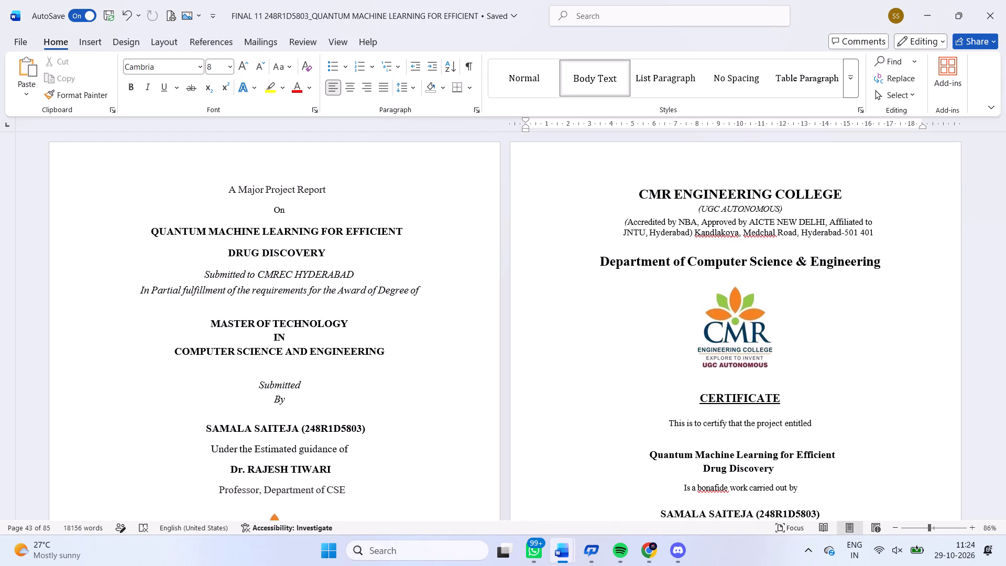
key(ctrl+s)
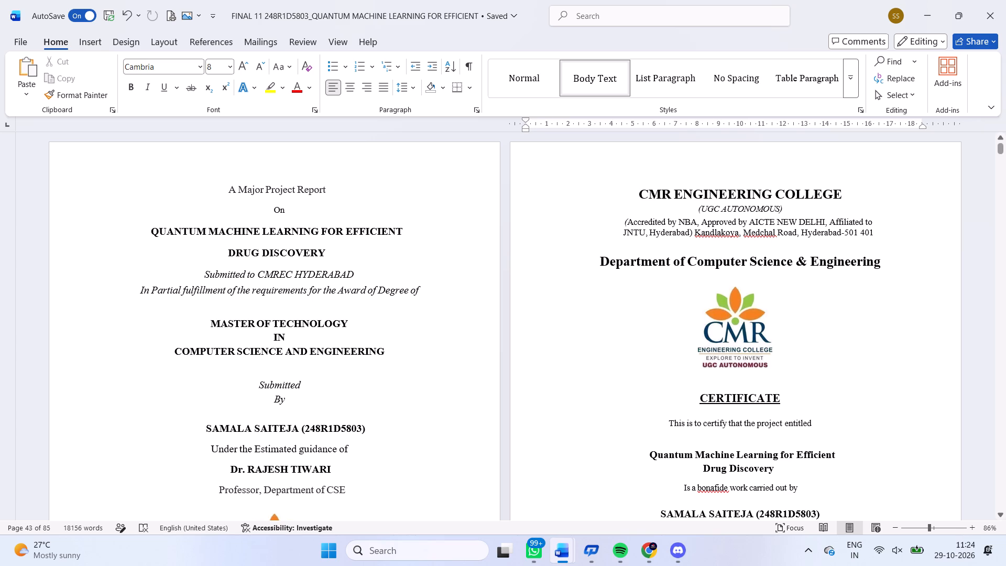